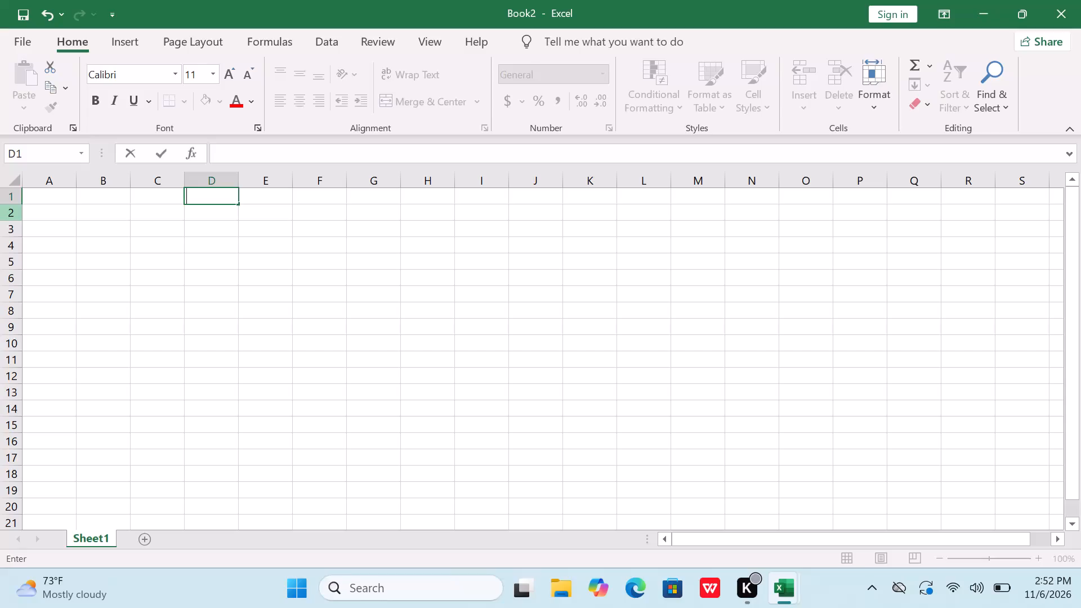
Enter the column headers NAME, MATH, ENGLISH, SWAHILI and SCIENCE across cells A1 to E1.
{"action": "left_click", "coordinate": [48, 199]}
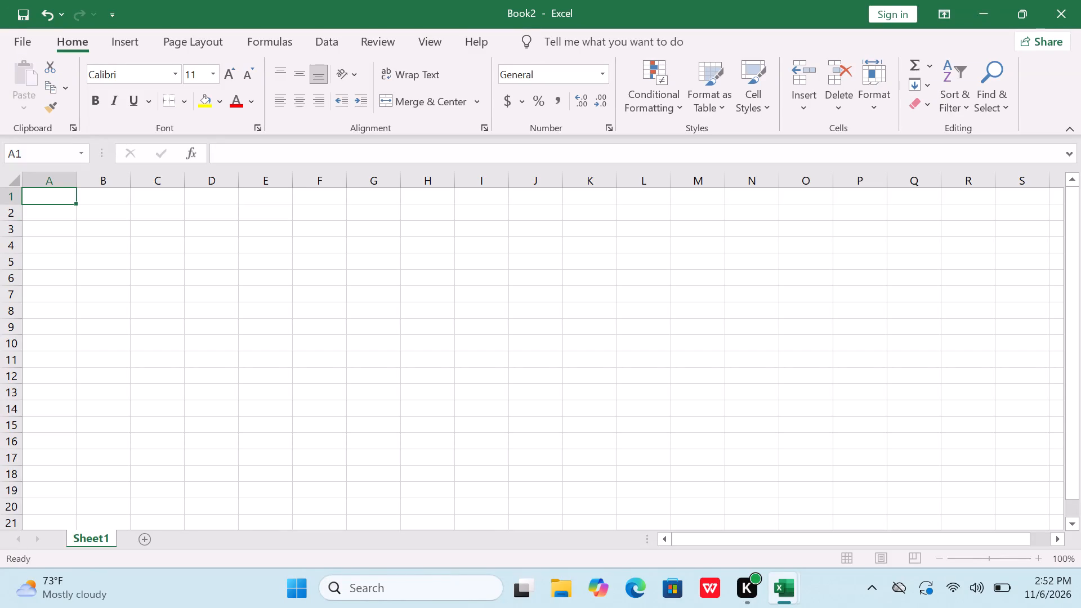
{"action": "type", "text": "NA"}
{"action": "type", "text": "ME"}
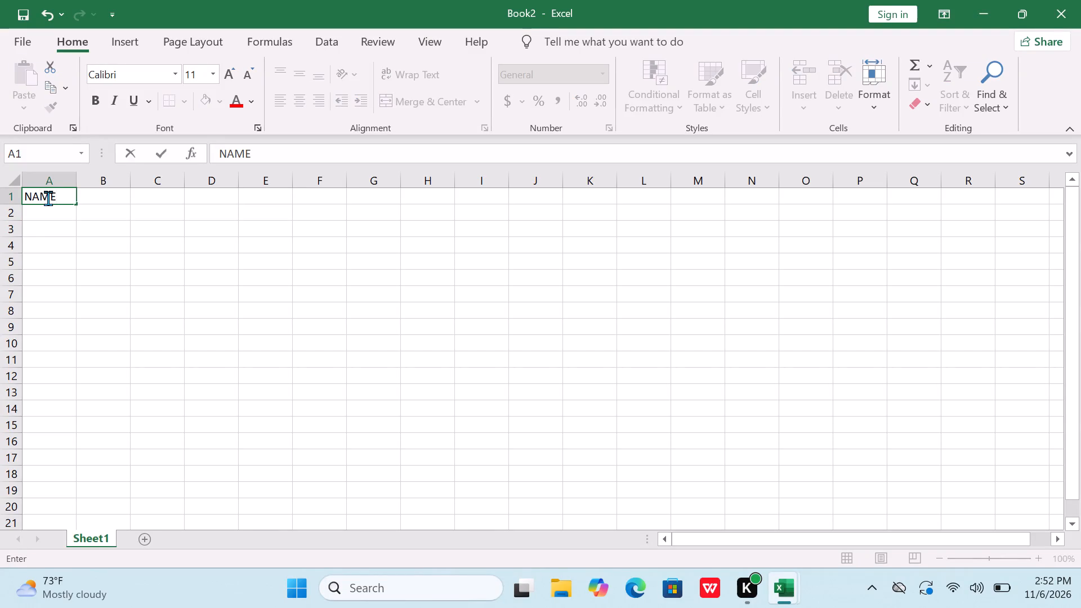
{"action": "left_click", "coordinate": [103, 197]}
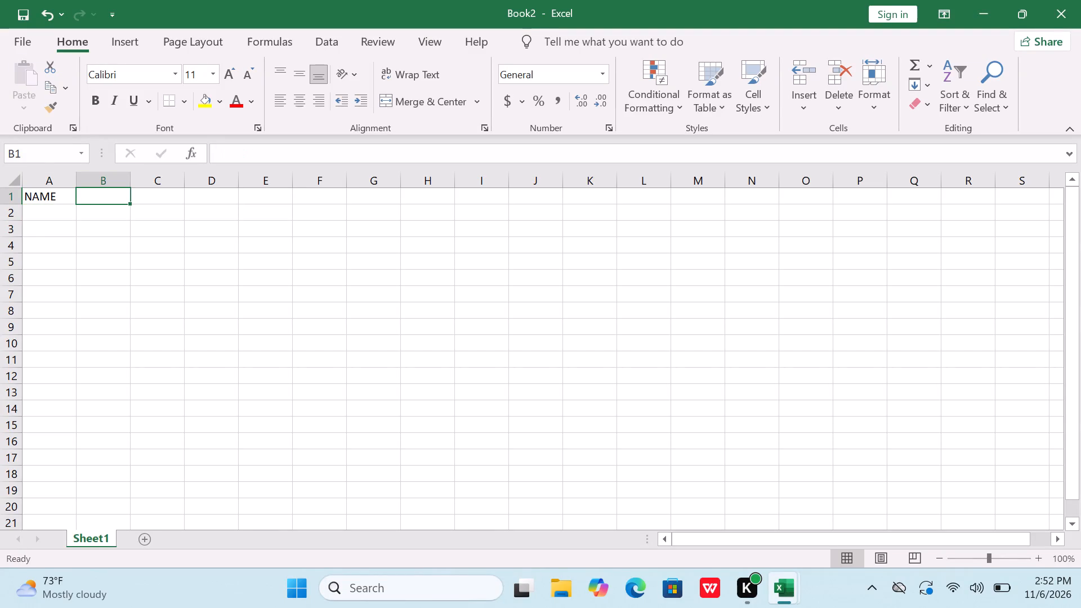
{"action": "type", "text": "MAT"}
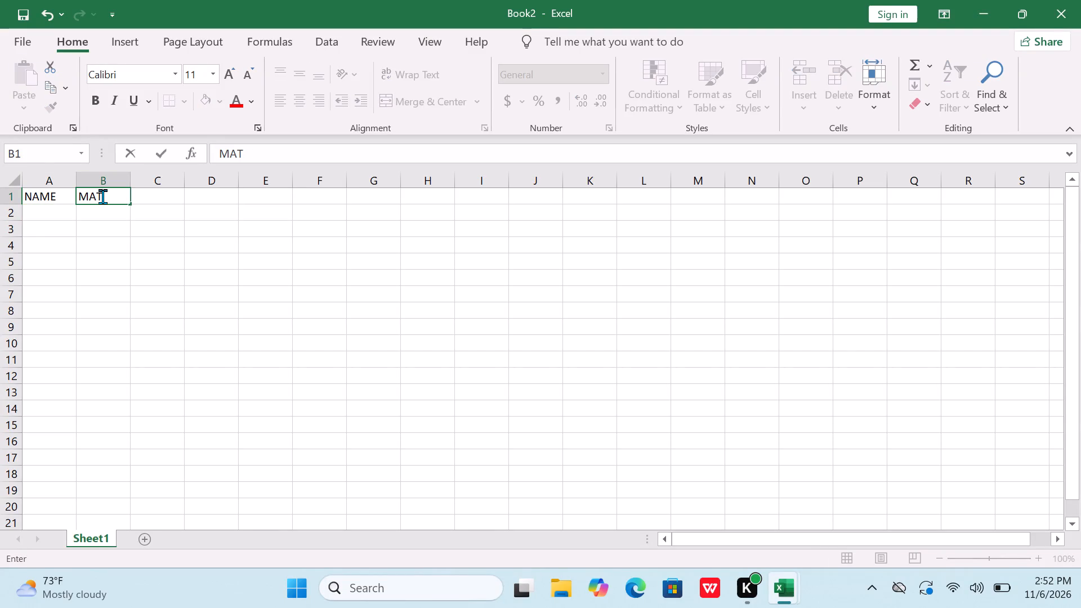
{"action": "key", "text": "h"}
{"action": "key", "text": "Right"}
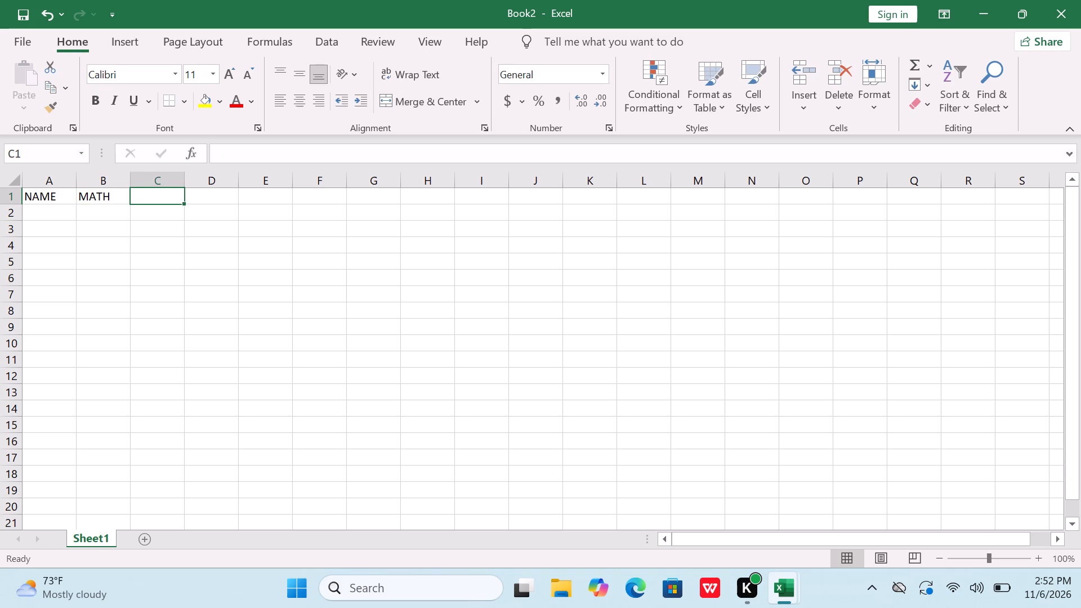
{"action": "type", "text": "ENGLISH"}
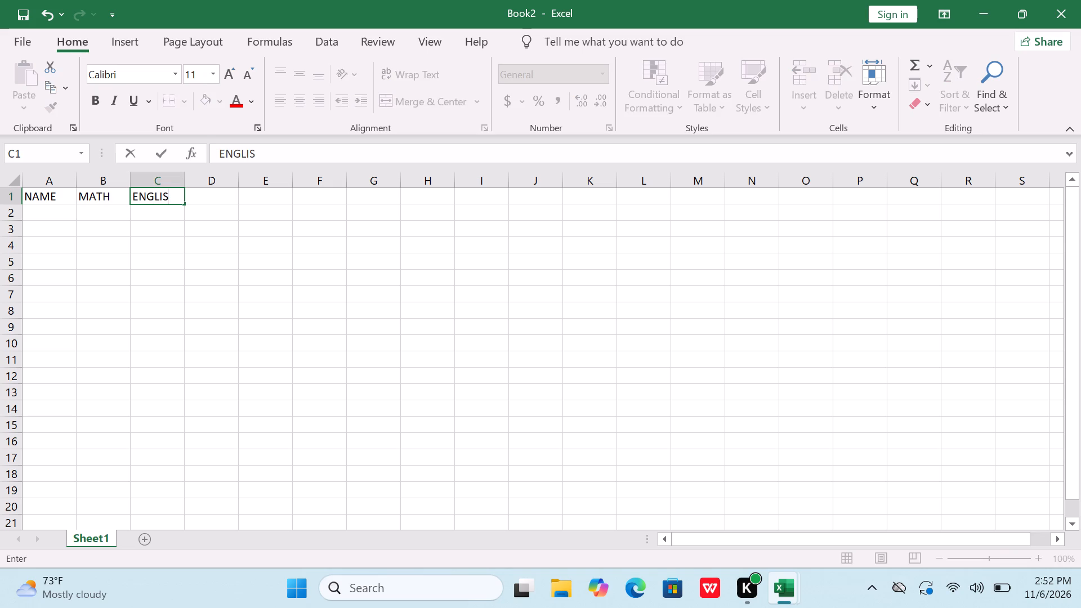
{"action": "left_click", "coordinate": [200, 193]}
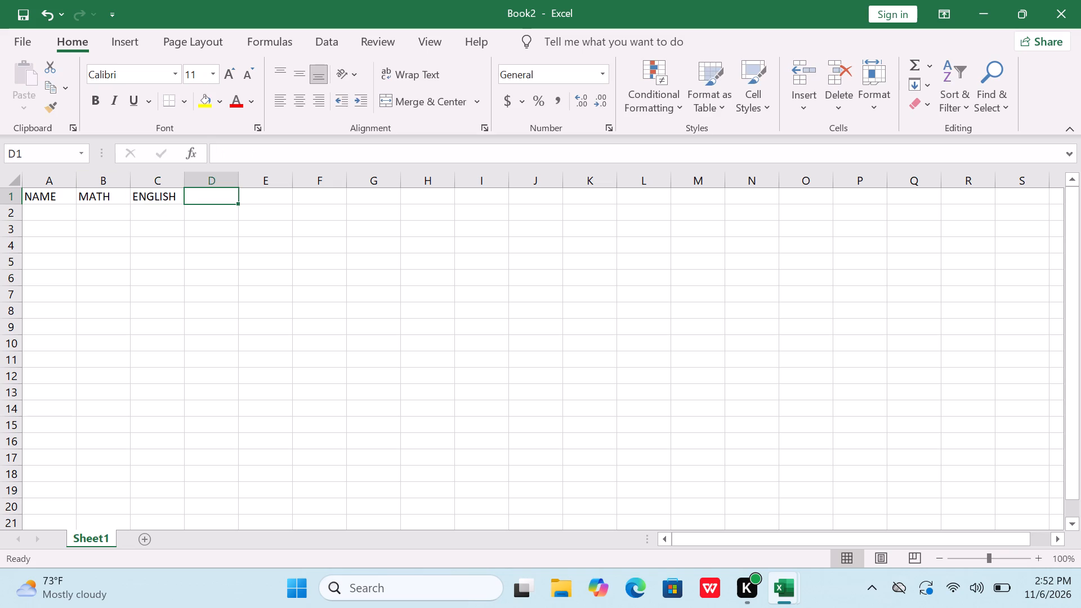
{"action": "type", "text": "SWAHILI"}
{"action": "left_click", "coordinate": [271, 202]}
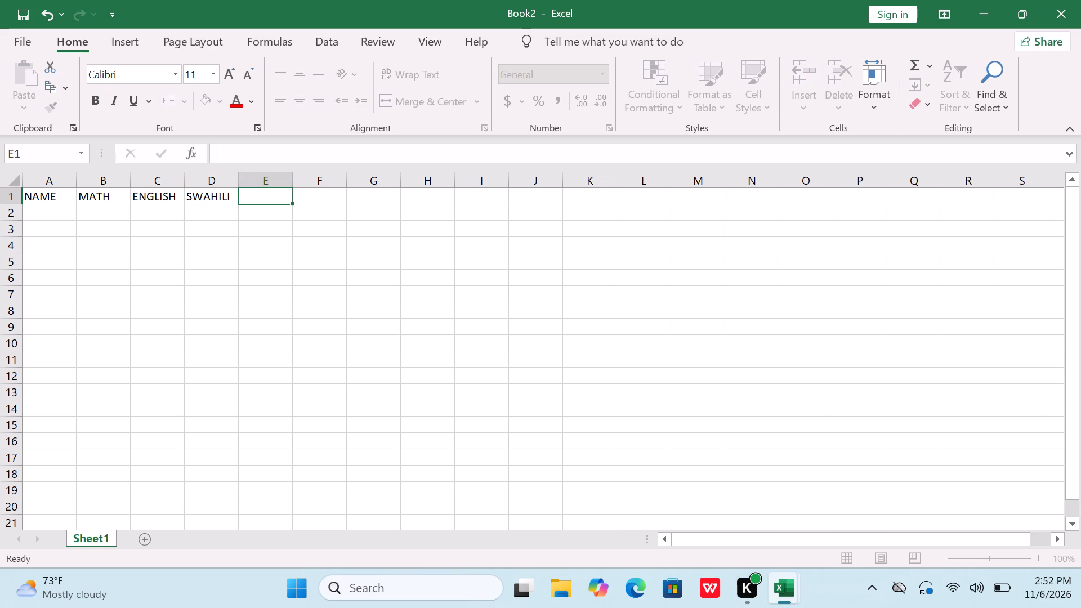
{"action": "key", "text": "s"}
{"action": "type", "text": "CI"}
{"action": "type", "text": "ENCE"}
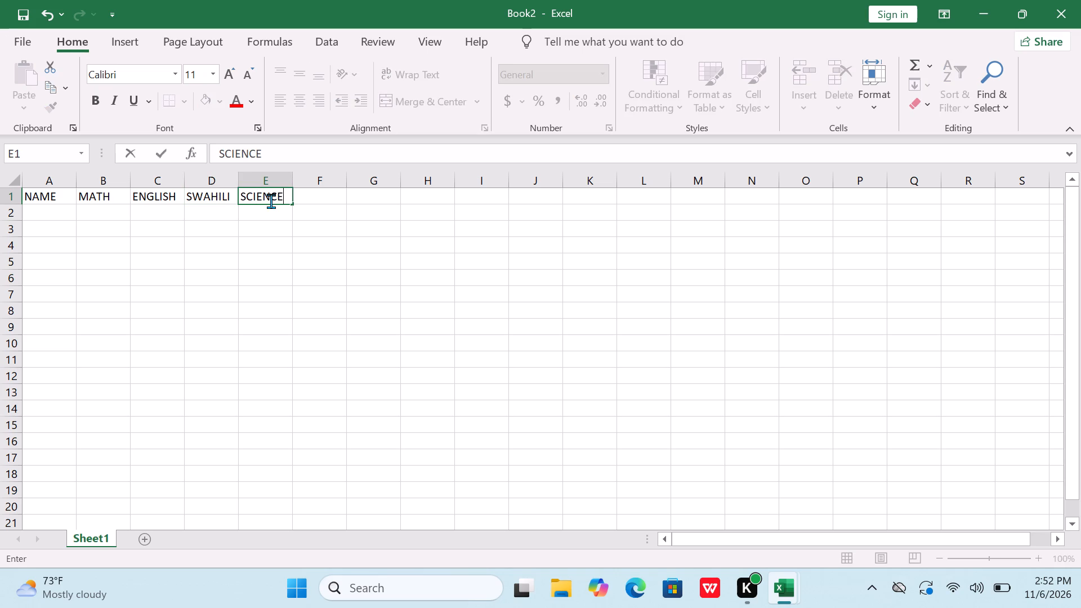
Add the subject headers CRE in cell F1 and IRE in cell G1.
{"action": "left_click", "coordinate": [320, 196]}
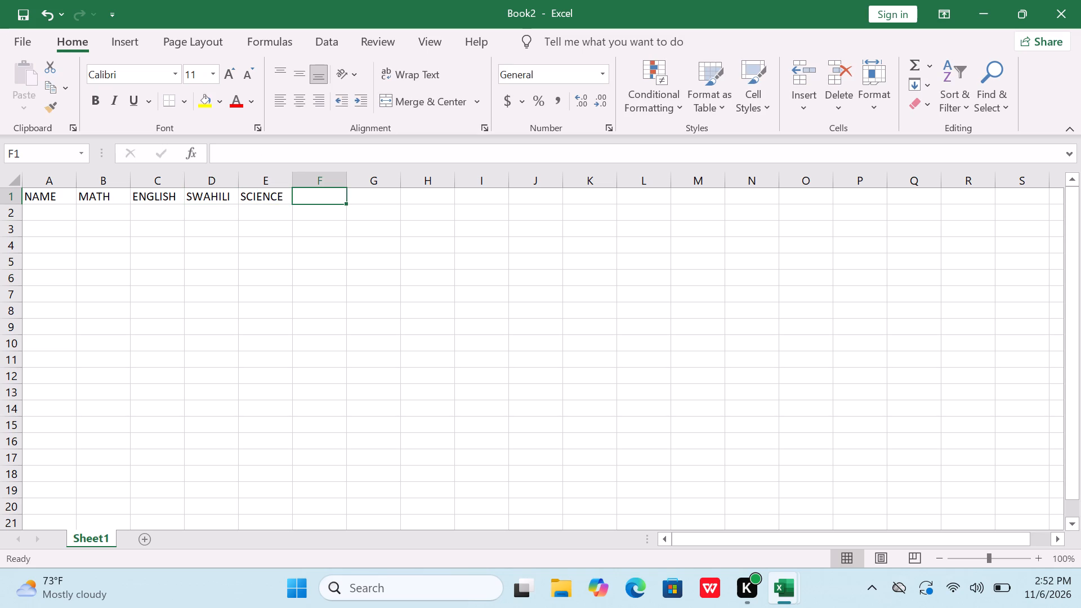
{"action": "key", "text": "s"}
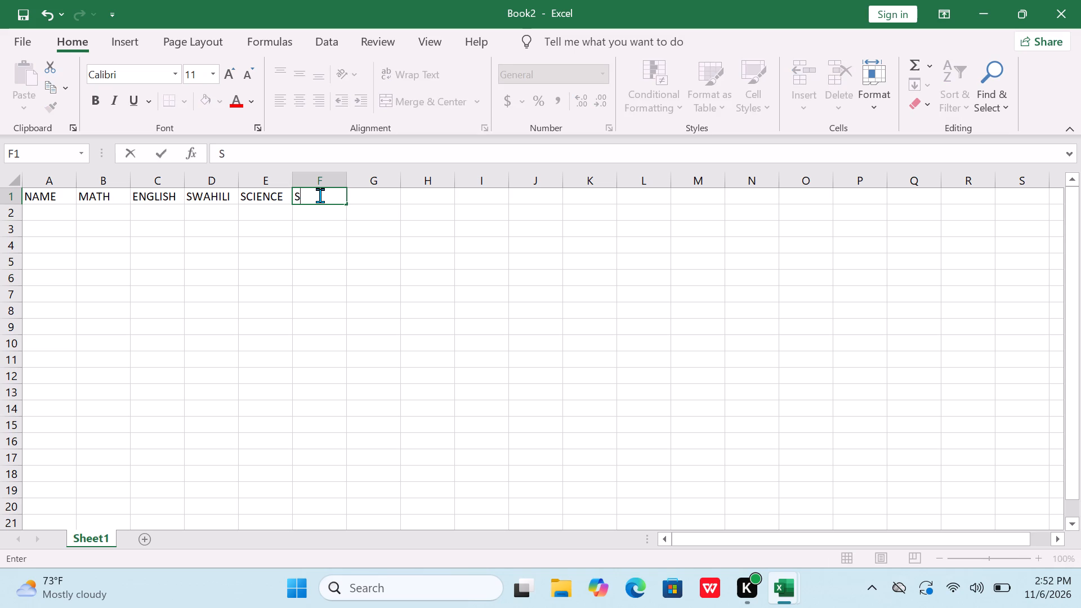
{"action": "key", "text": "o"}
{"action": "type", "text": "CRE"}
{"action": "key", "text": "BackSpace"}
{"action": "key", "text": "BackSpace"}
{"action": "key", "text": "BackSpace"}
{"action": "key", "text": "BackSpace"}
{"action": "key", "text": "BackSpace"}
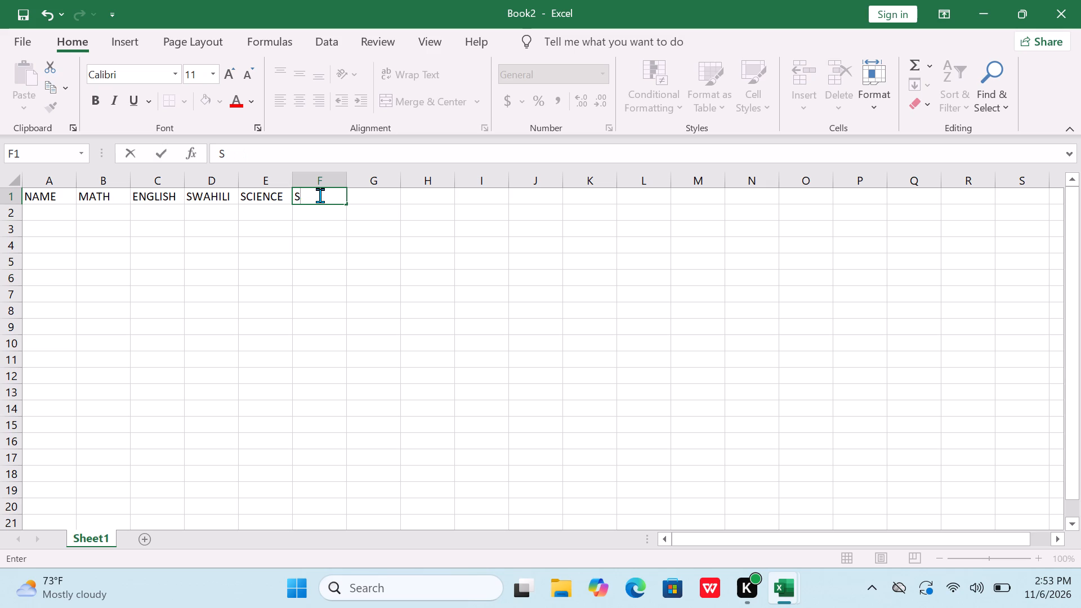
{"action": "type", "text": "CRE"}
{"action": "left_click", "coordinate": [372, 194]}
{"action": "type", "text": "IRE"}
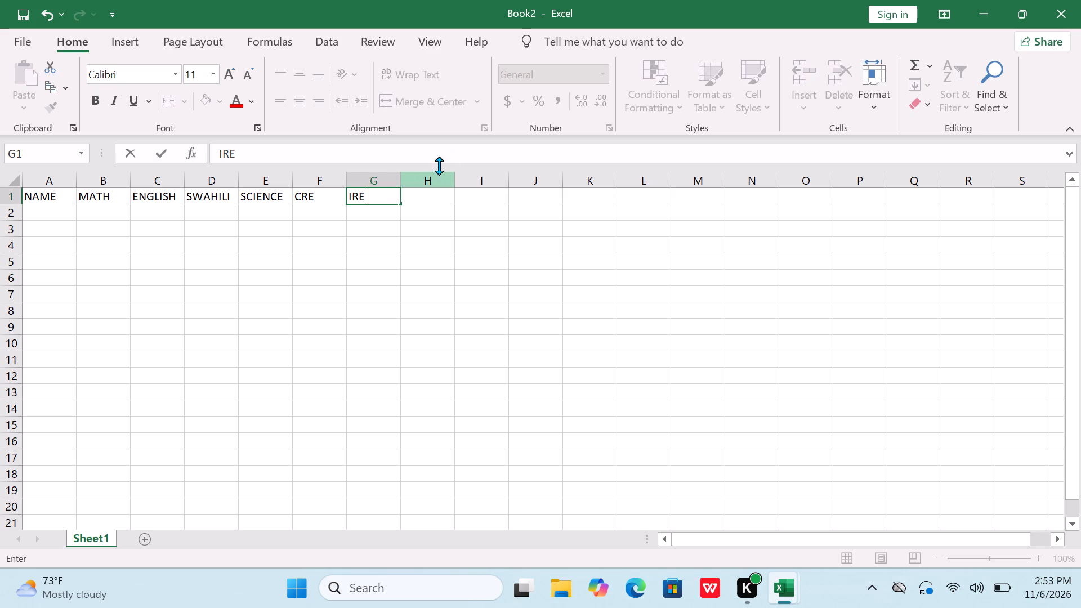
Enter the subject header HISTGORY in cell H1.
{"action": "left_click", "coordinate": [430, 199]}
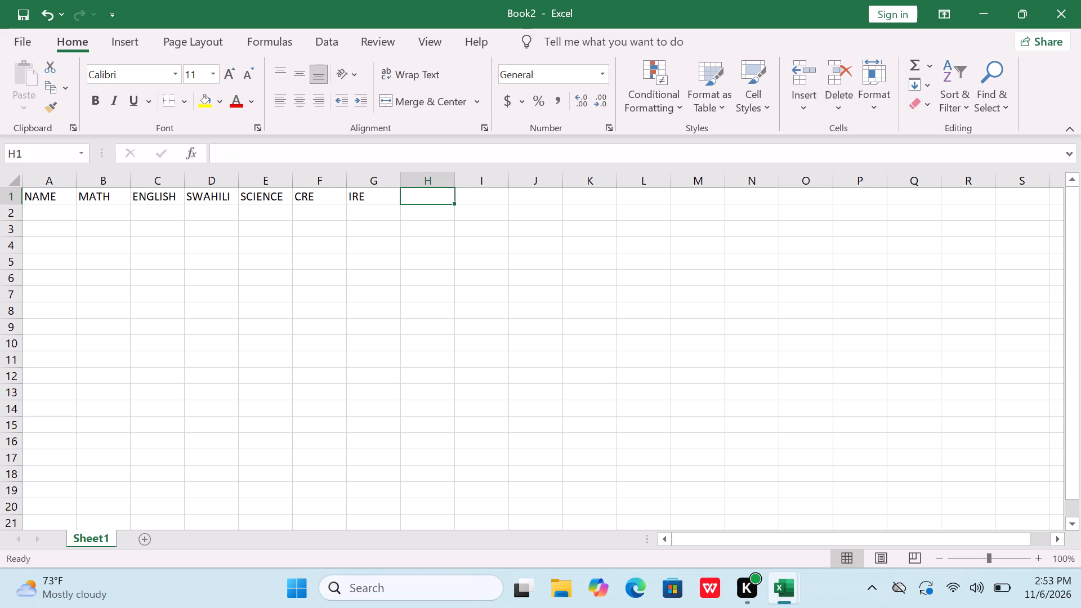
{"action": "type", "text": "HISTGORY"}
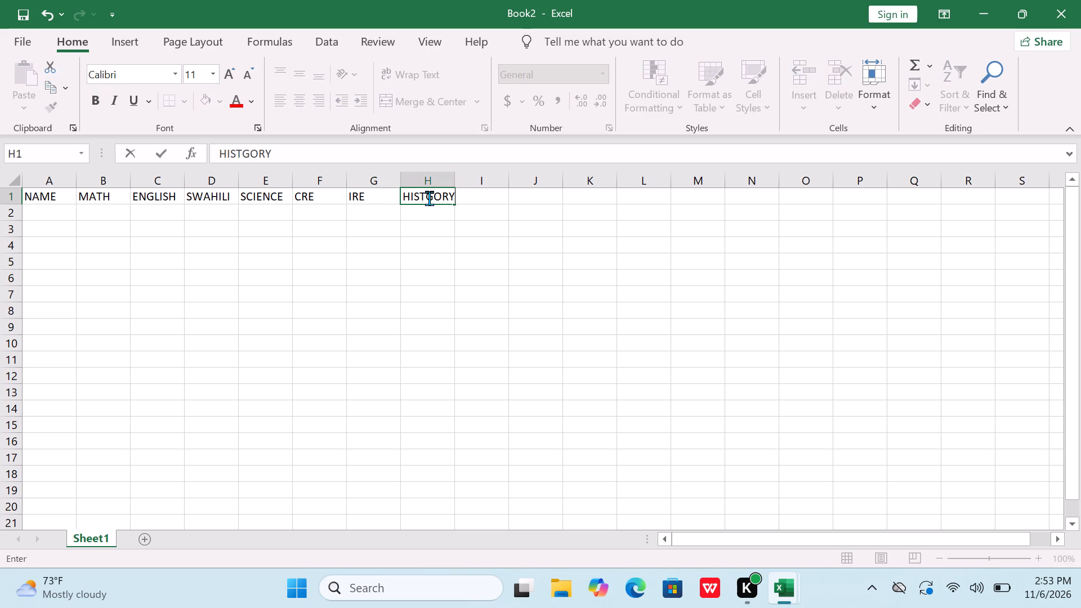
{"action": "left_click", "coordinate": [490, 203]}
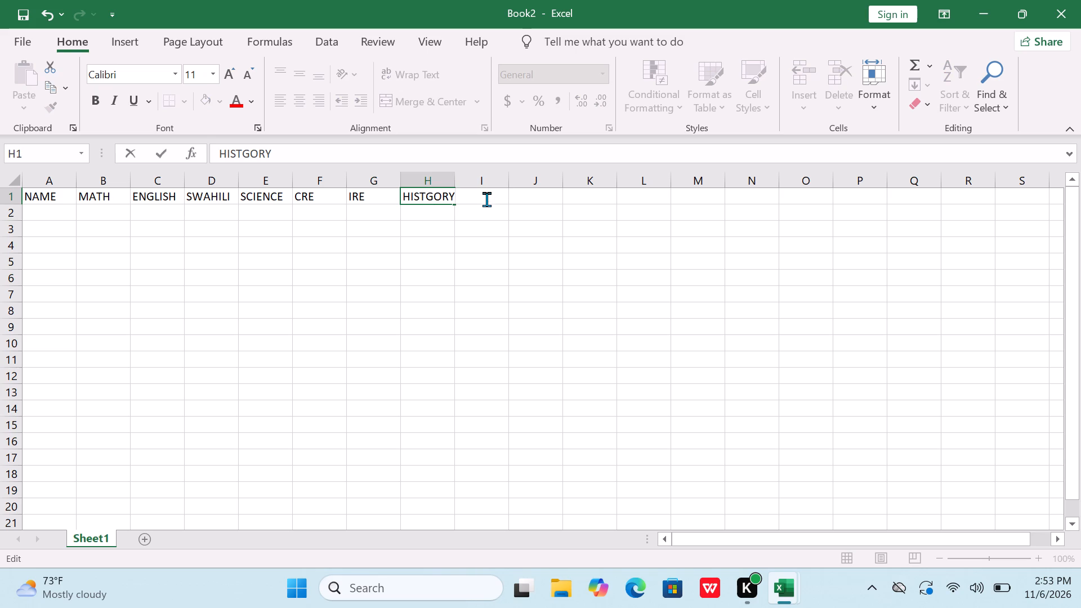
{"action": "left_click", "coordinate": [476, 194]}
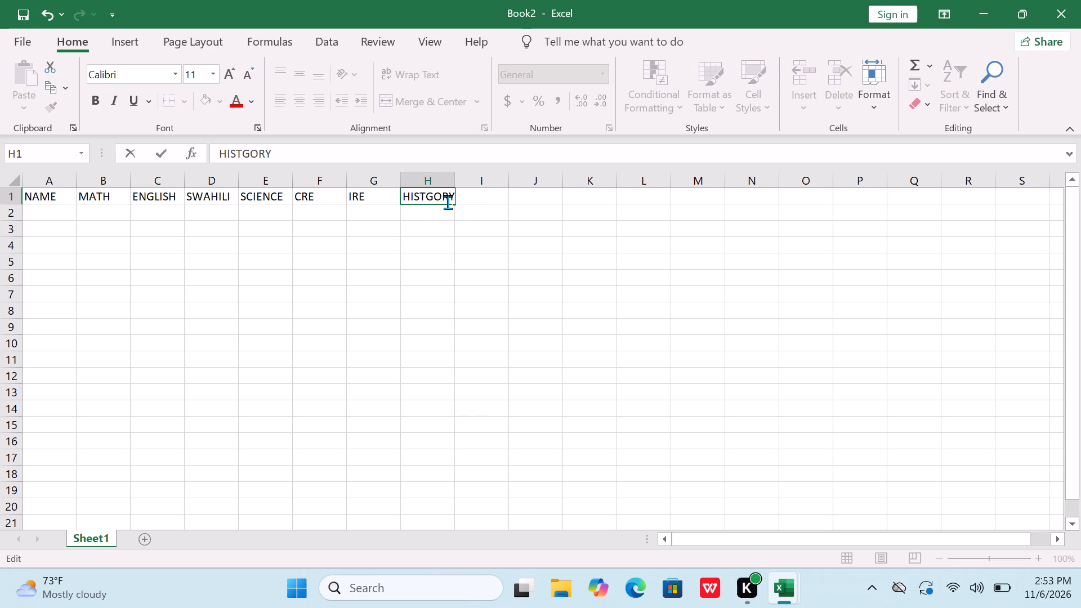
{"action": "left_click", "coordinate": [446, 202]}
{"action": "double_click", "coordinate": [446, 202]}
{"action": "double_click", "coordinate": [446, 202]}
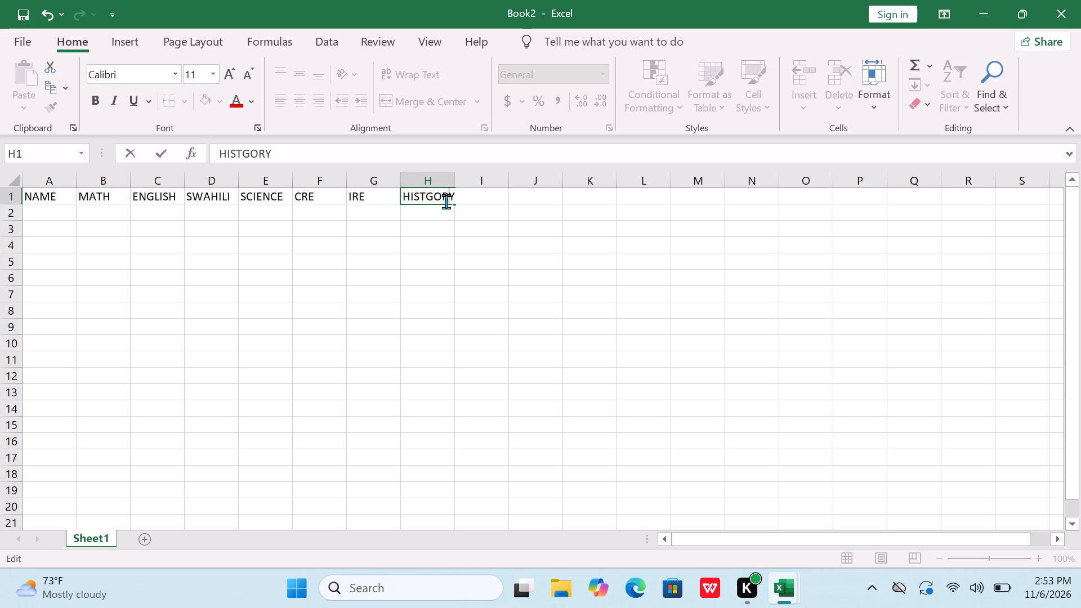
{"action": "left_click", "coordinate": [455, 199]}
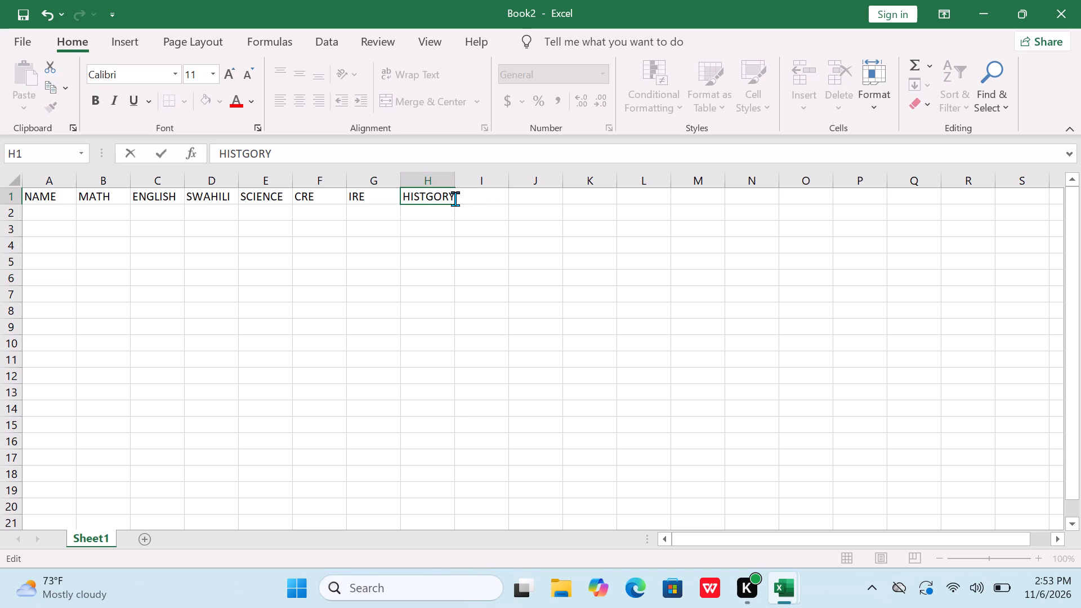
{"action": "double_click", "coordinate": [445, 198]}
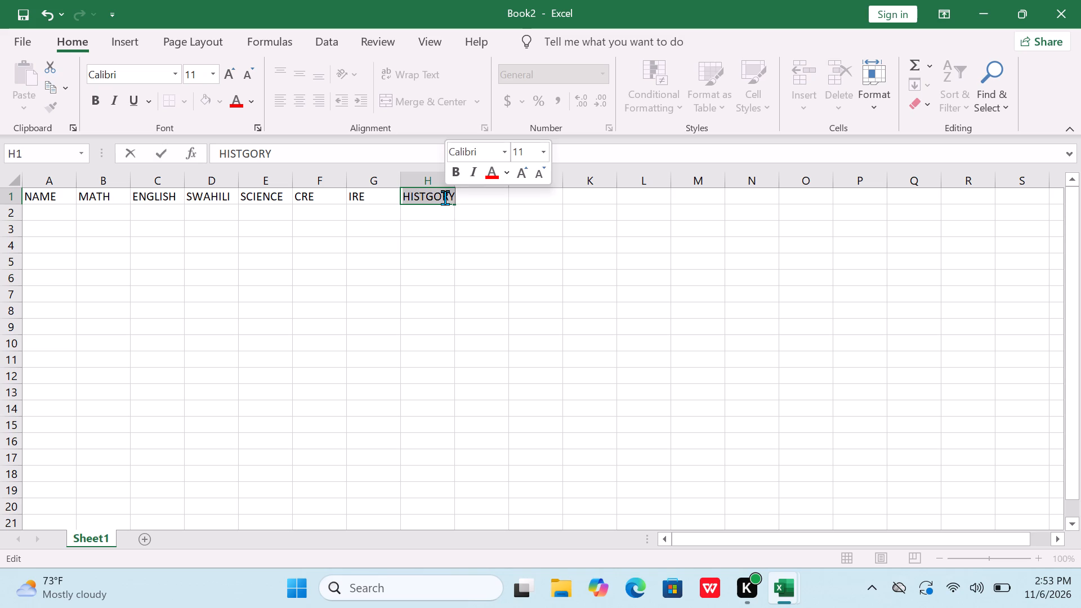
{"action": "left_click", "coordinate": [470, 195]}
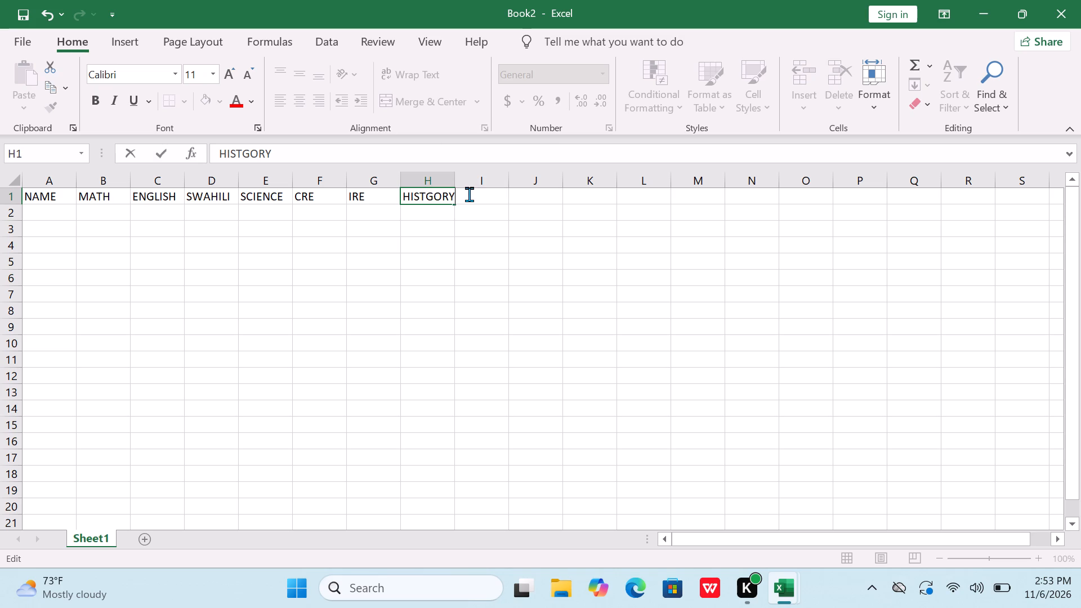
{"action": "key", "text": "Right"}
{"action": "key", "text": "Right"}
{"action": "left_click", "coordinate": [477, 200]}
{"action": "key", "text": "Return"}
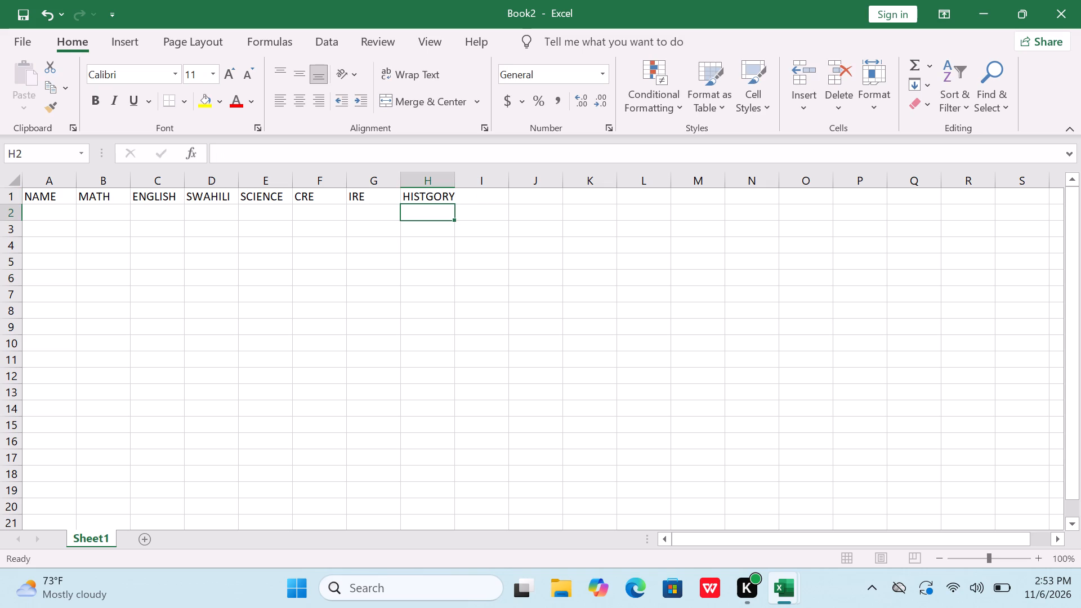
Add the header TOTAL in cell I1.
{"action": "key", "text": "Up"}
{"action": "key", "text": "Right"}
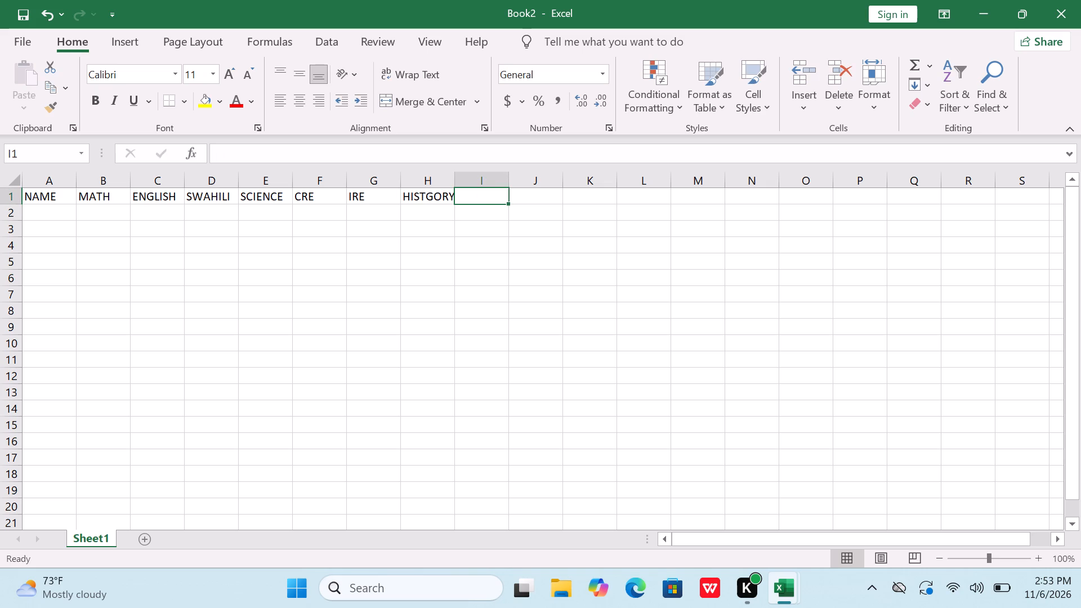
{"action": "type", "text": "TOT"}
{"action": "type", "text": "AL"}
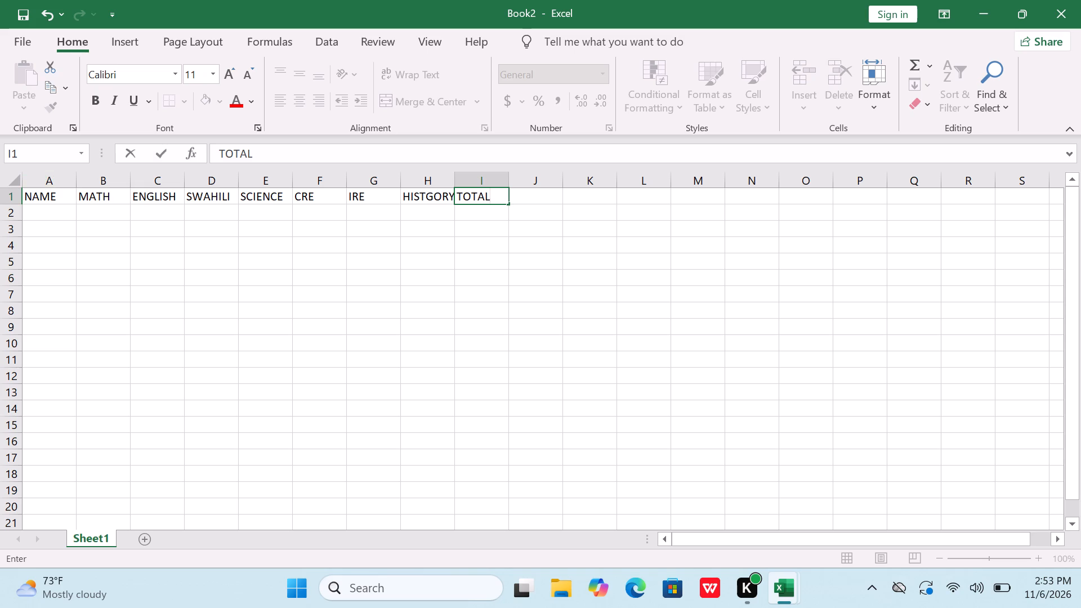
Enter the student names ALVIN, JOHN, JAMES, NICK and JOY in cells A2 to A6 of the NAME column.
{"action": "left_click", "coordinate": [56, 218]}
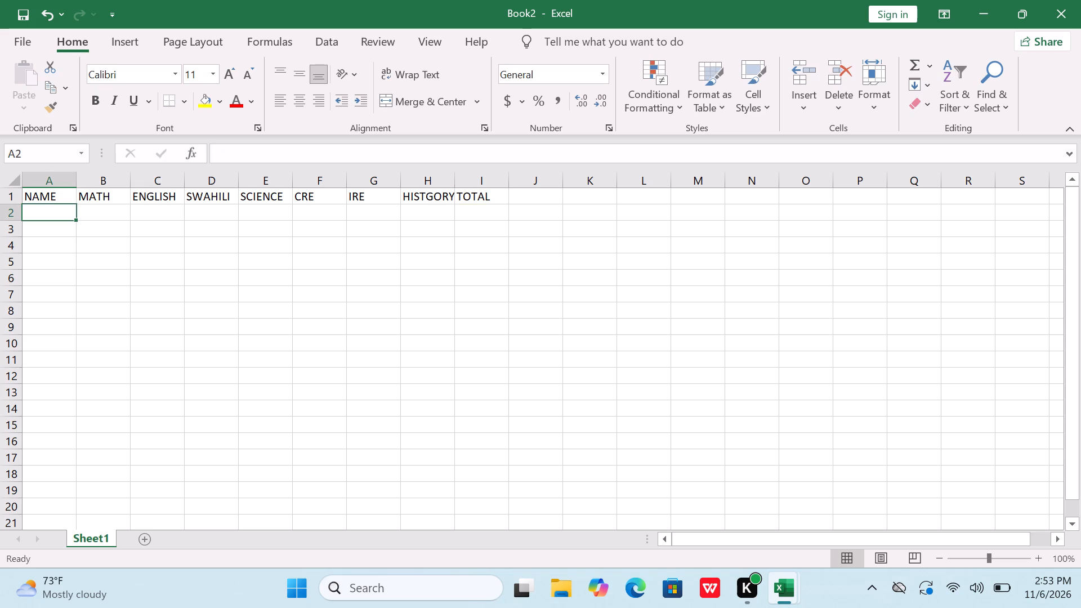
{"action": "key", "text": "a"}
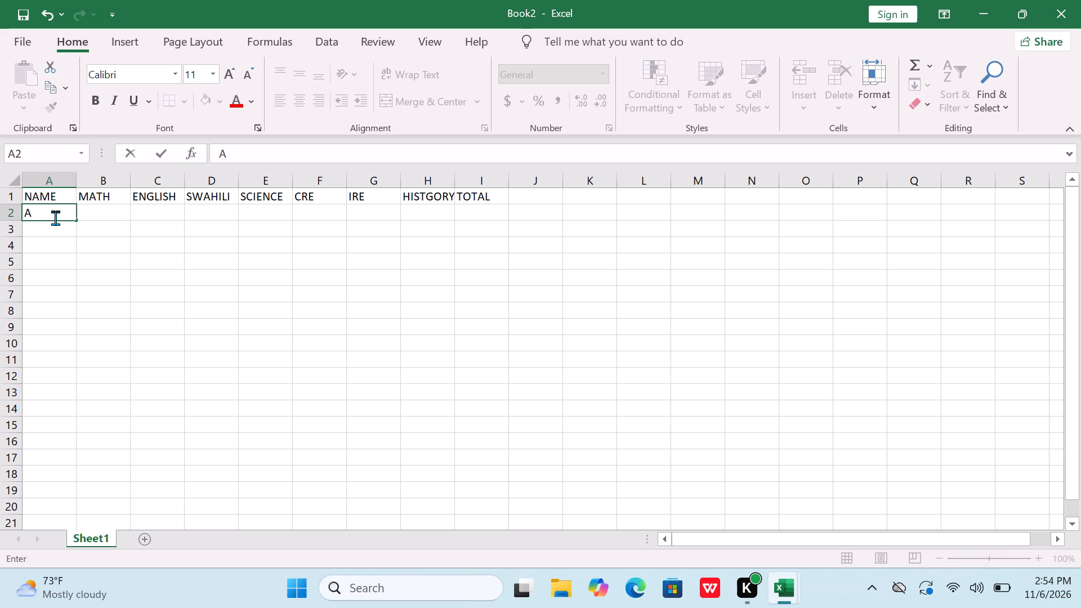
{"action": "key", "text": "l"}
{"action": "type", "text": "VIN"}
Finish the ALVIN entry in A2 and enter the names JOHN, JAMES and NICK in cells A3 to A5 of the NAME column.
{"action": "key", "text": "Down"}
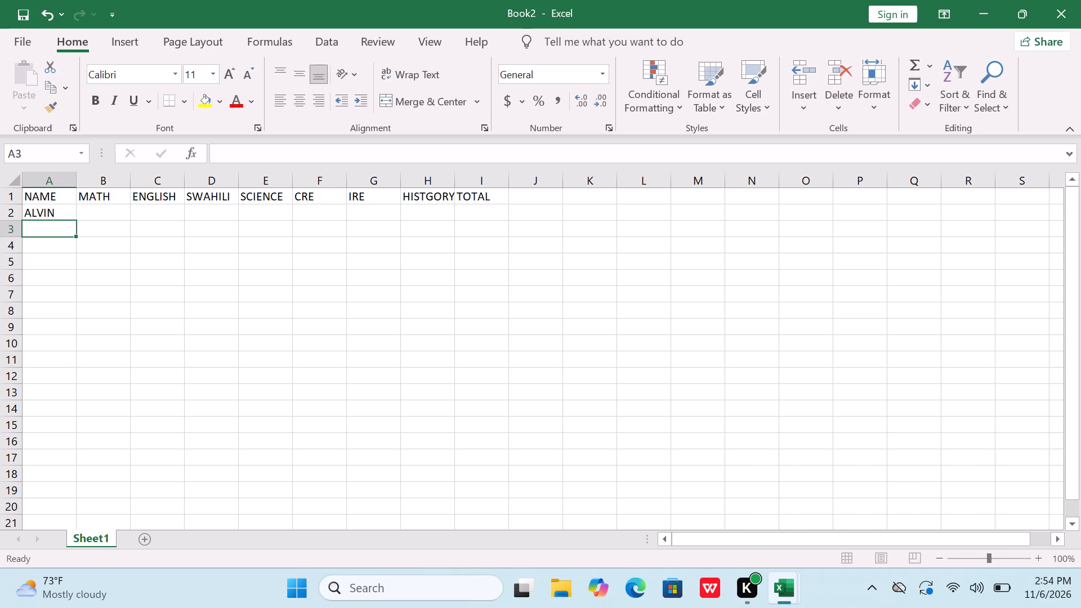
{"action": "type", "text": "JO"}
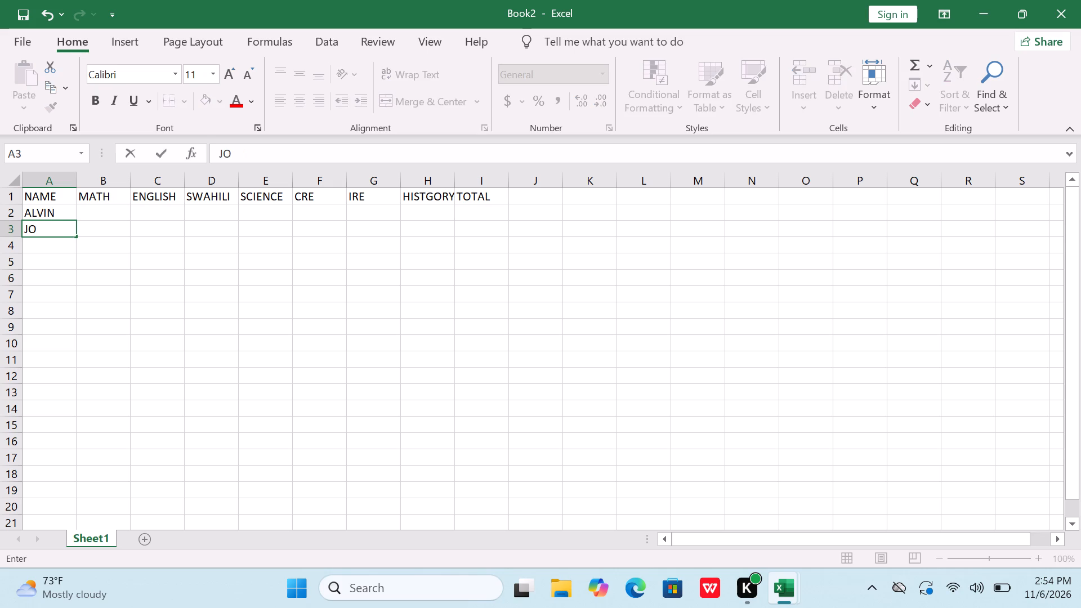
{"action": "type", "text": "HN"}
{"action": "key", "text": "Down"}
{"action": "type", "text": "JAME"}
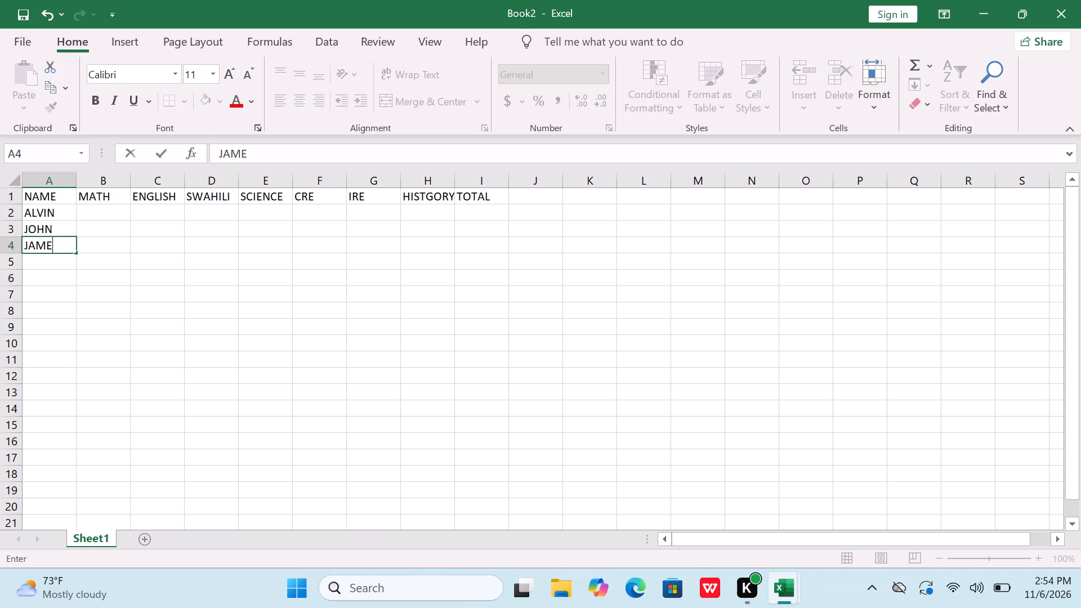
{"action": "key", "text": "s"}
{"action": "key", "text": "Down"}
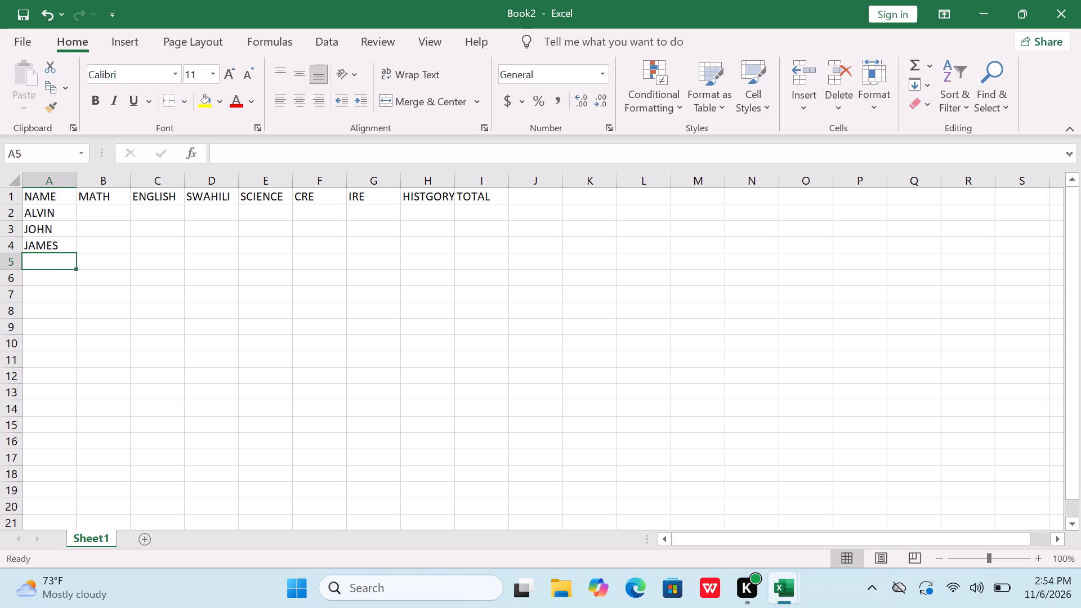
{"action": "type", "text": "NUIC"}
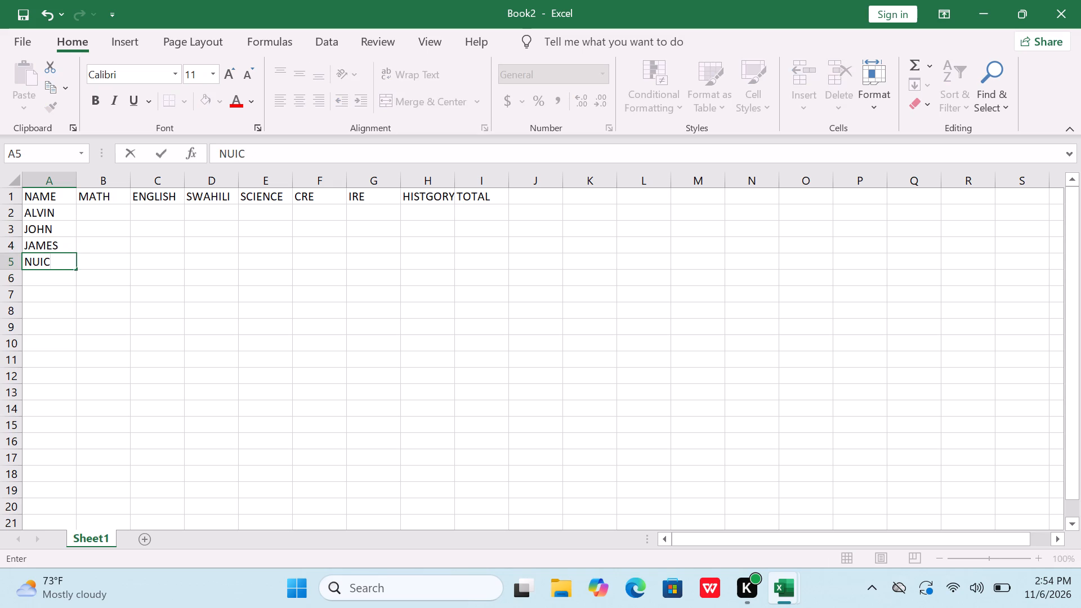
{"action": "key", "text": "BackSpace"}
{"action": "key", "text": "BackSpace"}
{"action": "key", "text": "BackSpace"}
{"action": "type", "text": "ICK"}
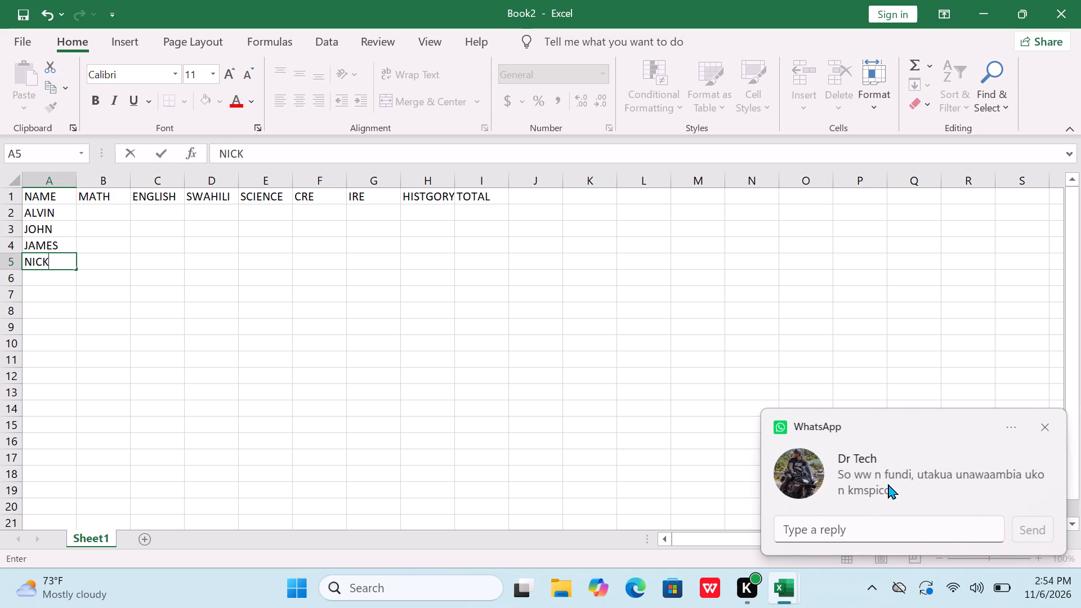
{"action": "left_click", "coordinate": [833, 535]}
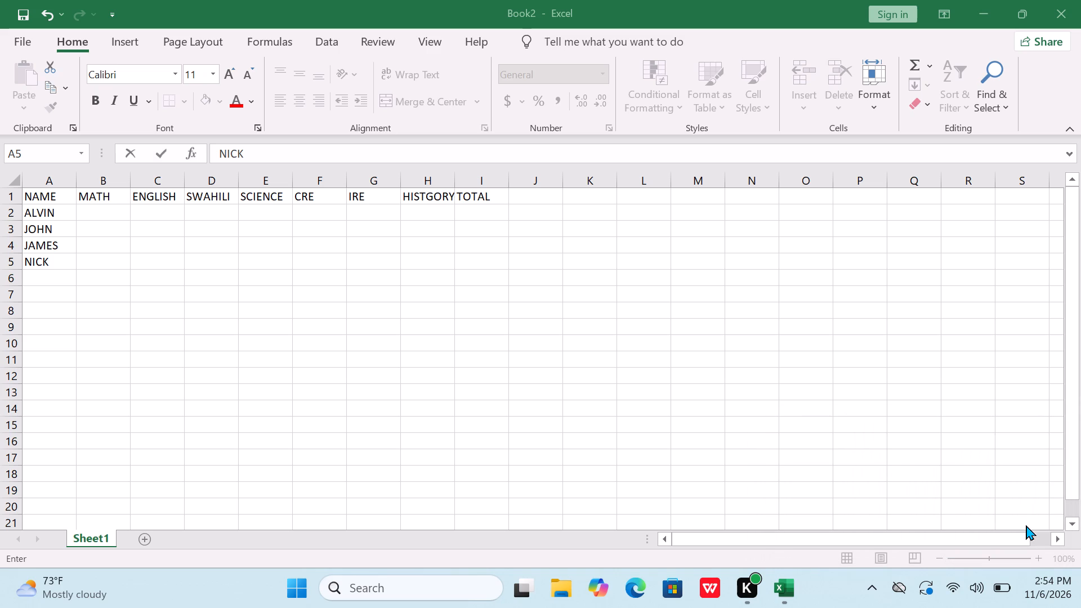
Return to the Excel workbook and enter the name JOY in cell A6 of the NAME column.
{"action": "left_click", "coordinate": [60, 273]}
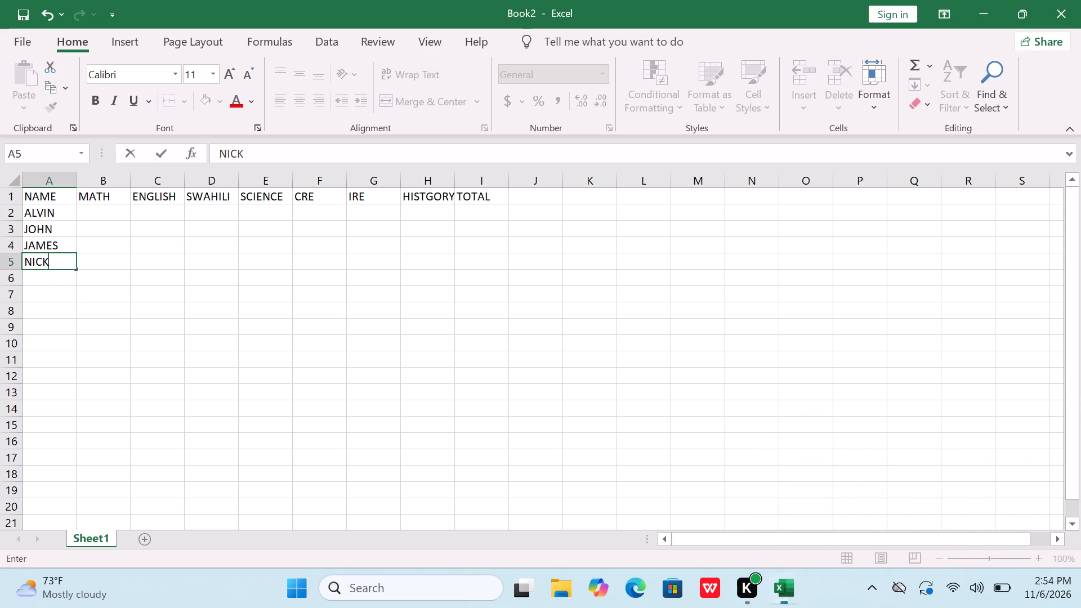
{"action": "left_click", "coordinate": [55, 276]}
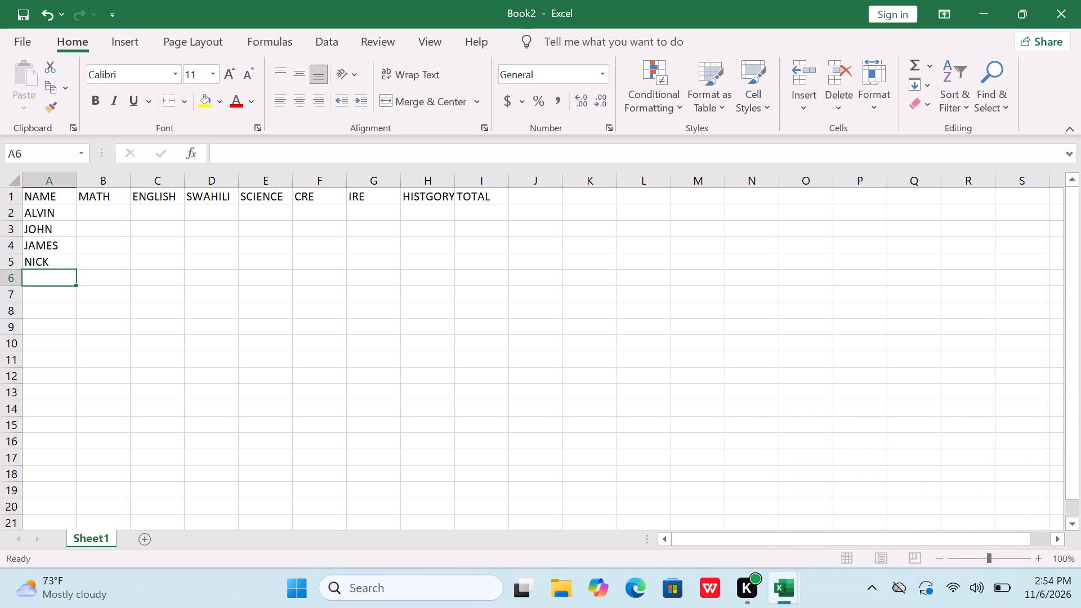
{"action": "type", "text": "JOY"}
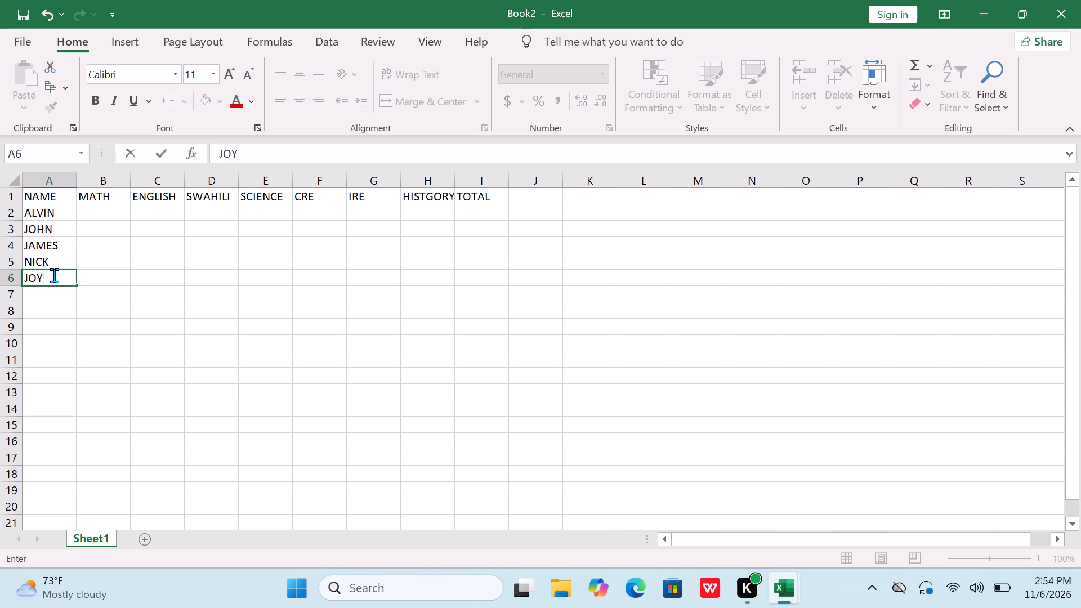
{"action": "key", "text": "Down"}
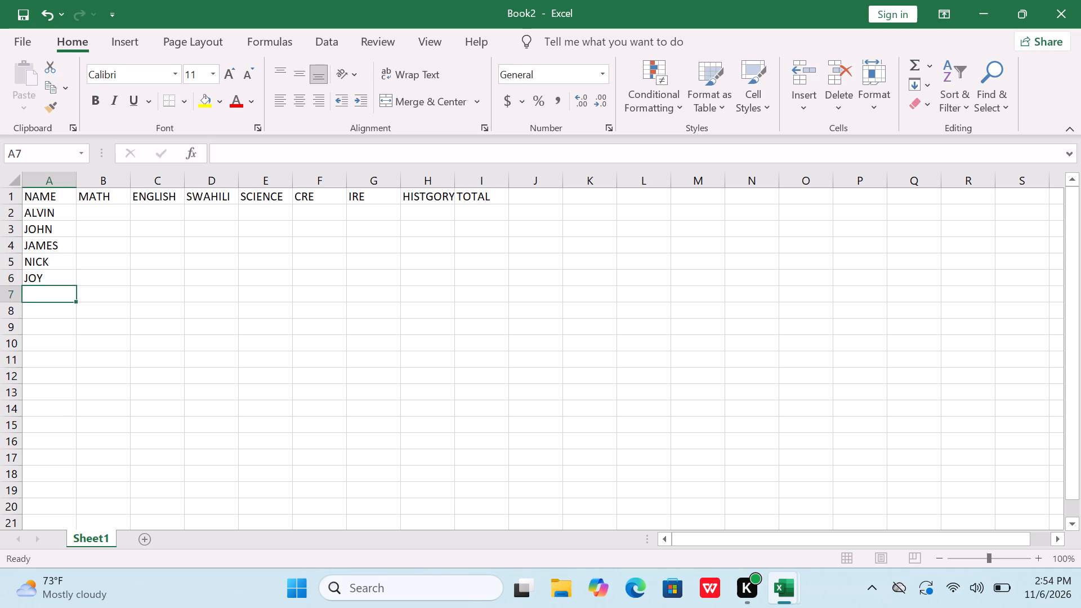
Continue the NAME column with FELIX, MARGARET, AGNES, JULIET and SAMWEL in cells A7 to A11.
{"action": "type", "text": "FELI"}
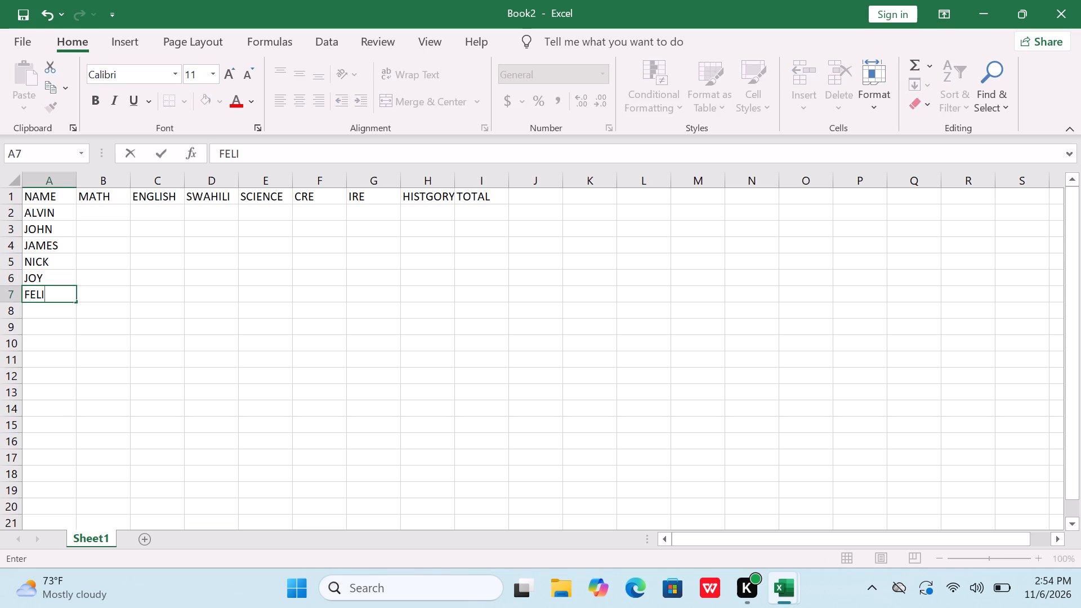
{"action": "key", "text": "x"}
{"action": "key", "text": "Down"}
{"action": "type", "text": "MAR"}
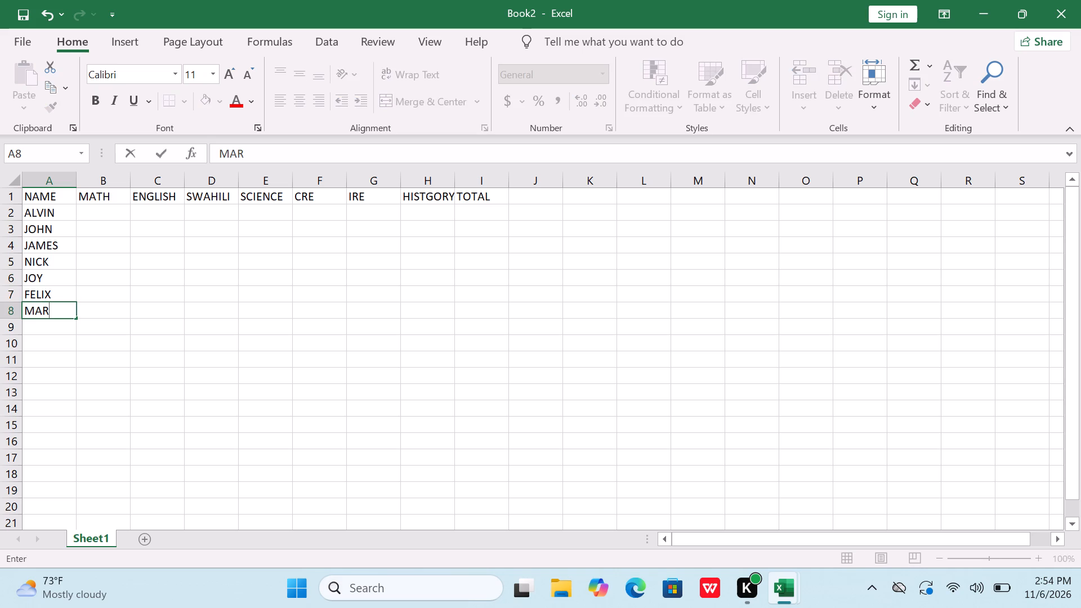
{"action": "type", "text": "GARET"}
{"action": "key", "text": "Down"}
{"action": "type", "text": "AG"}
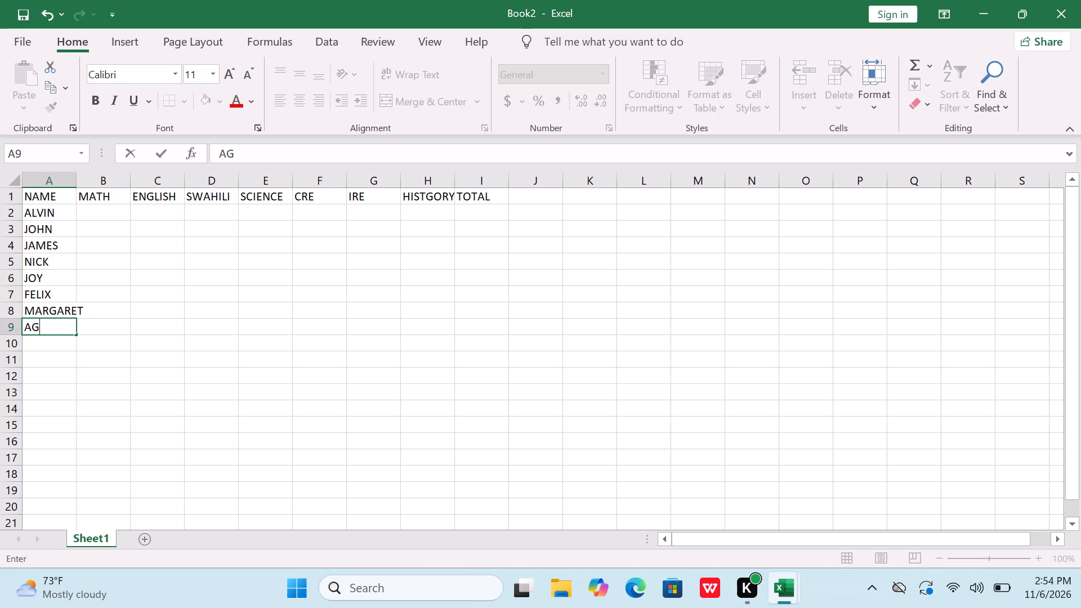
{"action": "type", "text": "NES"}
{"action": "key", "text": "Down"}
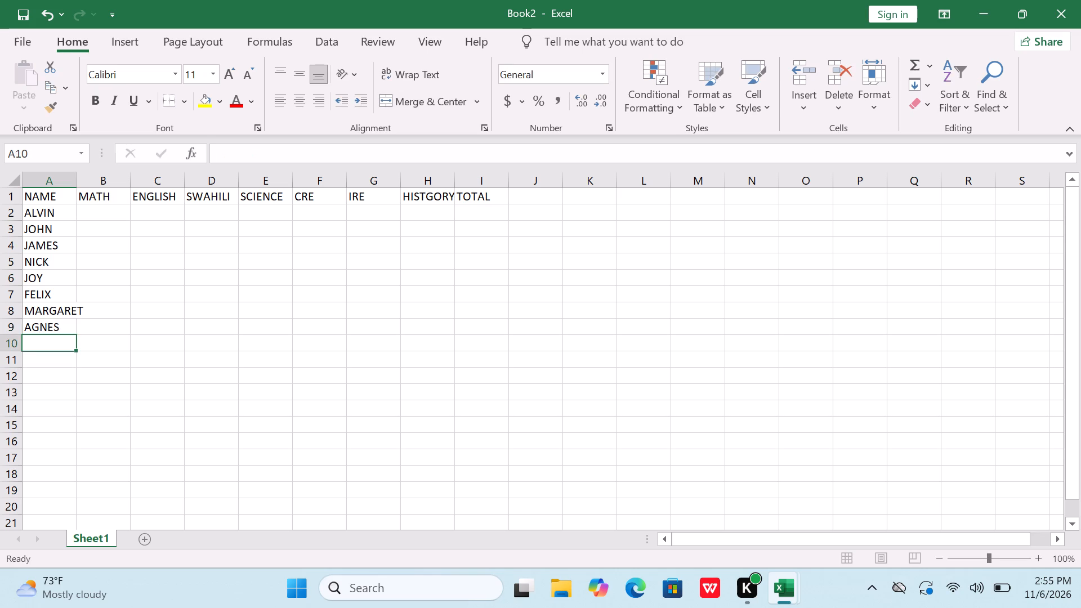
{"action": "type", "text": "JULIE"}
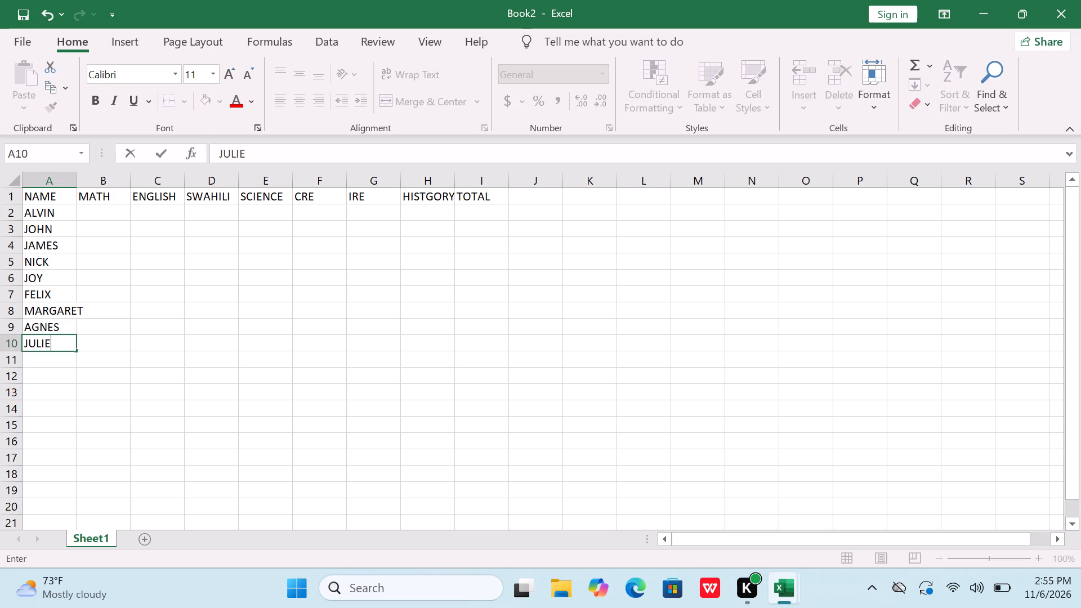
{"action": "key", "text": "t"}
{"action": "key", "text": "Down"}
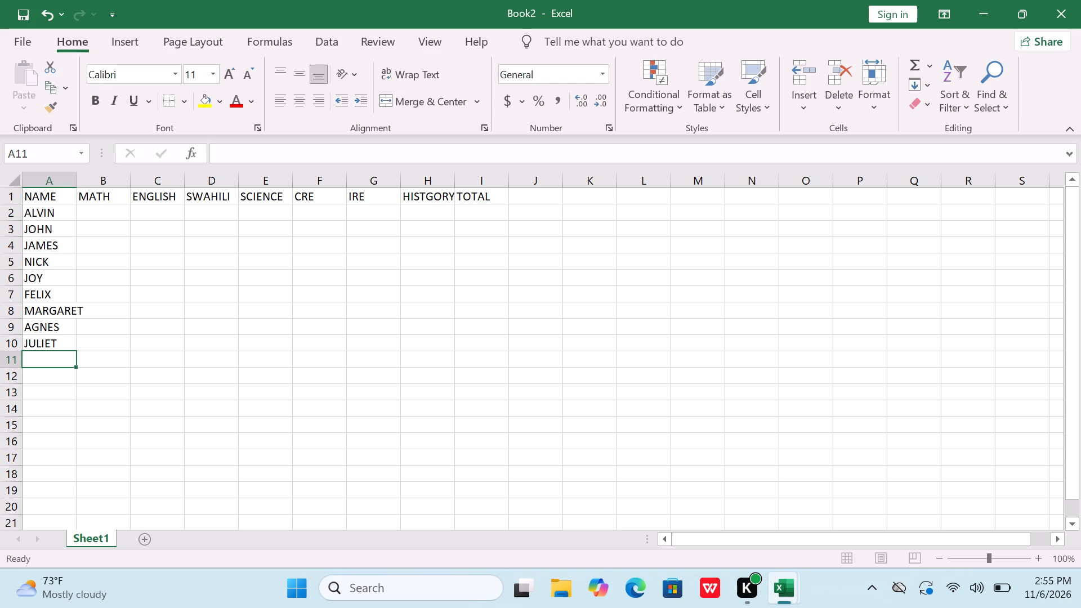
{"action": "type", "text": "SAMWEL"}
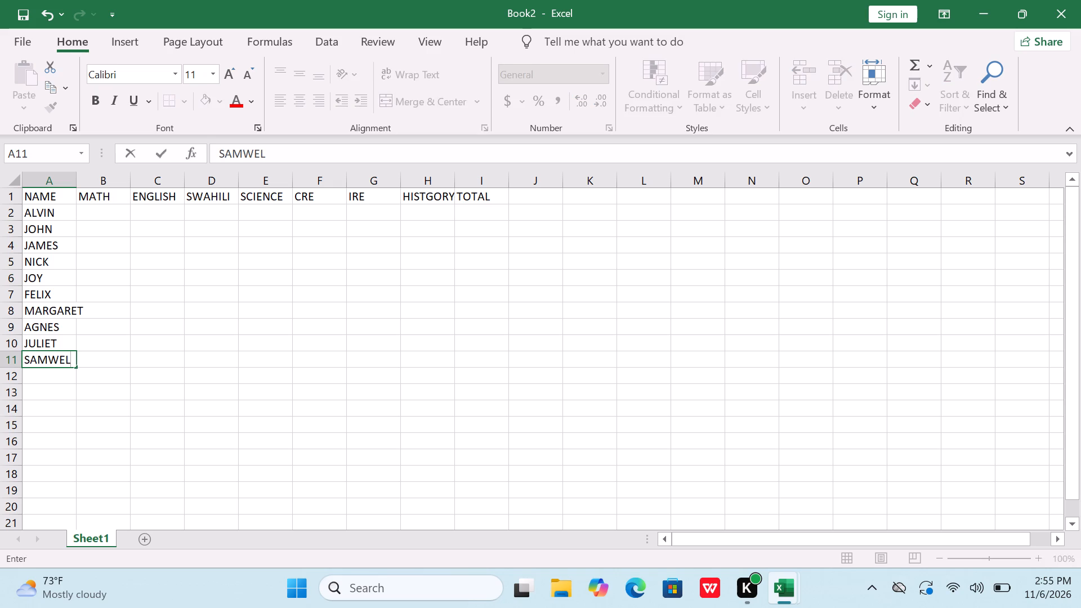
Widen columns A and H slightly so that MARGARET and the HISTGORY header fit within their cells.
{"action": "left_click", "coordinate": [65, 304]}
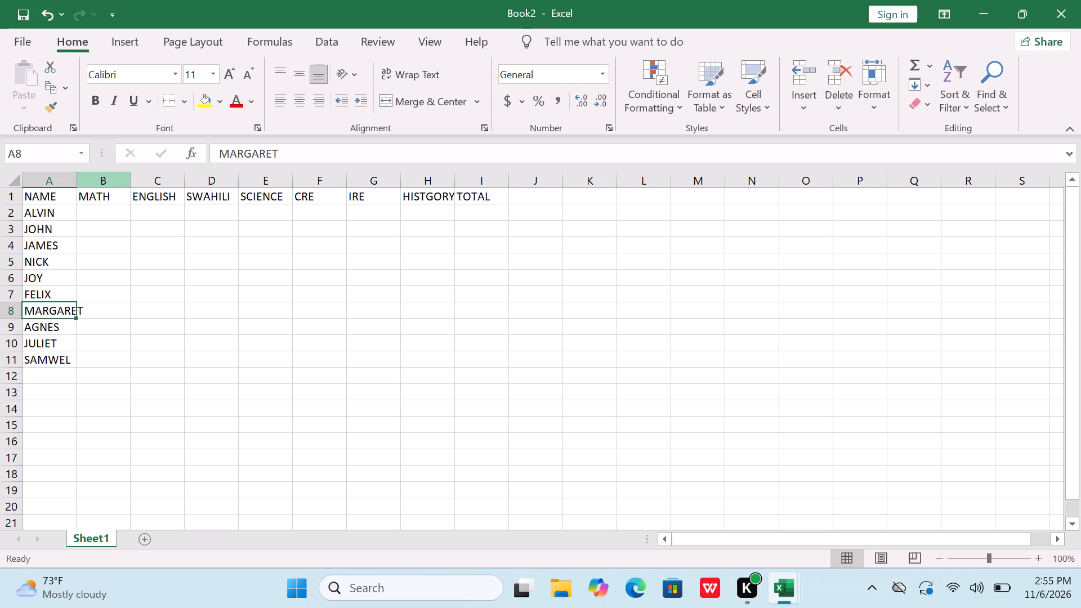
{"action": "left_click_drag", "start_coordinate": [74, 175], "coordinate": [84, 175]}
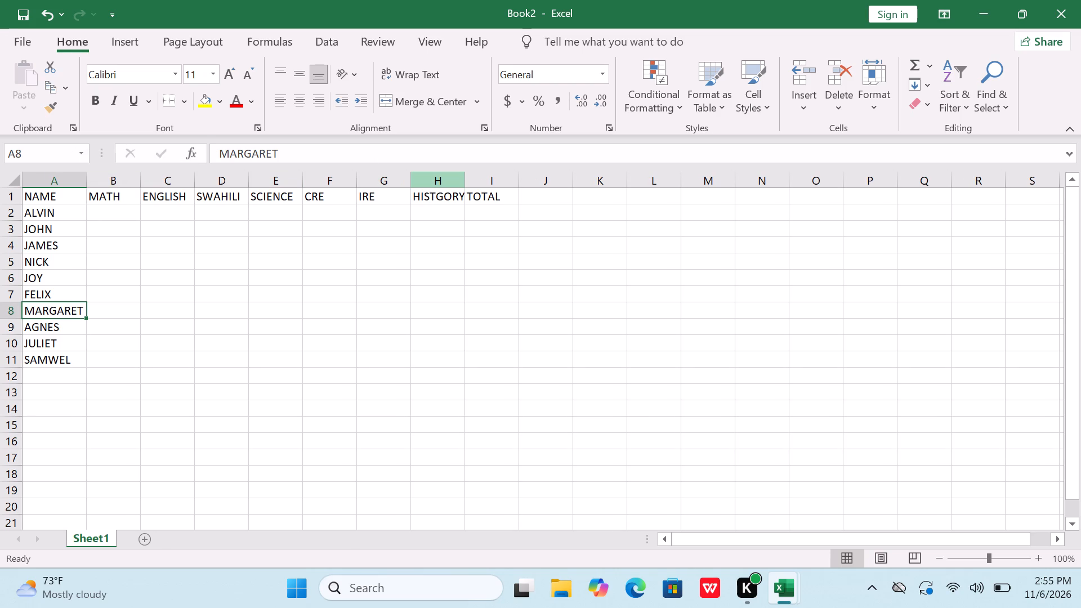
{"action": "left_click_drag", "start_coordinate": [463, 177], "coordinate": [476, 177]}
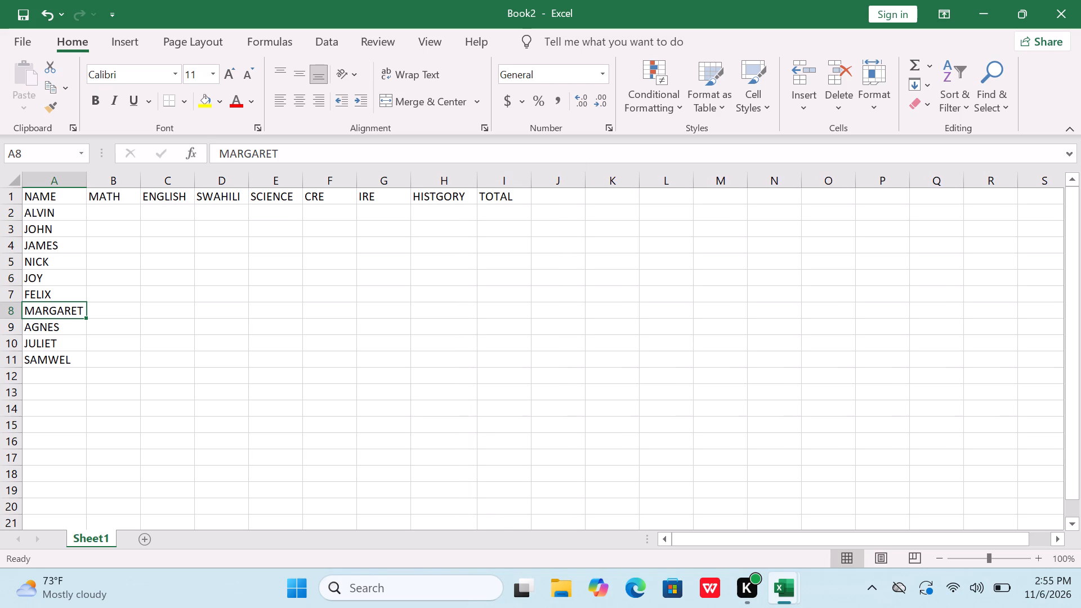
Enter the MATH marks 81, 76, 45, 78 and 66 in cells B2 to B6, for ALVIN through JOY.
{"action": "left_click", "coordinate": [124, 216]}
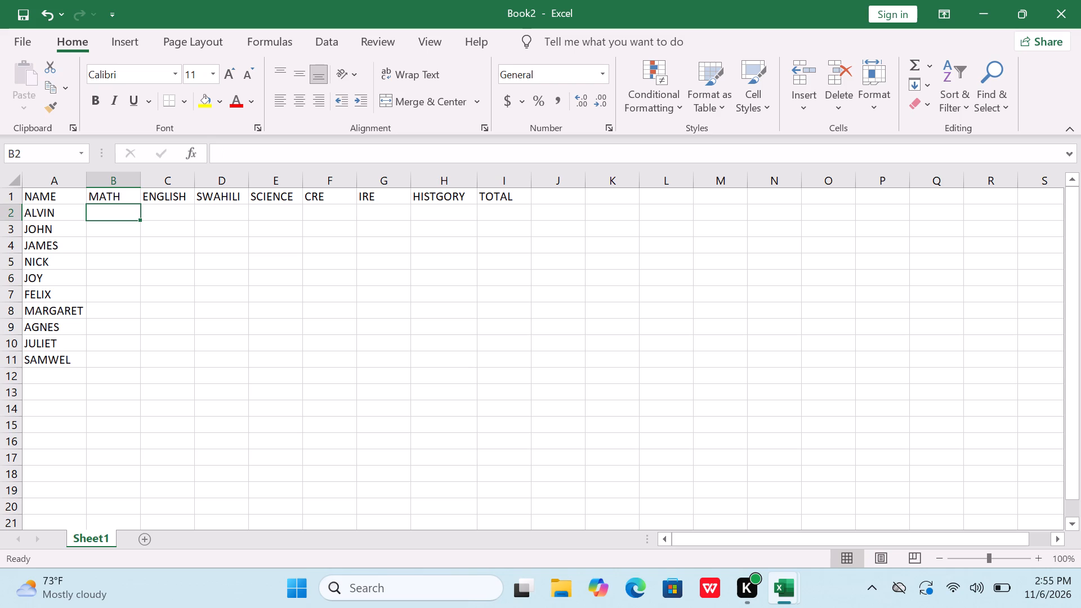
{"action": "key", "text": "8"}
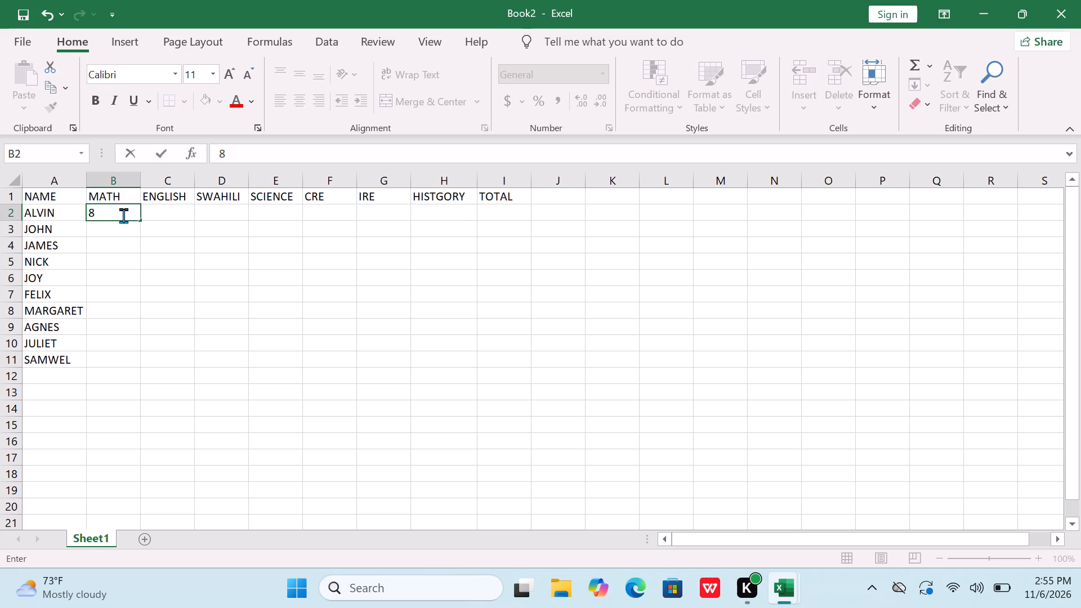
{"action": "key", "text": "1"}
{"action": "key", "text": "Down"}
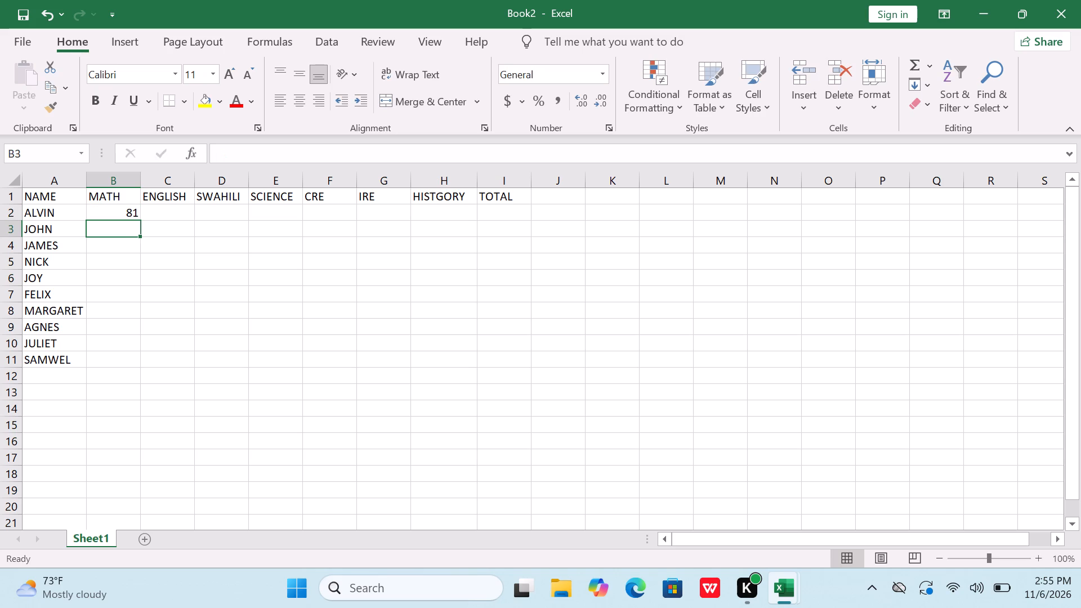
{"action": "type", "text": "76"}
{"action": "key", "text": "Down"}
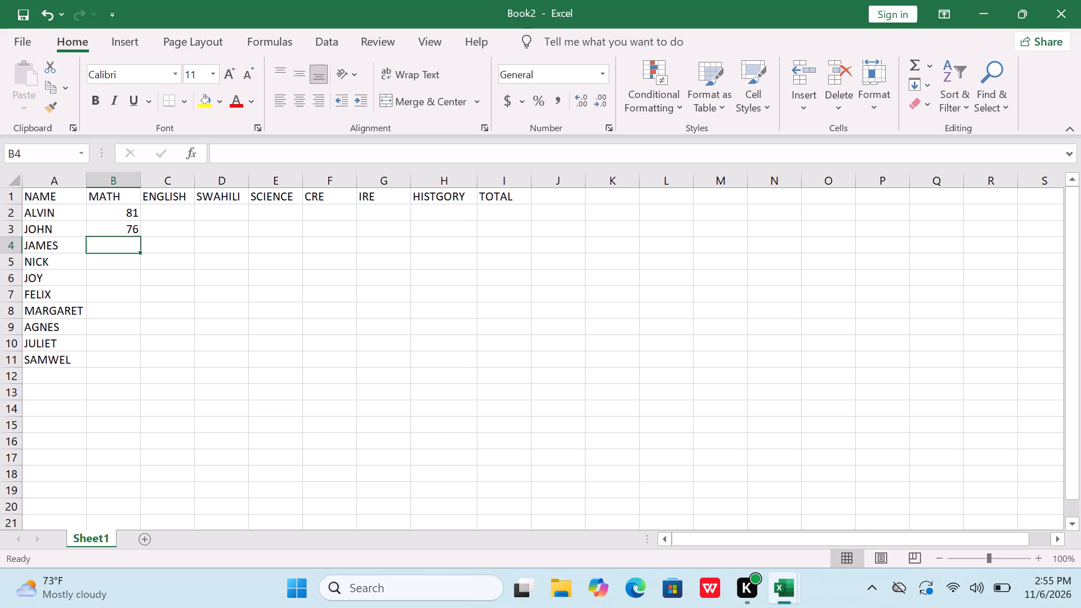
{"action": "type", "text": "45"}
{"action": "key", "text": "Down"}
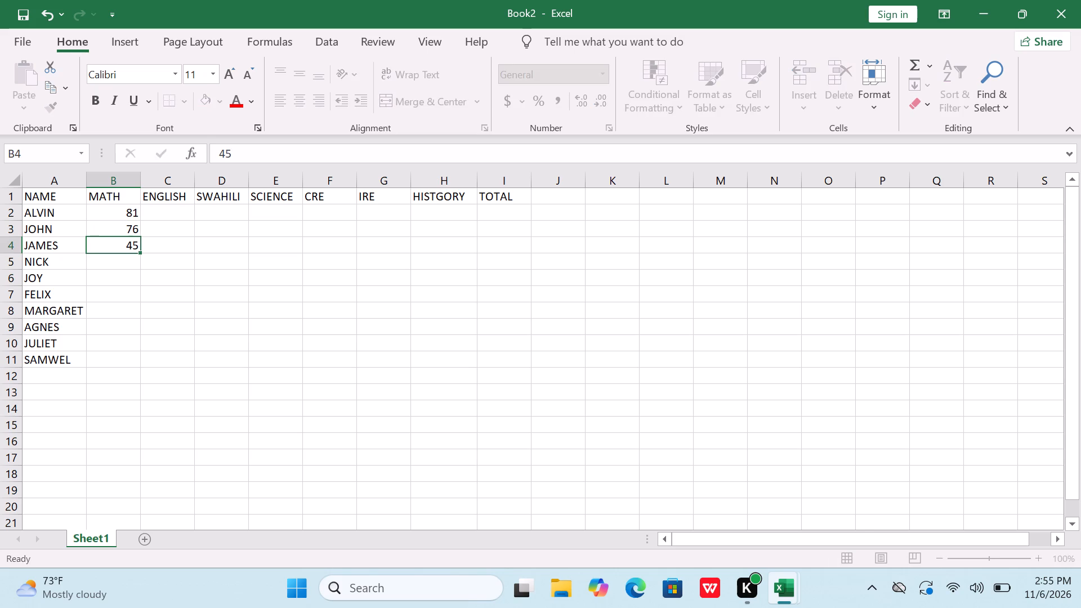
{"action": "type", "text": "78"}
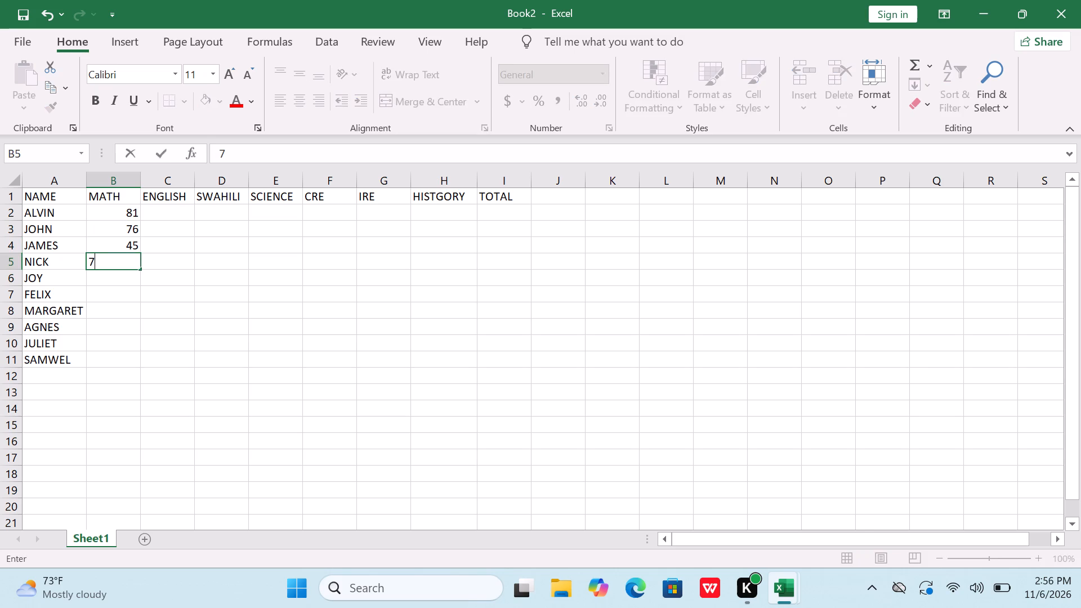
{"action": "key", "text": "Down"}
{"action": "type", "text": "66"}
{"action": "key", "text": "Down"}
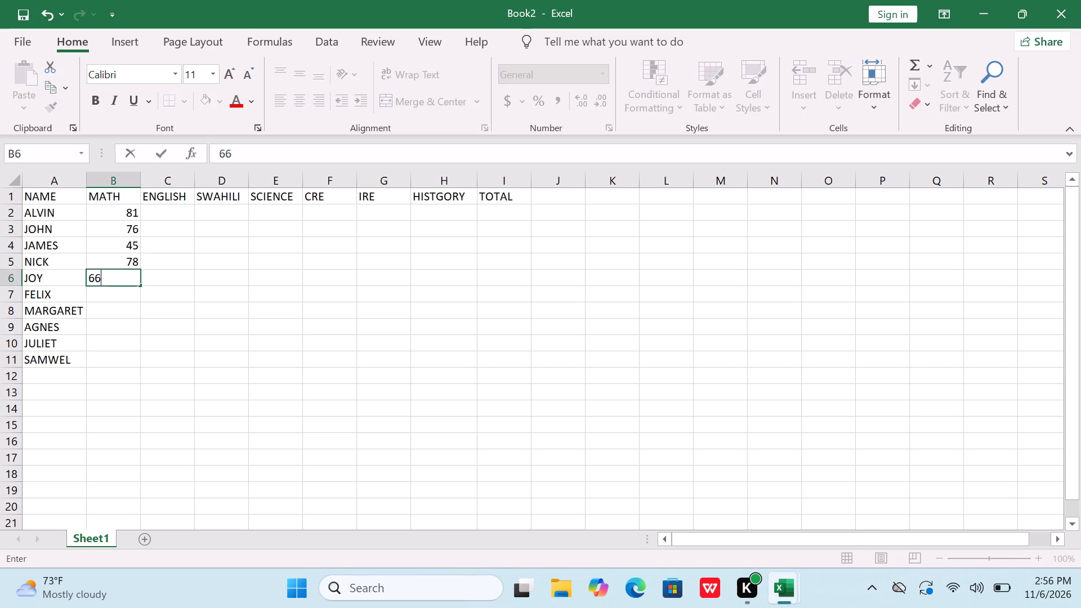
Enter the MATH marks 98, 56, 45, 88 and 76 in cells B7 to B11, for FELIX through SAMWEL.
{"action": "type", "text": "98"}
{"action": "key", "text": "Down"}
{"action": "type", "text": "56"}
{"action": "key", "text": "Down"}
{"action": "type", "text": "45"}
{"action": "key", "text": "Down"}
{"action": "type", "text": "45"}
{"action": "key", "text": "BackSpace"}
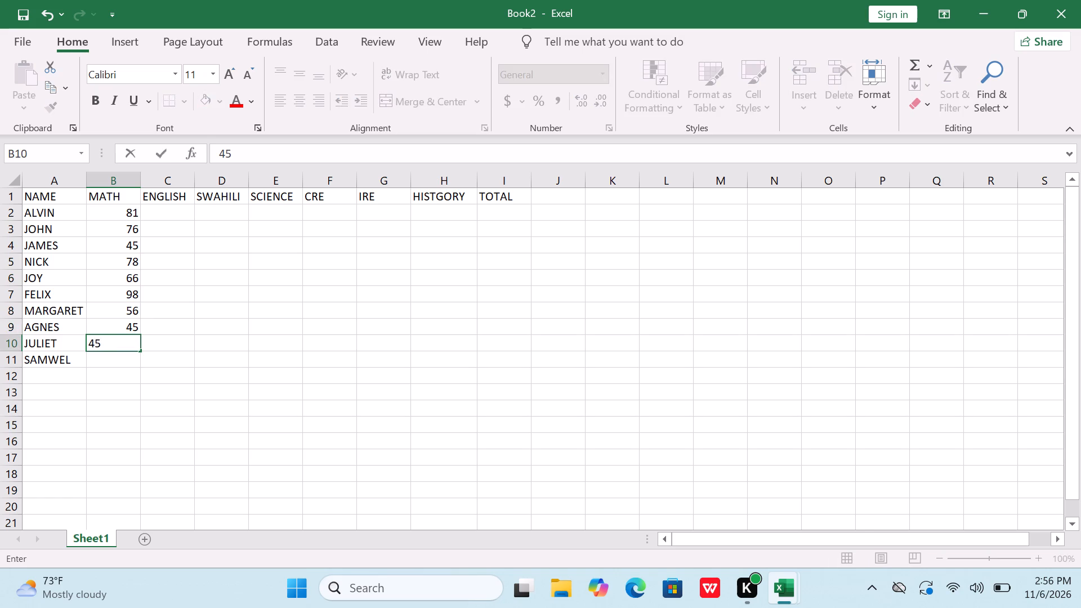
{"action": "key", "text": "BackSpace"}
{"action": "type", "text": "88"}
{"action": "key", "text": "Down"}
{"action": "type", "text": "76"}
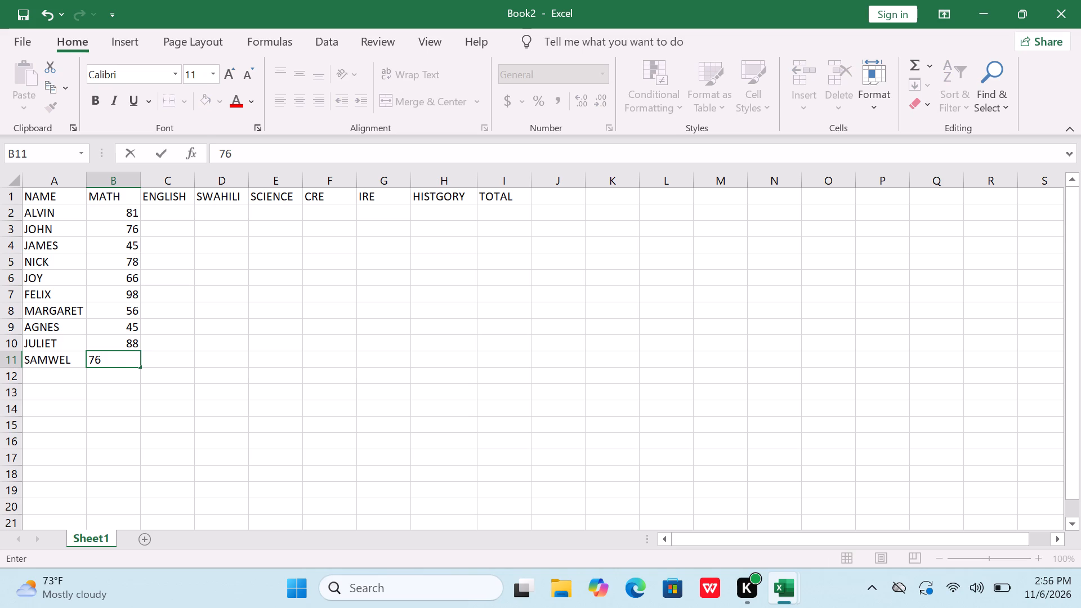
Enter the ENGLISH marks 66, 45, 90, 57 and 45 in cells C2 to C6, for ALVIN through JOY.
{"action": "left_click", "coordinate": [178, 215]}
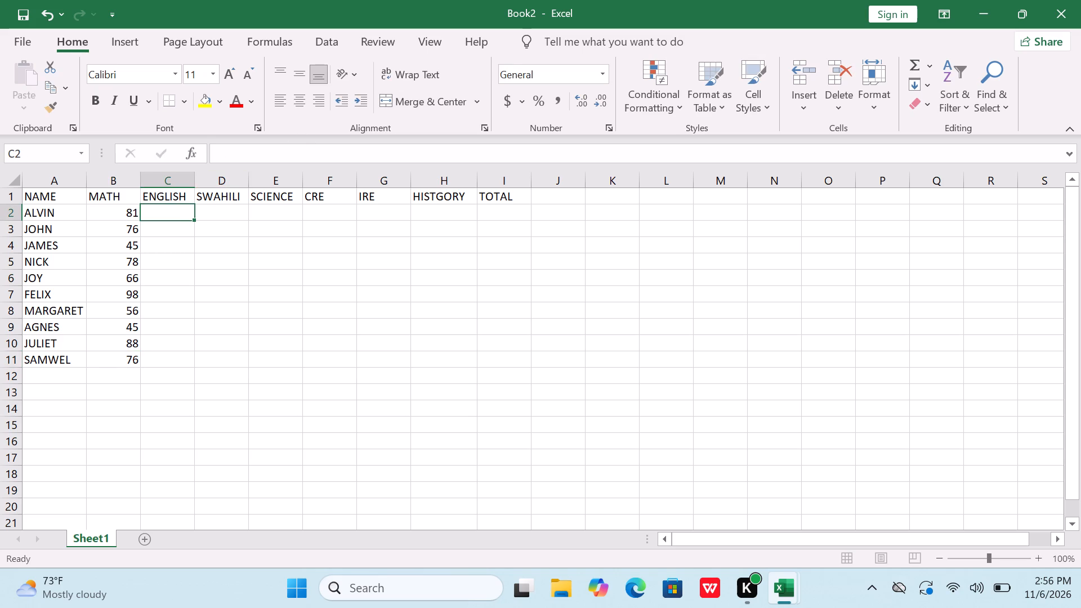
{"action": "type", "text": "66"}
{"action": "key", "text": "Down"}
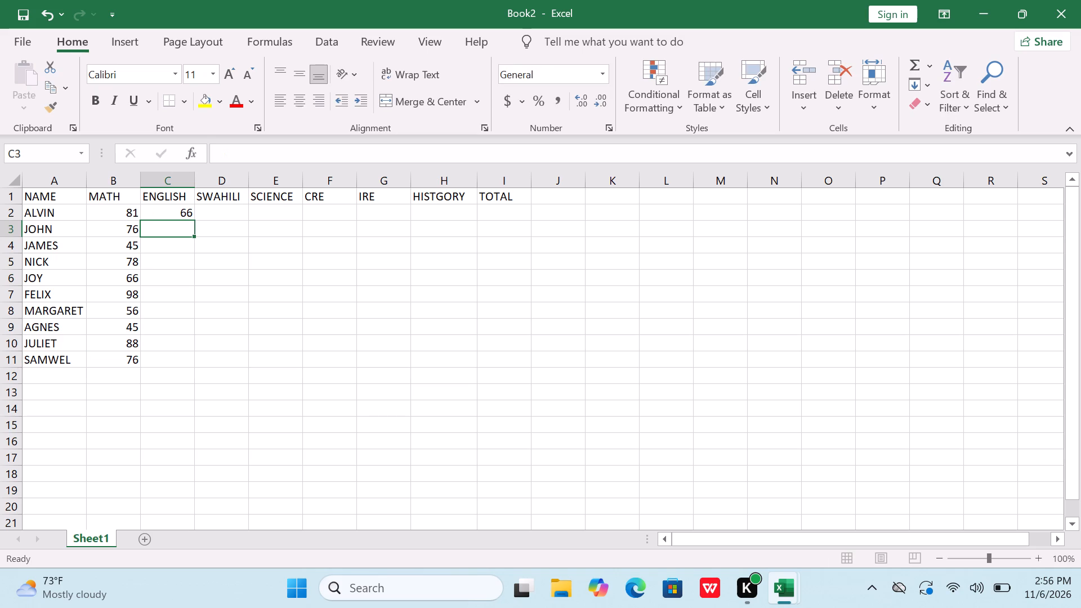
{"action": "type", "text": "45"}
{"action": "key", "text": "Down"}
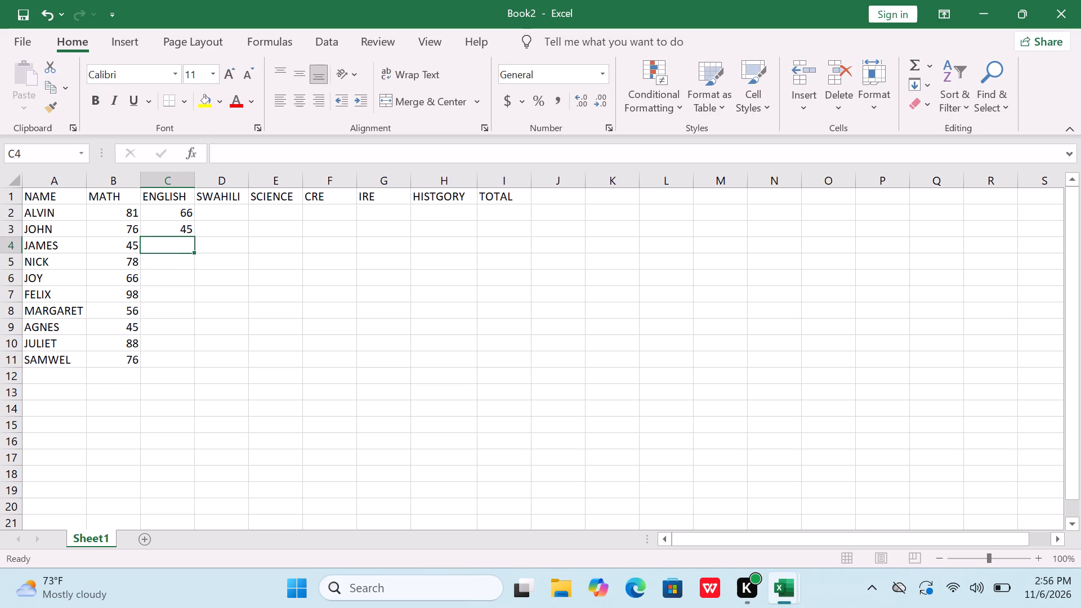
{"action": "type", "text": "90"}
{"action": "key", "text": "Down"}
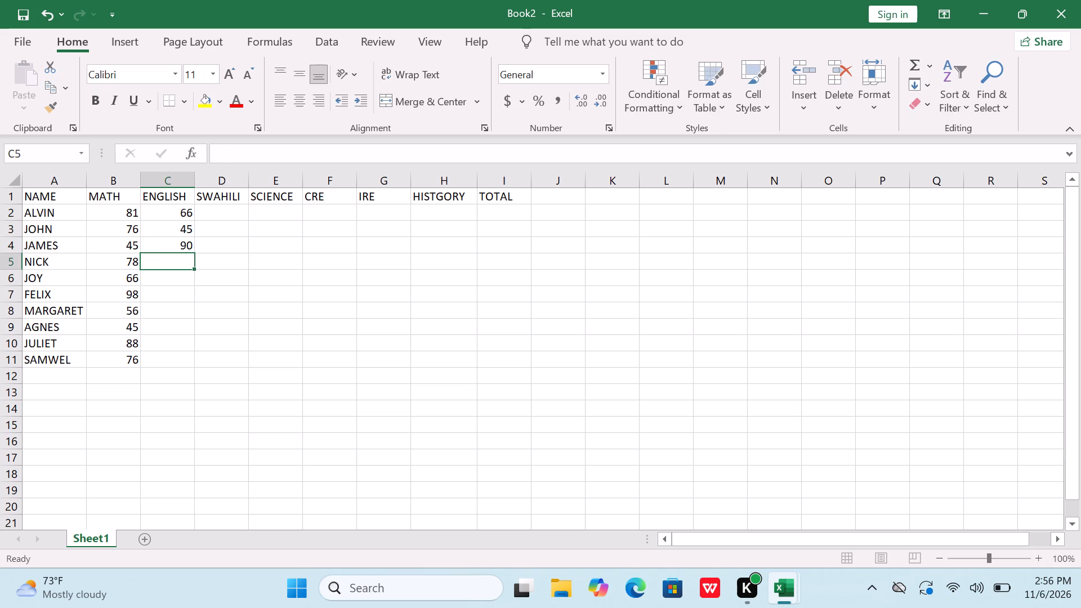
{"action": "type", "text": "57"}
{"action": "key", "text": "Down"}
{"action": "type", "text": "45"}
{"action": "key", "text": "Down"}
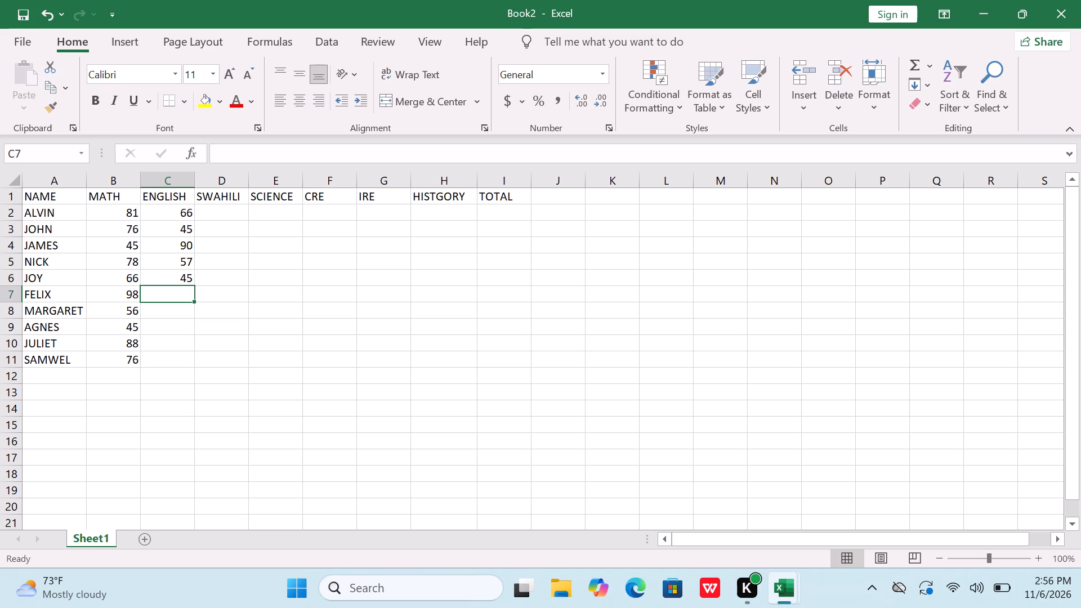
Enter the ENGLISH marks 89, 65, 46, 77 and 65 in cells C7 to C11, for FELIX through SAMWEL.
{"action": "type", "text": "89"}
{"action": "key", "text": "Down"}
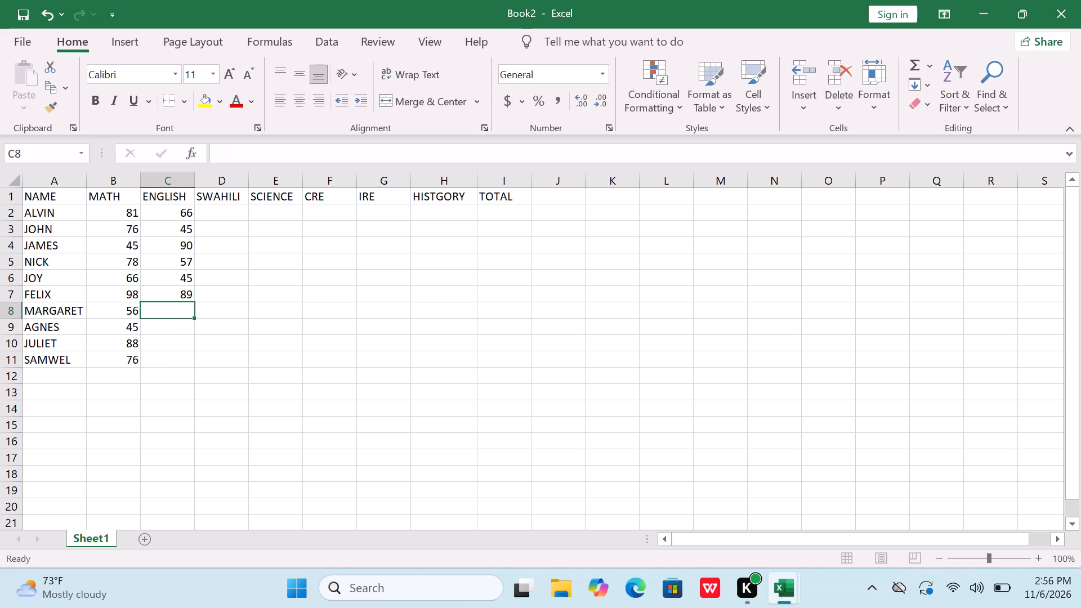
{"action": "type", "text": "65"}
{"action": "key", "text": "Down"}
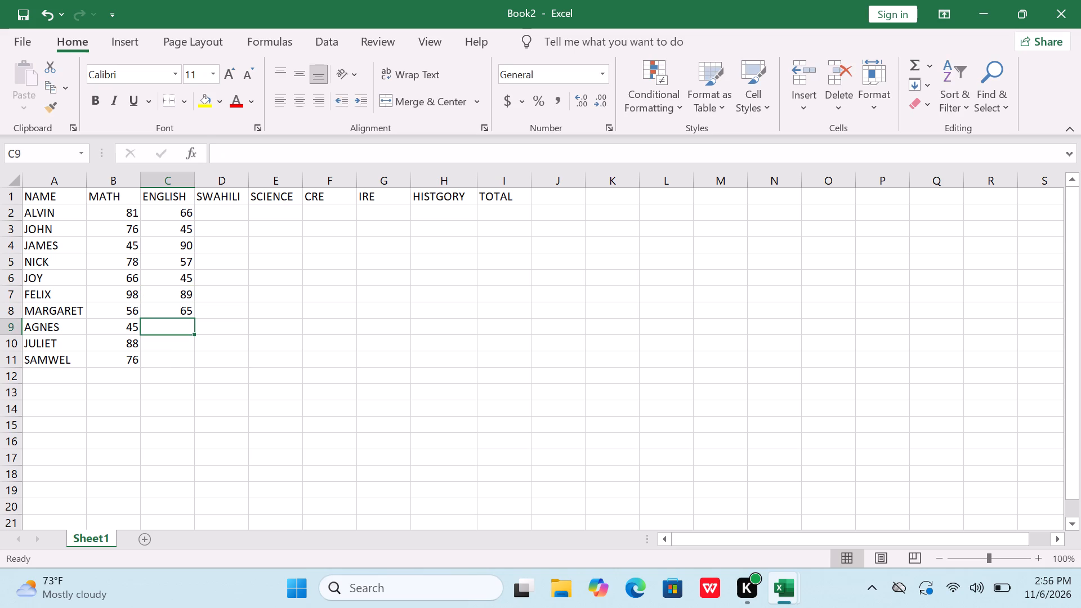
{"action": "type", "text": "46"}
{"action": "key", "text": "Down"}
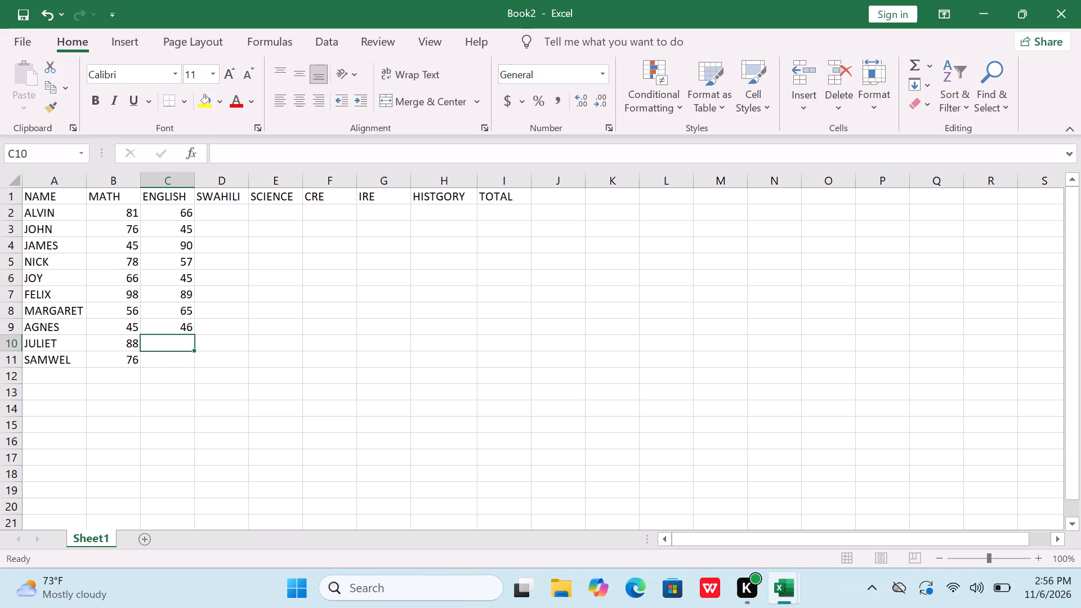
{"action": "type", "text": "77"}
{"action": "key", "text": "Down"}
{"action": "type", "text": "65"}
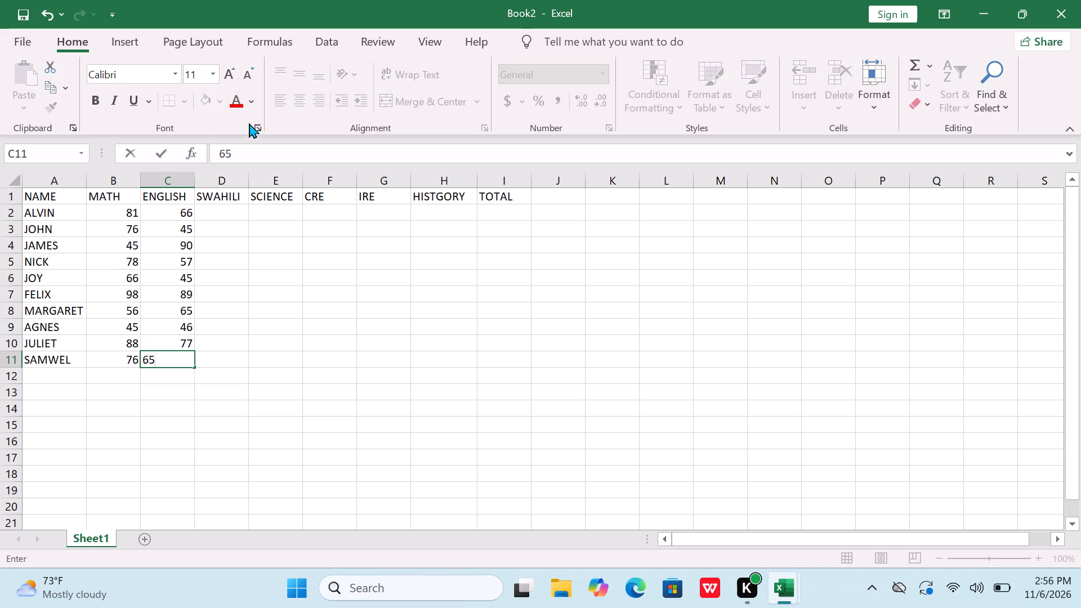
Enter the SWAHILI marks 66, 89, 66, 76 and 98 in cells D2 to D6, for ALVIN through JOY.
{"action": "left_click", "coordinate": [233, 214]}
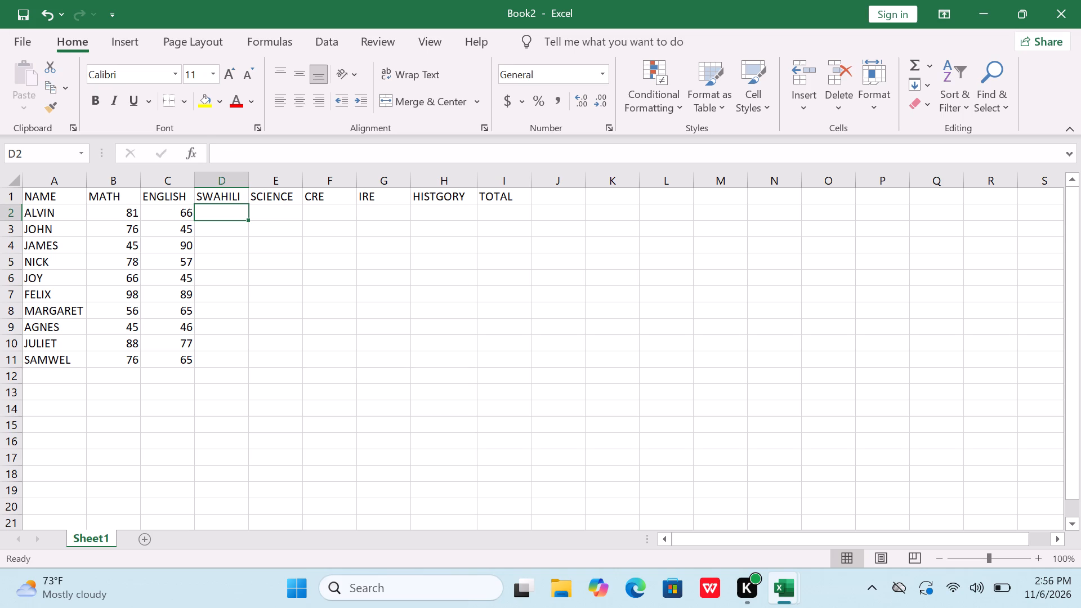
{"action": "type", "text": "66"}
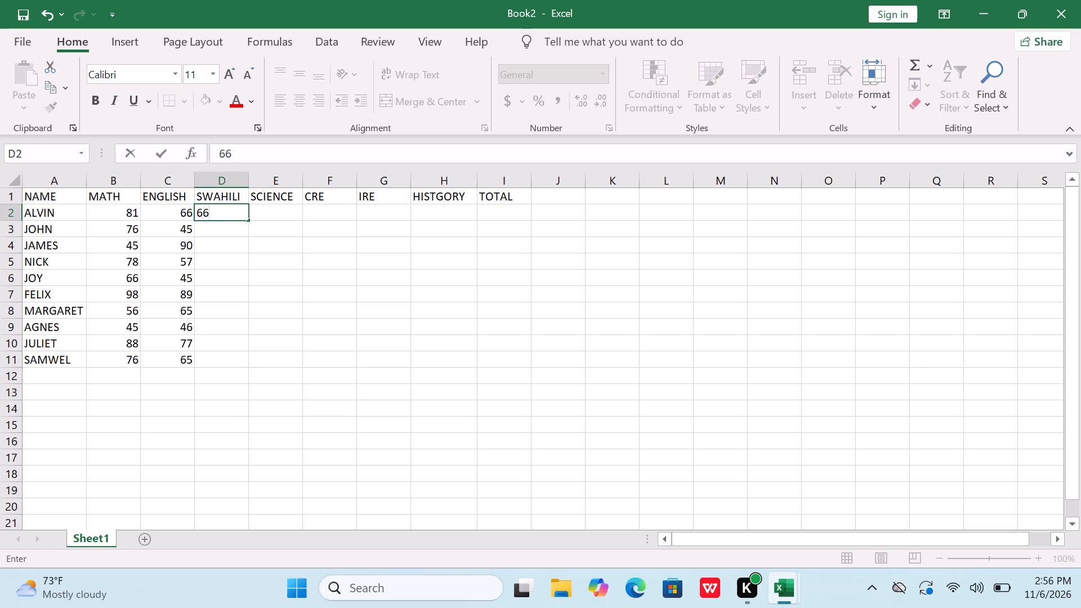
{"action": "key", "text": "Down"}
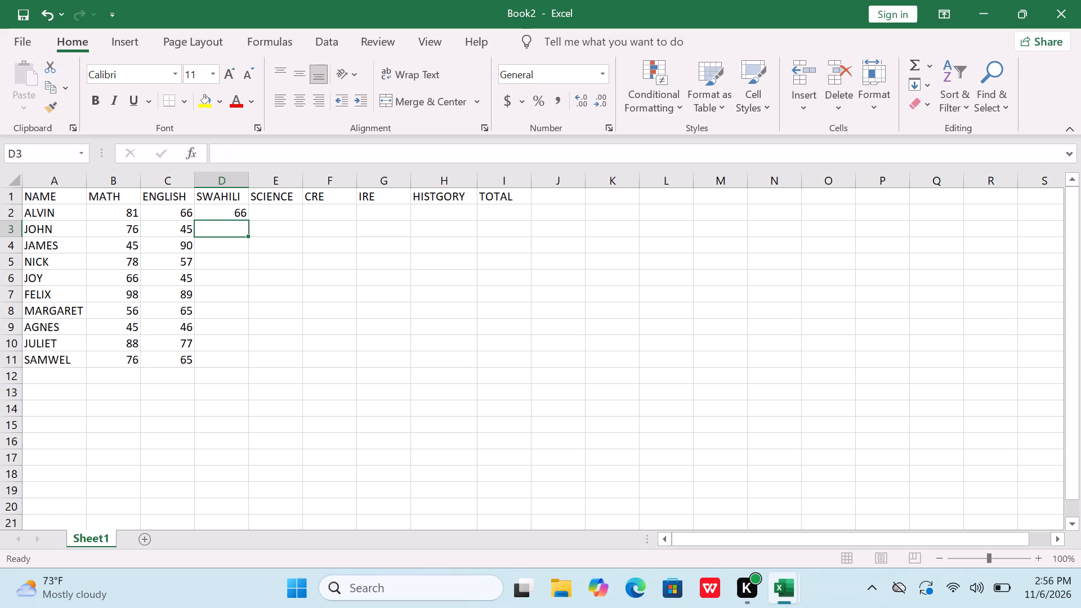
{"action": "type", "text": "89"}
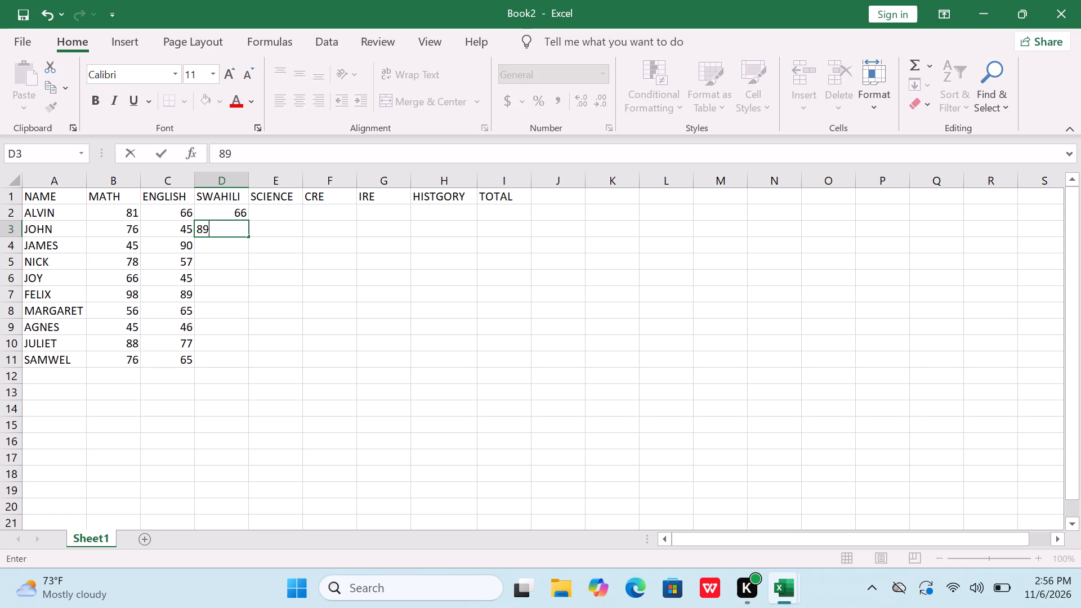
{"action": "key", "text": "Down"}
{"action": "type", "text": "YT"}
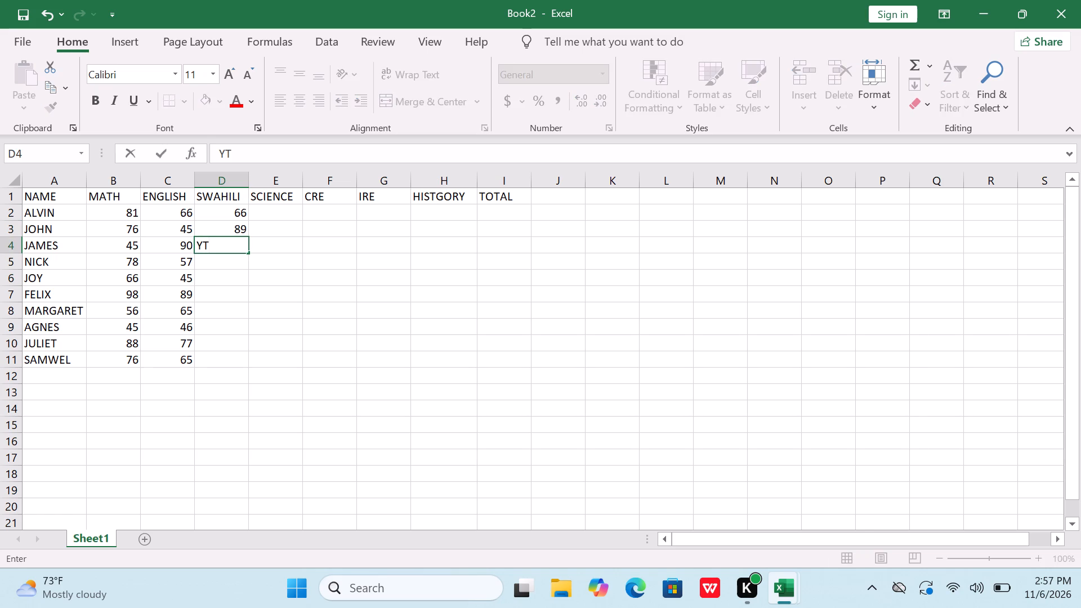
{"action": "key", "text": "BackSpace"}
{"action": "key", "text": "BackSpace"}
{"action": "type", "text": "66"}
{"action": "key", "text": "Down"}
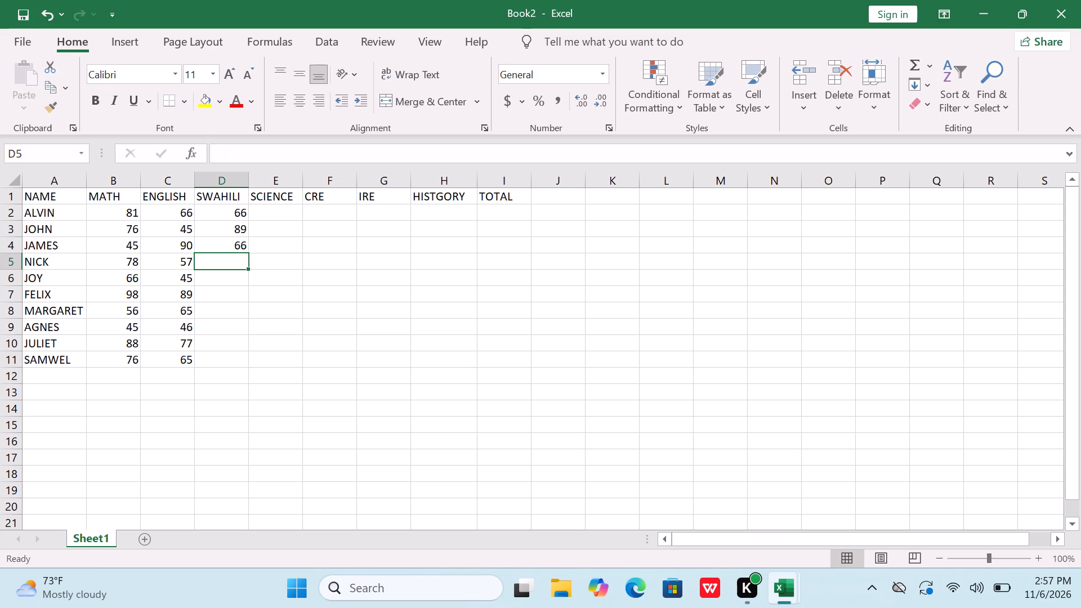
{"action": "type", "text": "76"}
{"action": "key", "text": "Down"}
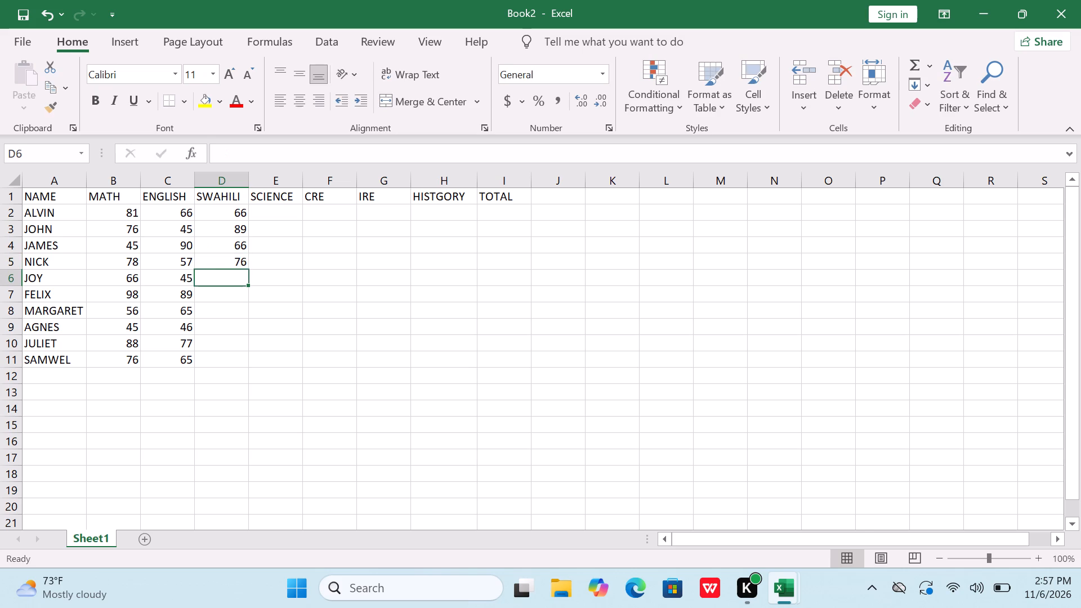
{"action": "type", "text": "98"}
{"action": "key", "text": "Down"}
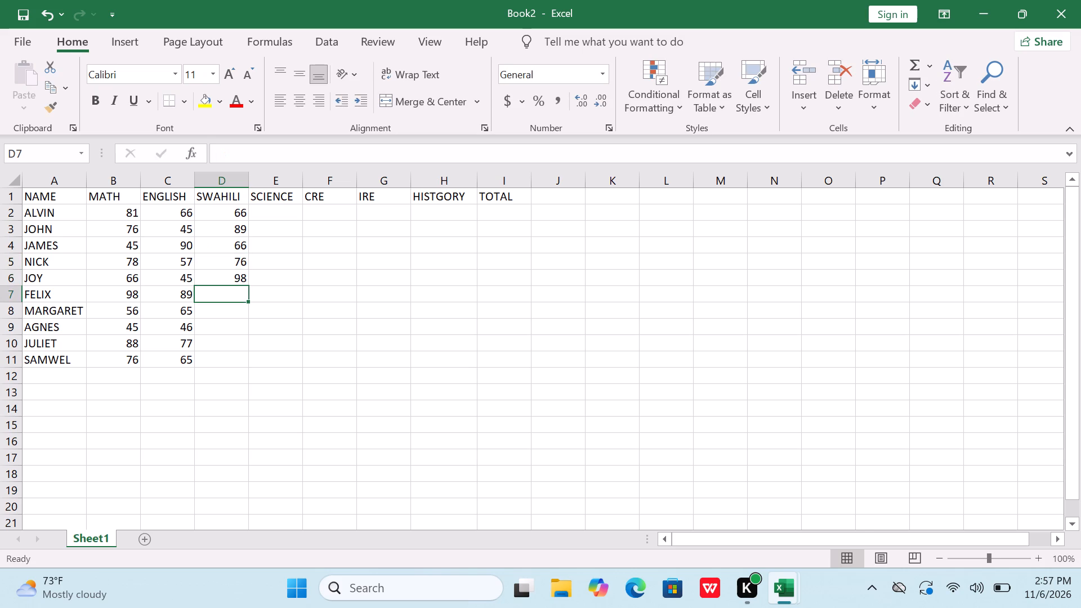
Enter the SWAHILI marks 86, 68, 44, 87 and 55 in cells D7 to D11, for FELIX through SAMWEL.
{"action": "type", "text": "86"}
{"action": "key", "text": "Down"}
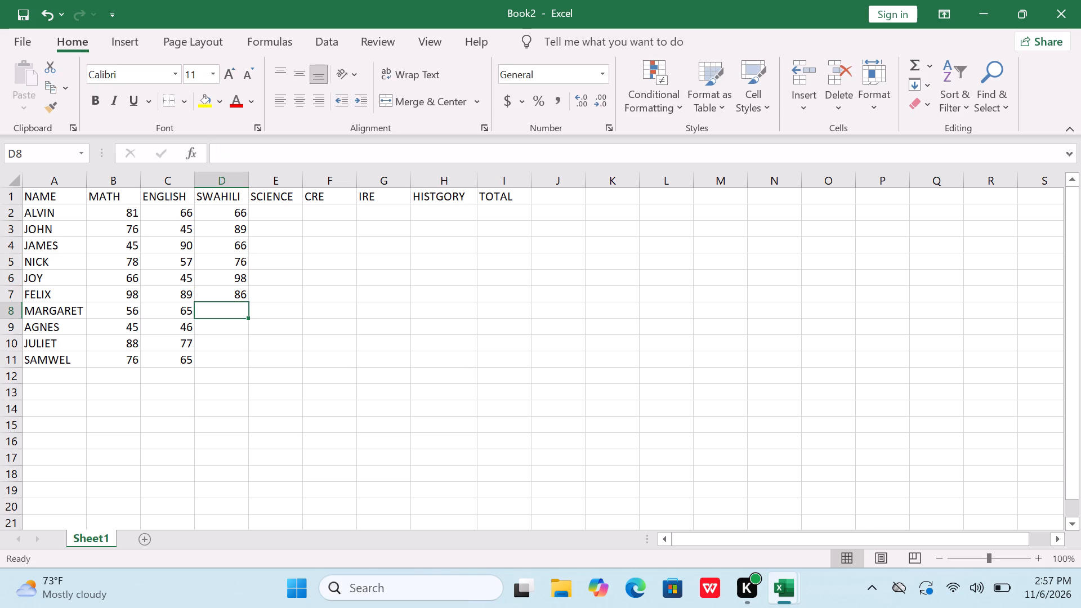
{"action": "key", "text": "6"}
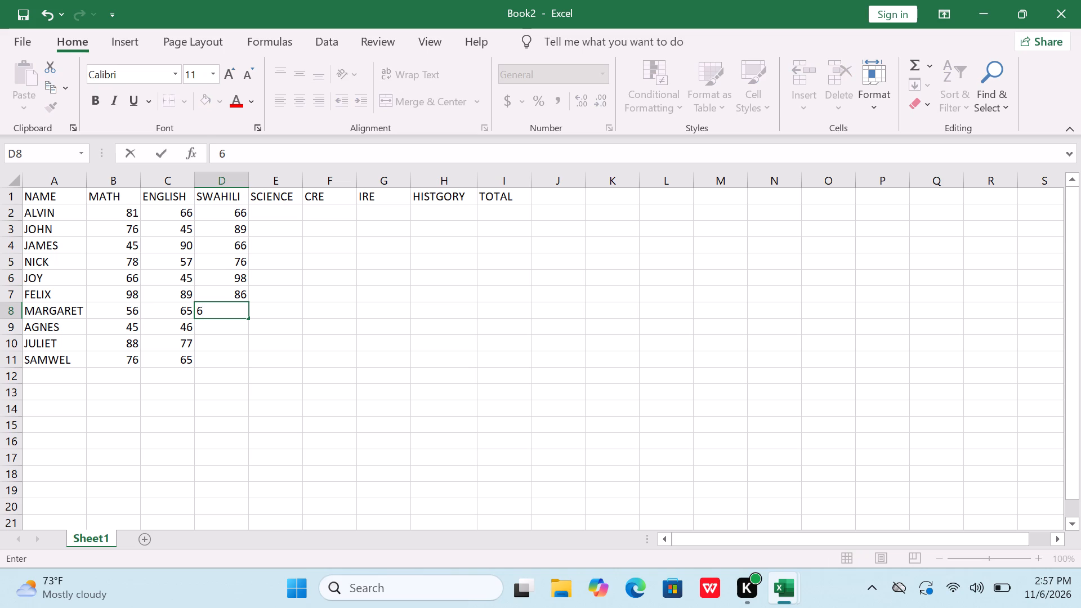
{"action": "key", "text": "8"}
{"action": "key", "text": "Down"}
{"action": "type", "text": "44"}
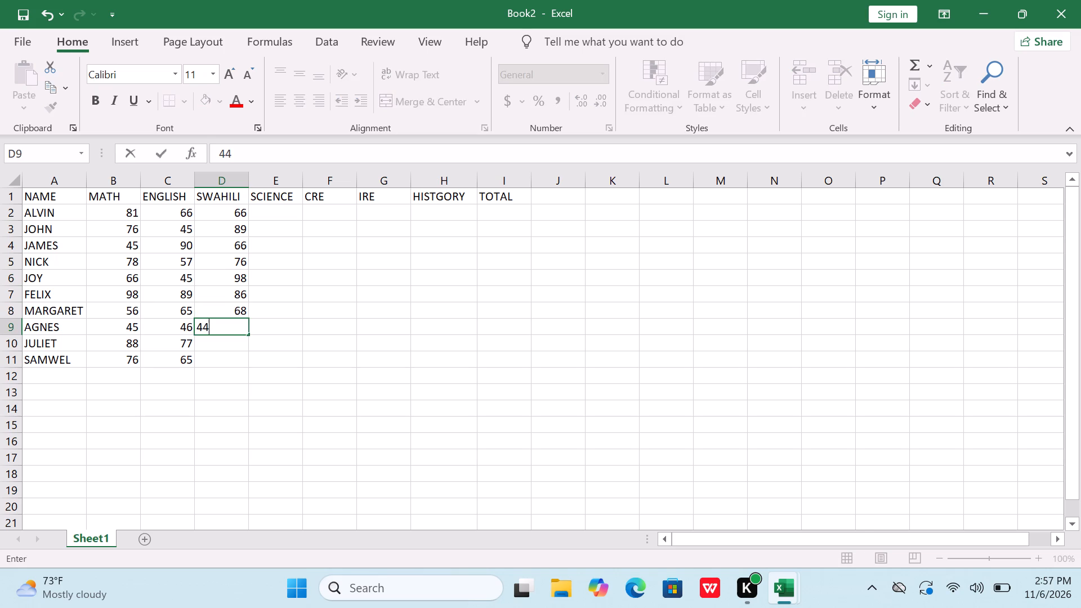
{"action": "key", "text": "Down"}
{"action": "type", "text": "87"}
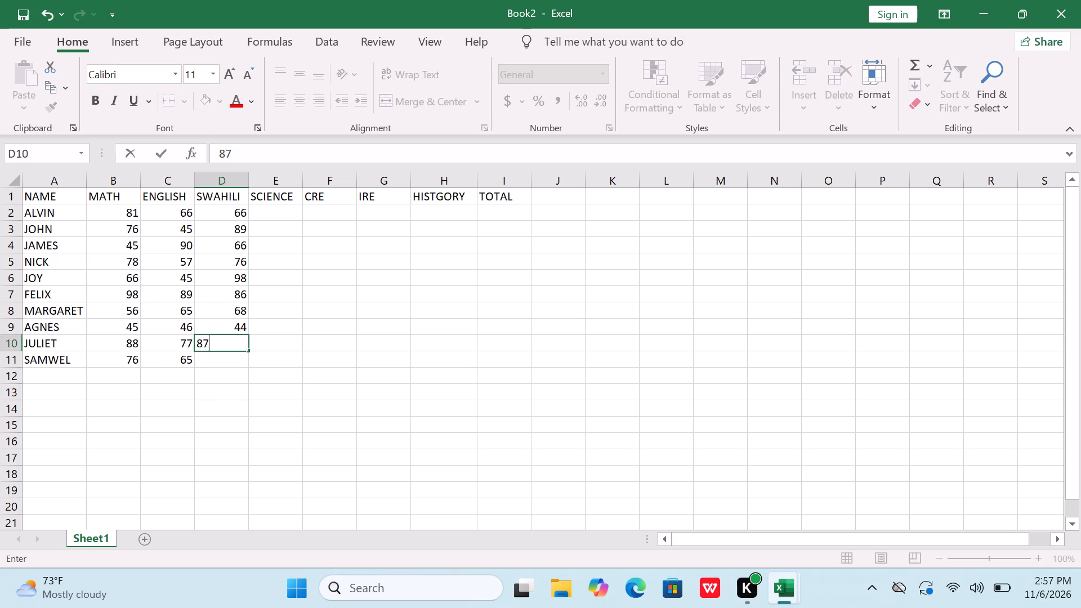
{"action": "key", "text": "Down"}
{"action": "type", "text": "55"}
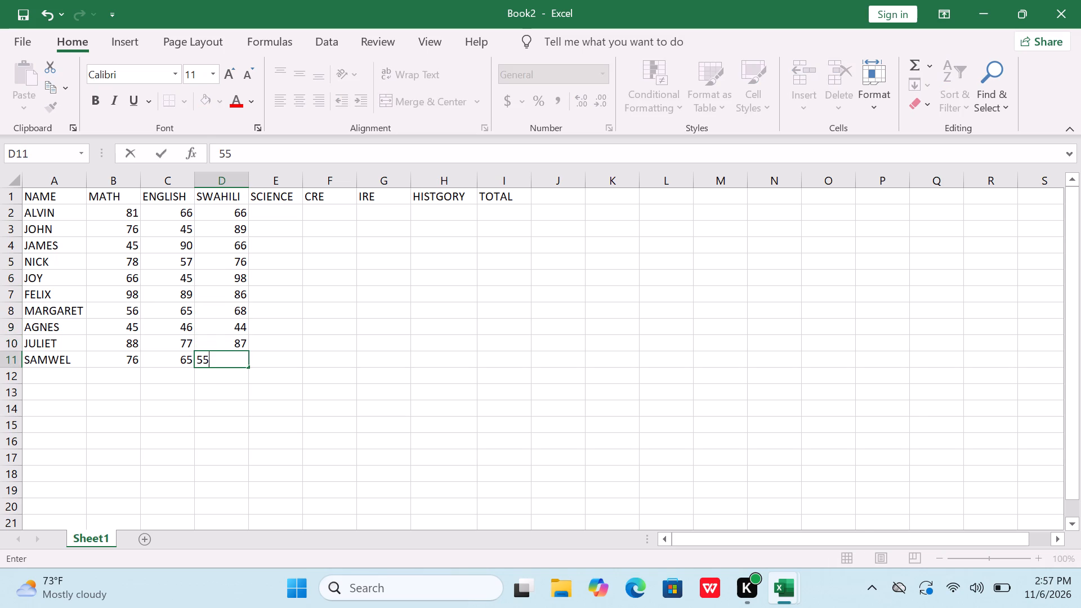
{"action": "key", "text": "Down"}
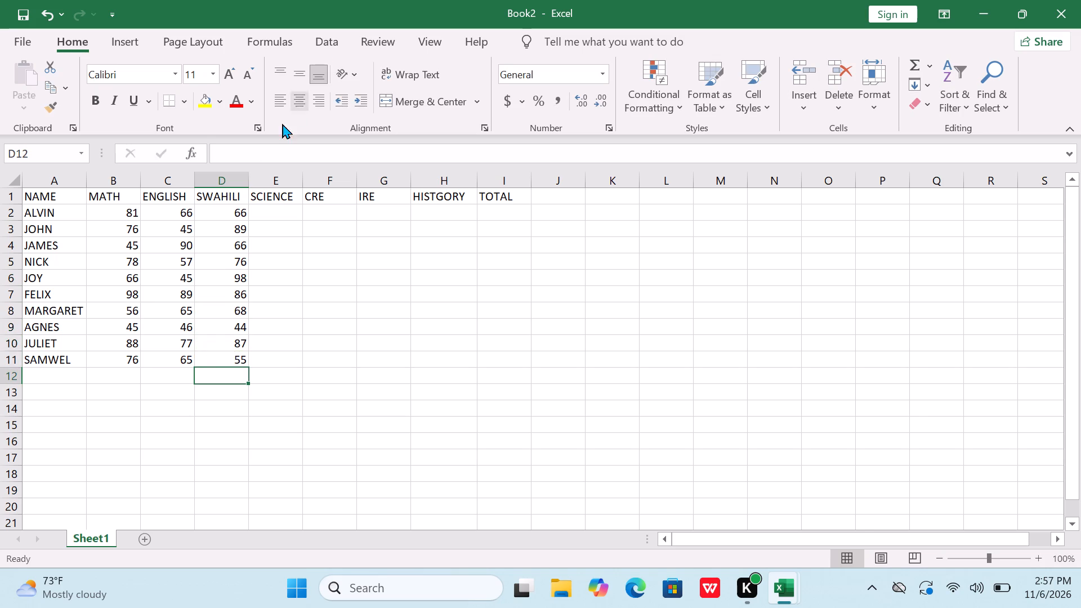
{"action": "left_click", "coordinate": [284, 211]}
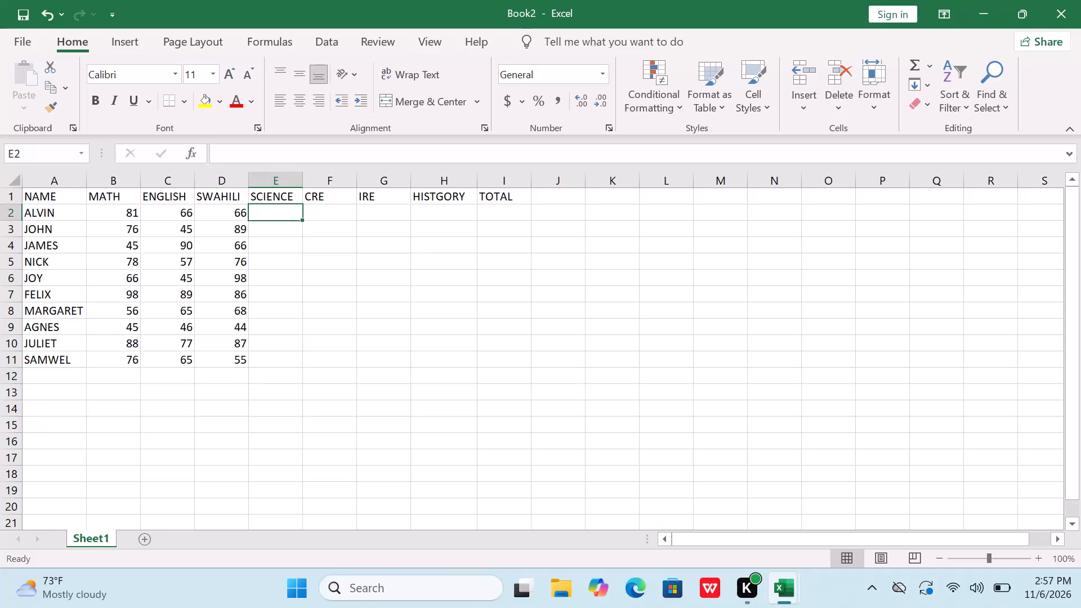
Correct the misspelled subject header in cell H1 to HISTORY.
{"action": "left_click", "coordinate": [455, 193]}
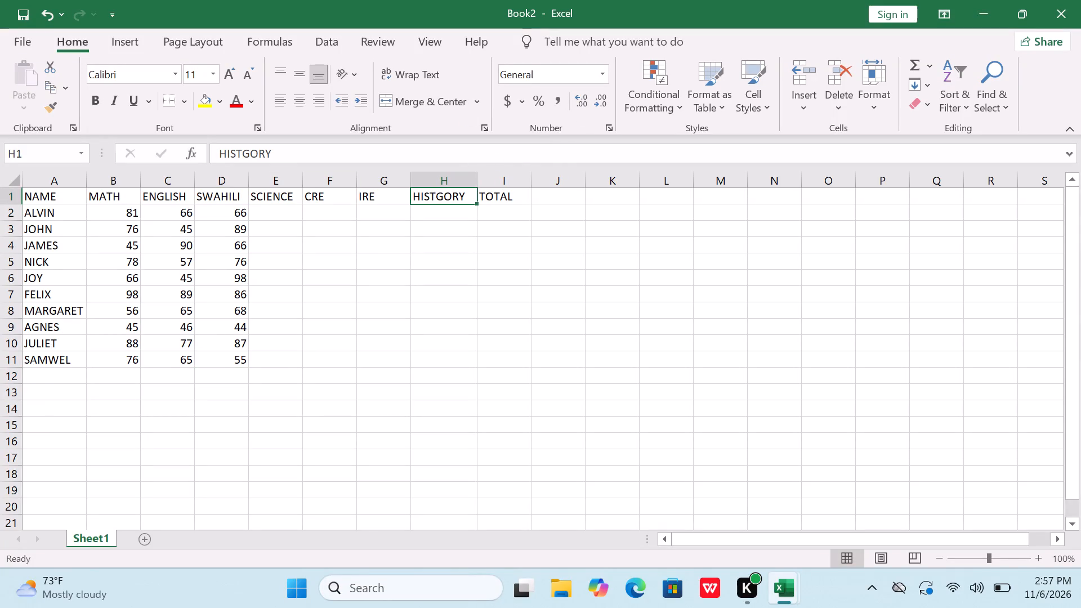
{"action": "double_click", "coordinate": [443, 195]}
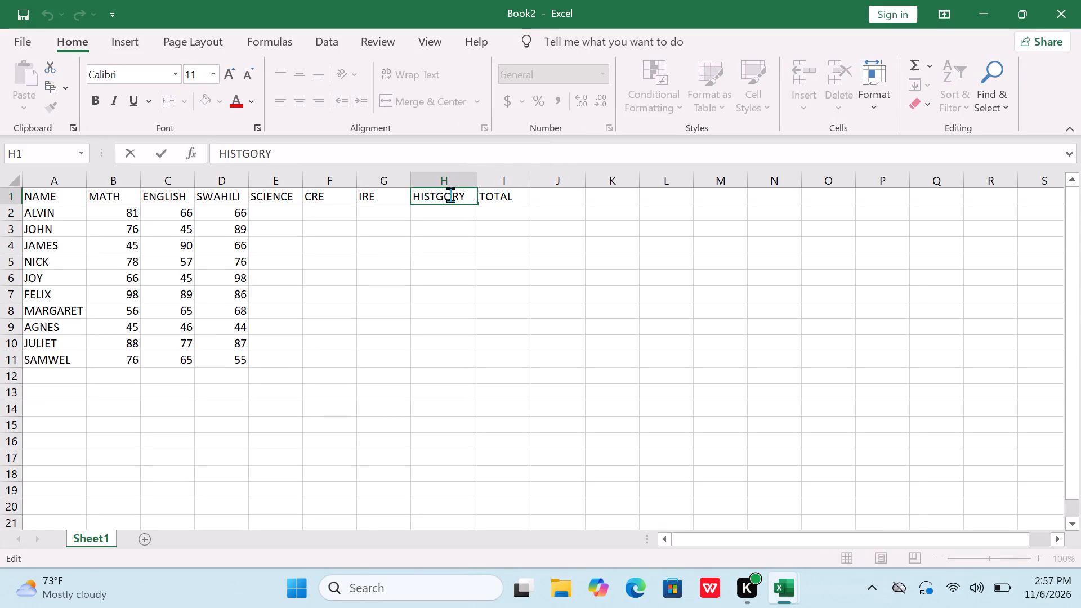
{"action": "key", "text": "BackSpace"}
Enter the SCIENCE marks 99, 78, 56, 87 and 67 in cells E2 to E6, for ALVIN through JOY.
{"action": "left_click", "coordinate": [284, 211]}
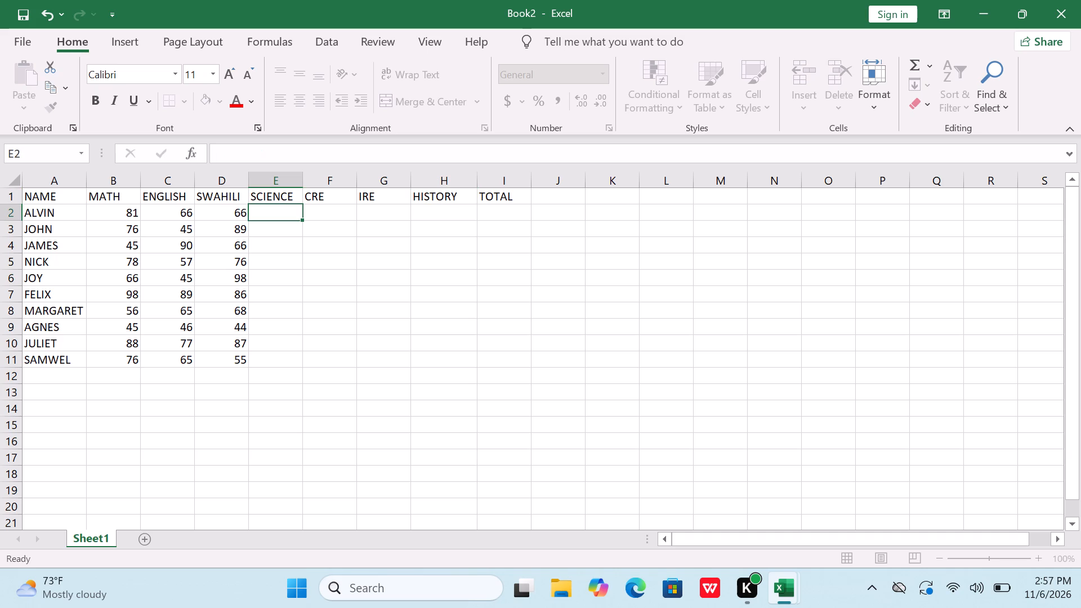
{"action": "type", "text": "99"}
{"action": "key", "text": "Return"}
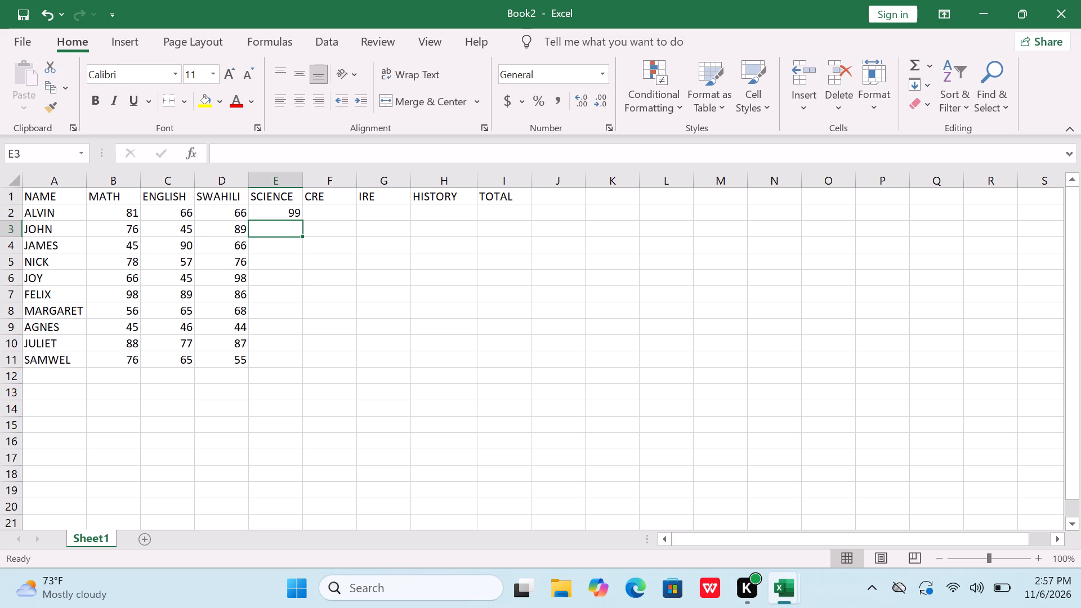
{"action": "type", "text": "78"}
{"action": "key", "text": "Return"}
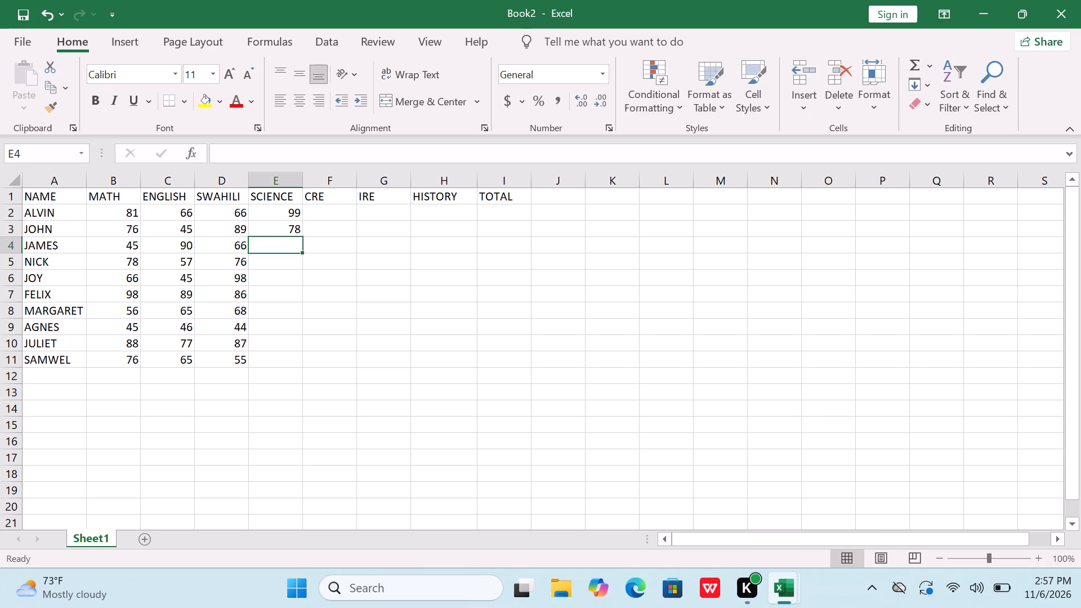
{"action": "type", "text": "56"}
{"action": "key", "text": "Return"}
{"action": "type", "text": "87"}
{"action": "key", "text": "Return"}
{"action": "type", "text": "67"}
{"action": "key", "text": "Return"}
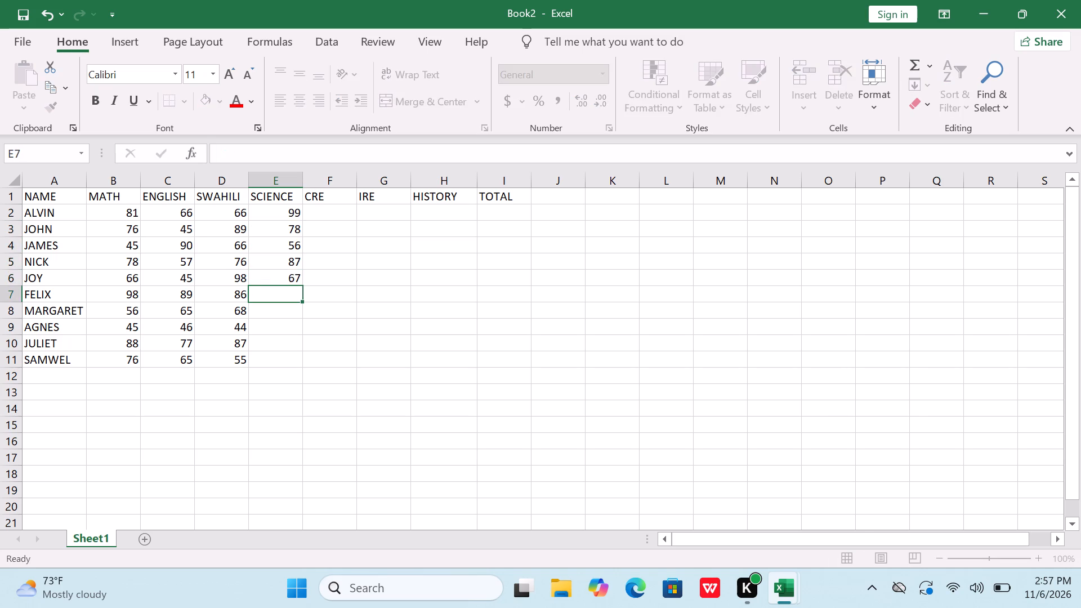
Enter the SCIENCE marks 77, 98, 76, 62 and 90 in cells E7 to E11, for FELIX through SAMWEL.
{"action": "type", "text": "77"}
{"action": "key", "text": "Return"}
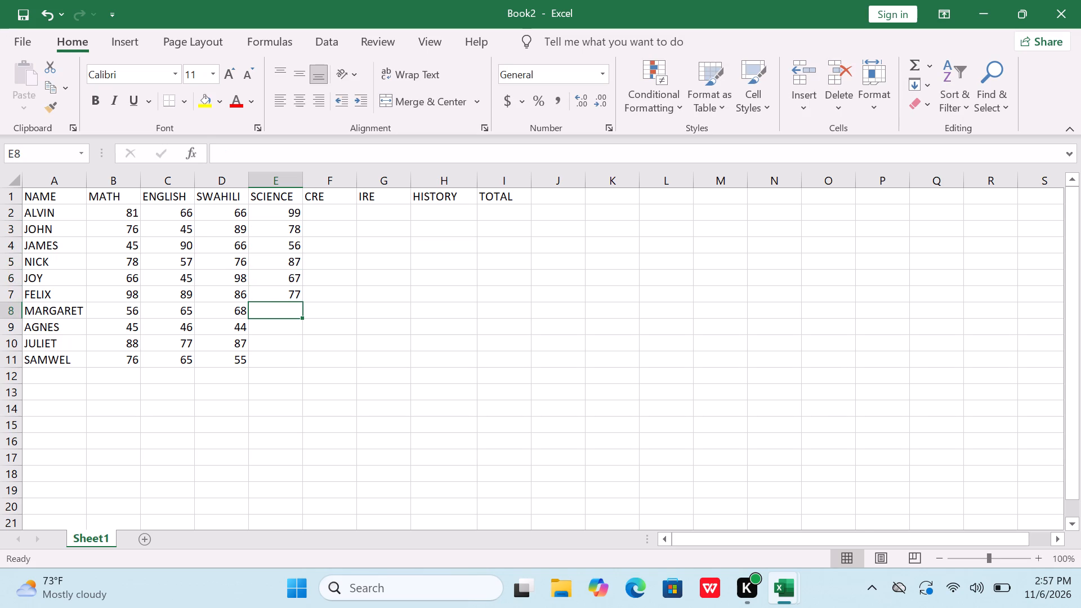
{"action": "type", "text": "998"}
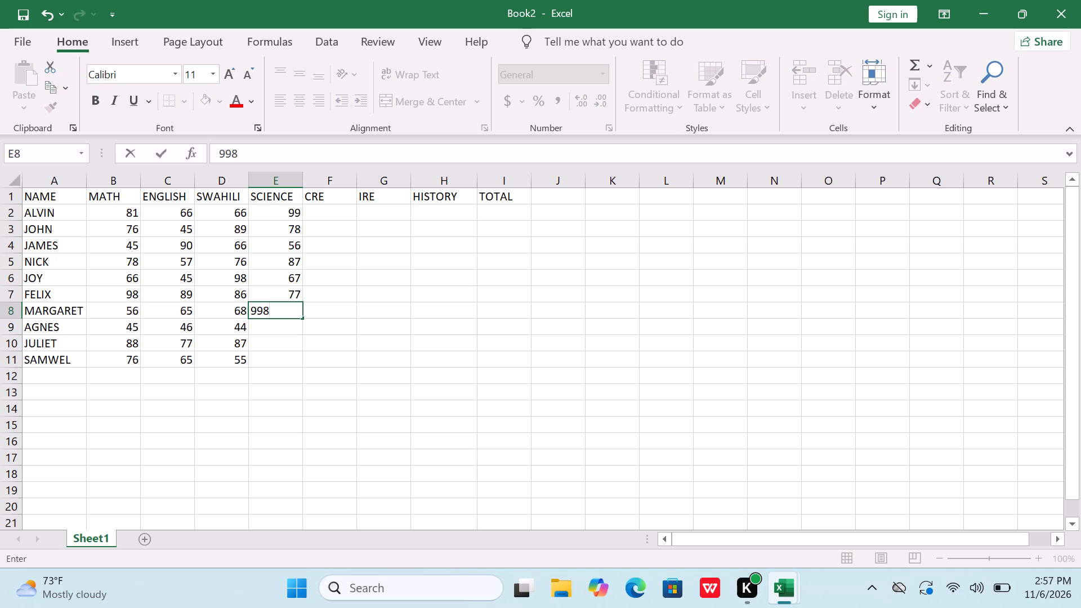
{"action": "key", "text": "BackSpace"}
{"action": "key", "text": "BackSpace"}
{"action": "key", "text": "9"}
{"action": "key", "text": "BackSpace"}
{"action": "key", "text": "8"}
{"action": "key", "text": "Return"}
{"action": "type", "text": "76"}
{"action": "key", "text": "Return"}
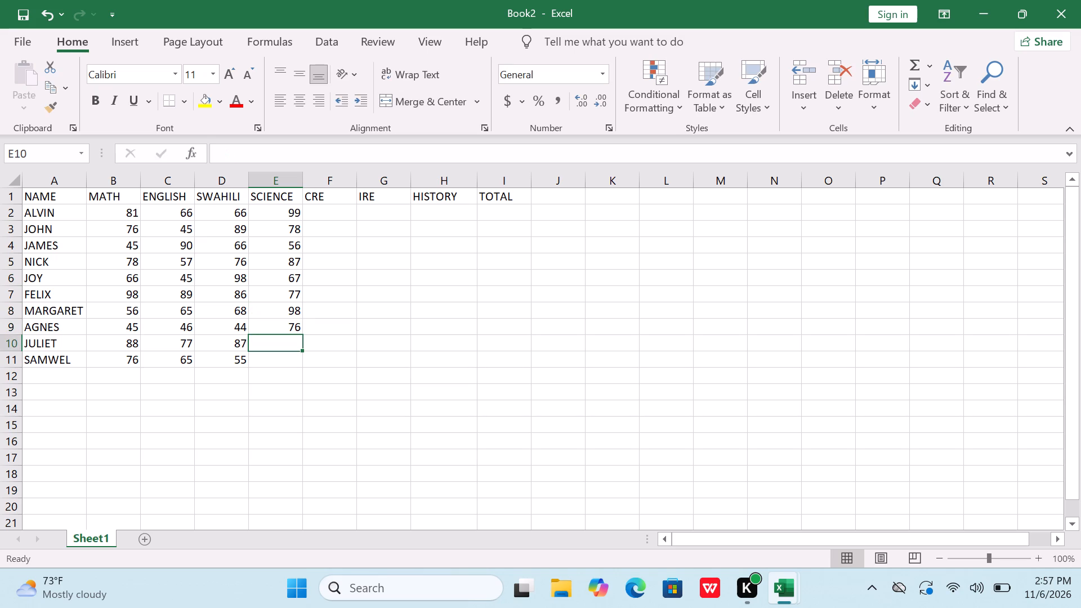
{"action": "key", "text": "6"}
{"action": "key", "text": "2"}
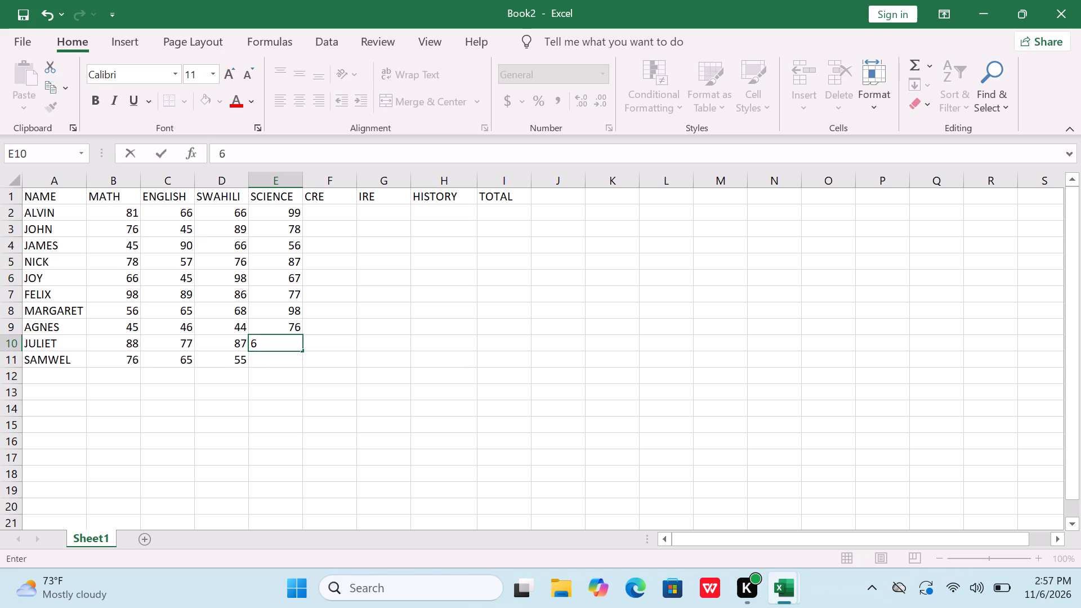
{"action": "key", "text": "Return"}
{"action": "type", "text": "90"}
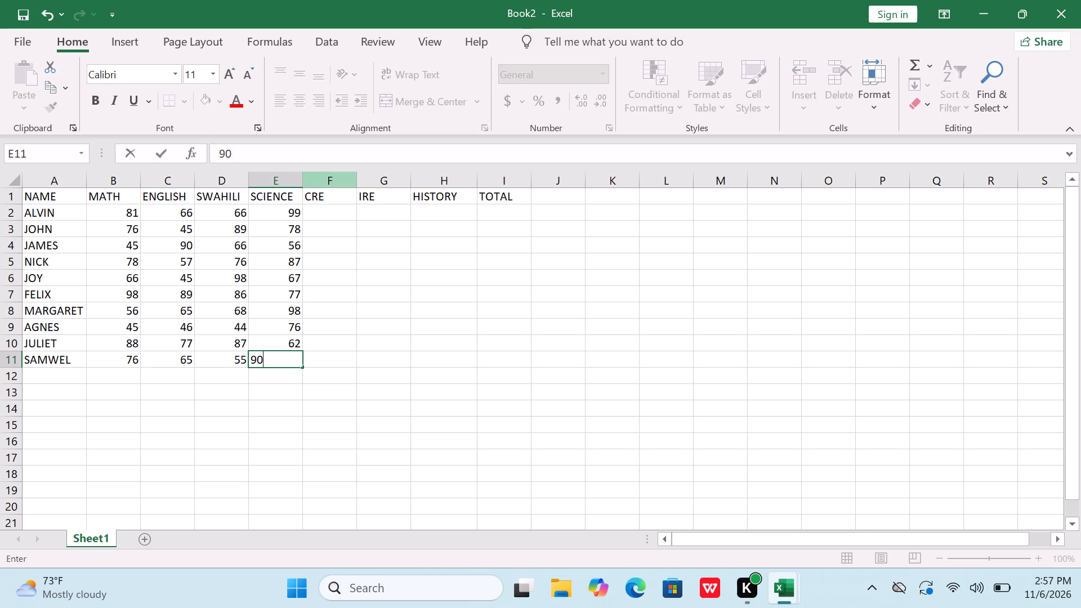
Enter the CRE marks 60, 42, 87, 54 and 80 in cells F2 to F6, for ALVIN through JOY.
{"action": "left_click", "coordinate": [339, 220]}
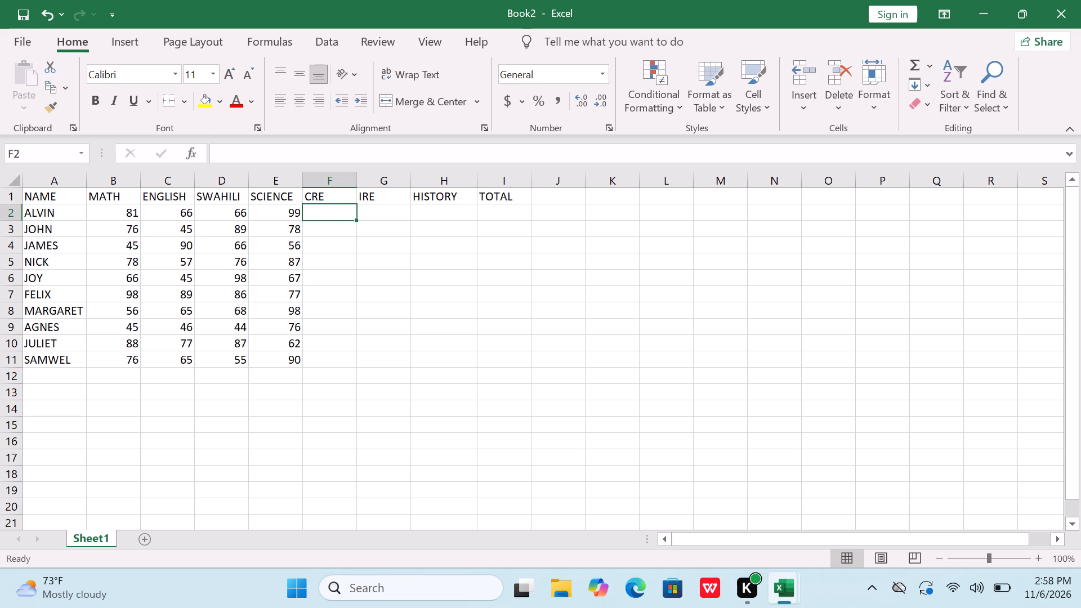
{"action": "type", "text": "60"}
{"action": "key", "text": "Return"}
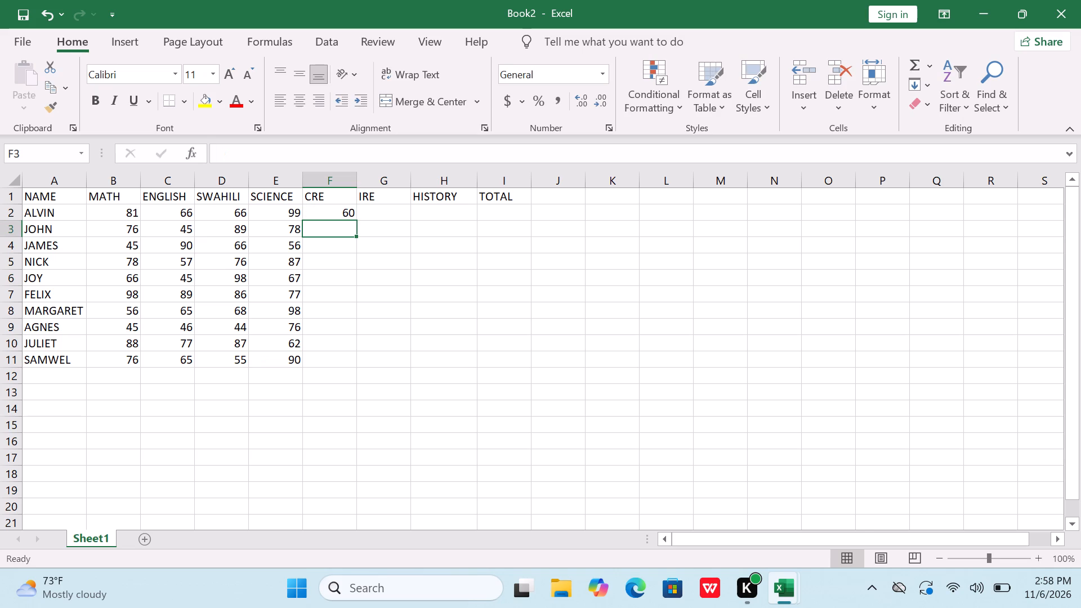
{"action": "type", "text": "42"}
{"action": "key", "text": "Return"}
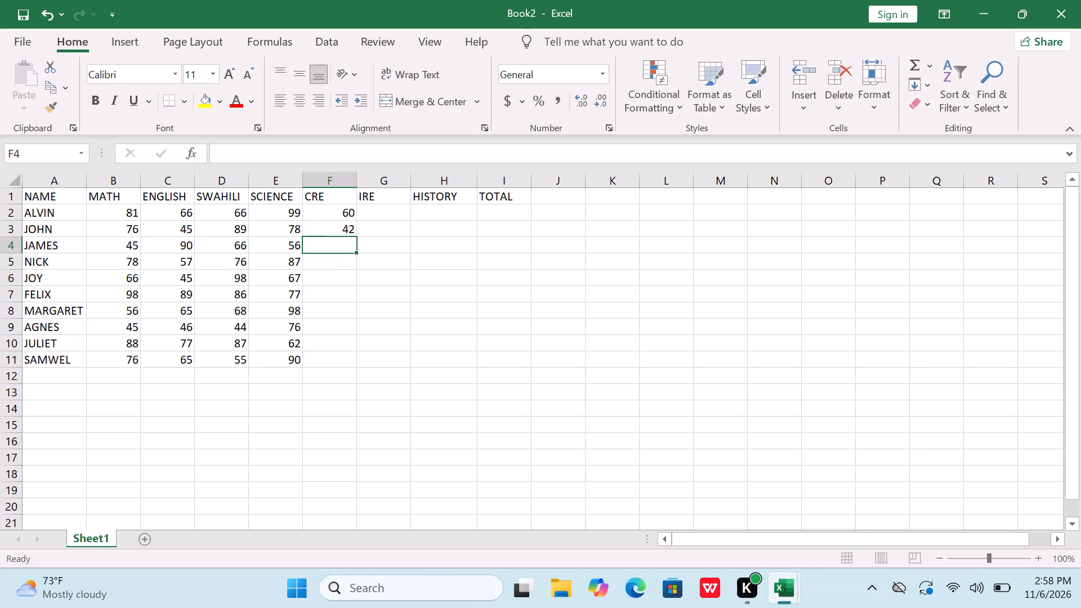
{"action": "key", "text": "8"}
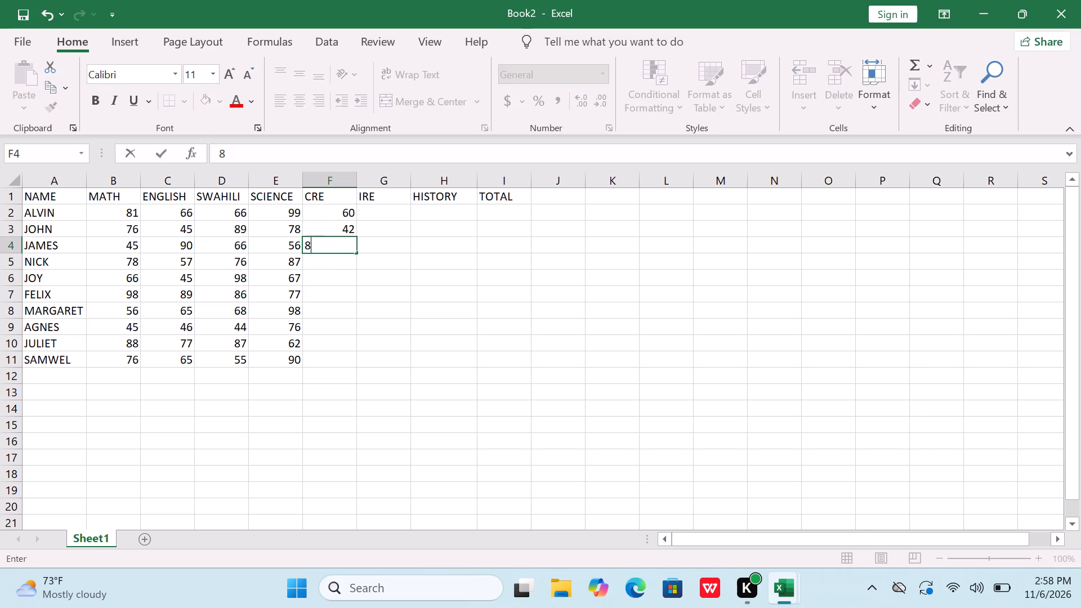
{"action": "key", "text": "7"}
{"action": "key", "text": "Return"}
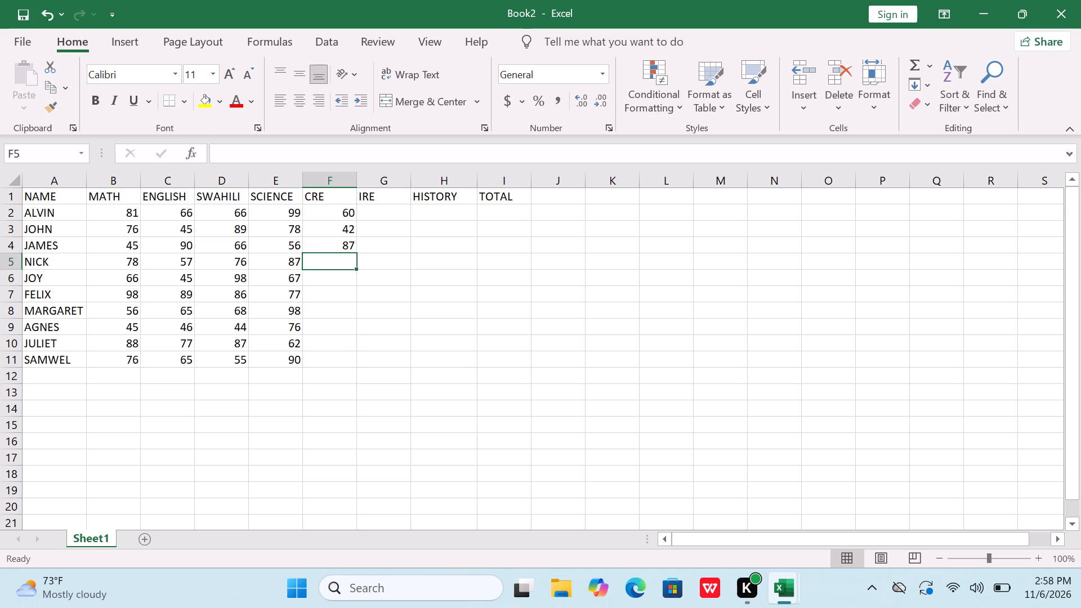
{"action": "type", "text": "54"}
{"action": "key", "text": "Return"}
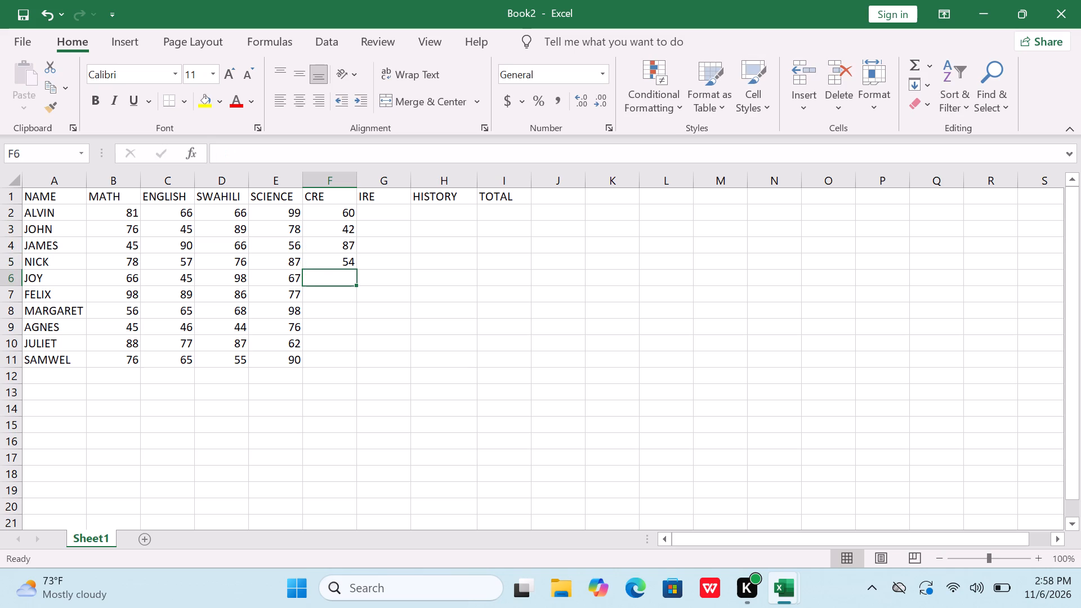
{"action": "type", "text": "878"}
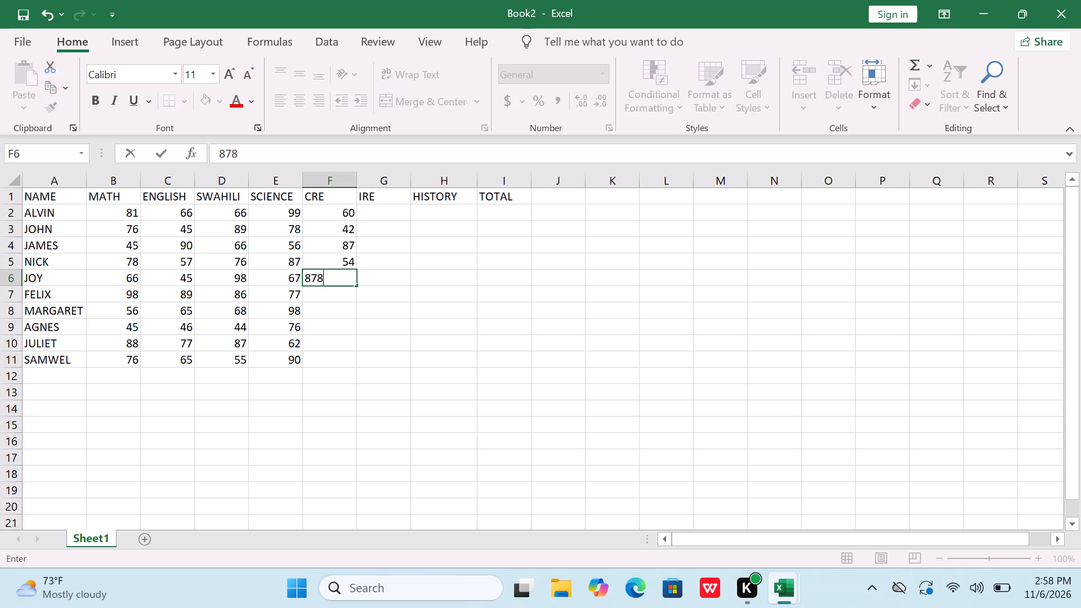
{"action": "key", "text": "BackSpace"}
{"action": "key", "text": "BackSpace"}
{"action": "key", "text": "0"}
{"action": "key", "text": "Return"}
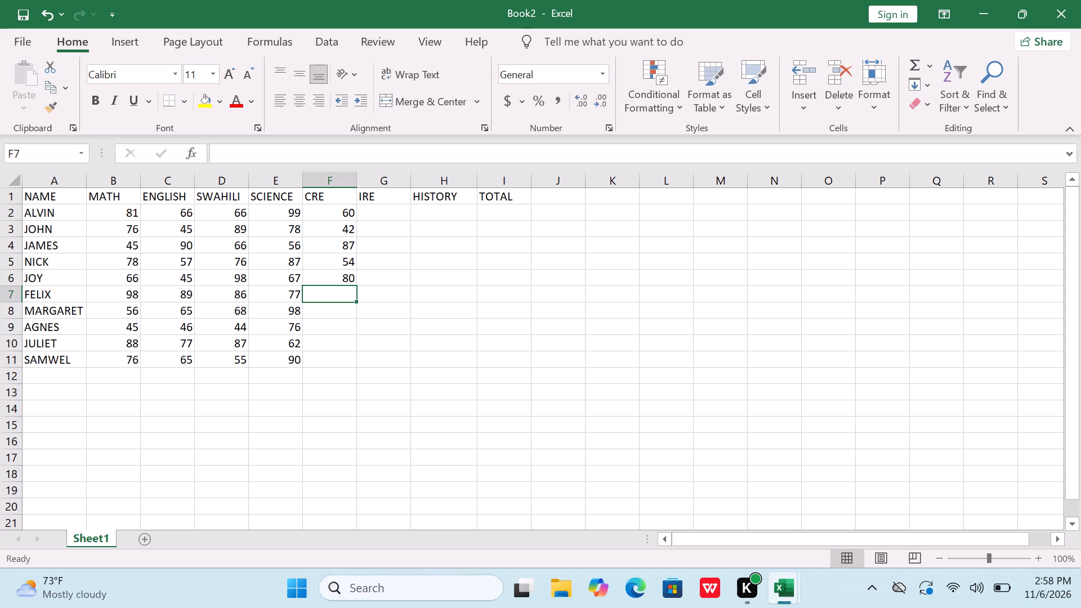
Enter the CRE marks 68, 90, 56, 64 and 80 in cells F7 to F11, for FELIX through SAMWEL.
{"action": "key", "text": "6"}
{"action": "key", "text": "8"}
{"action": "key", "text": "Return"}
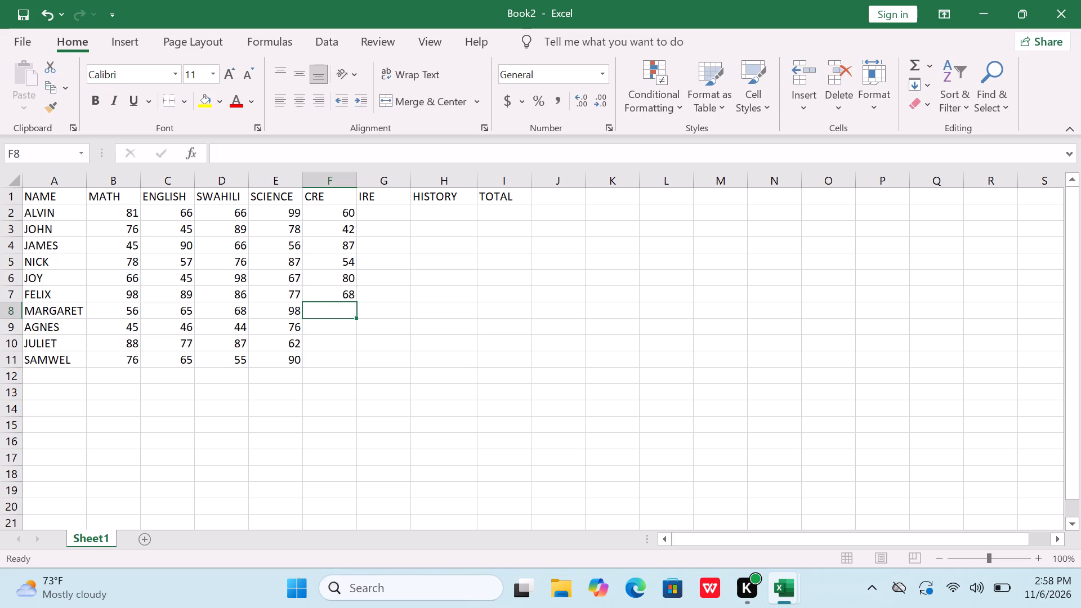
{"action": "type", "text": "90"}
{"action": "key", "text": "Return"}
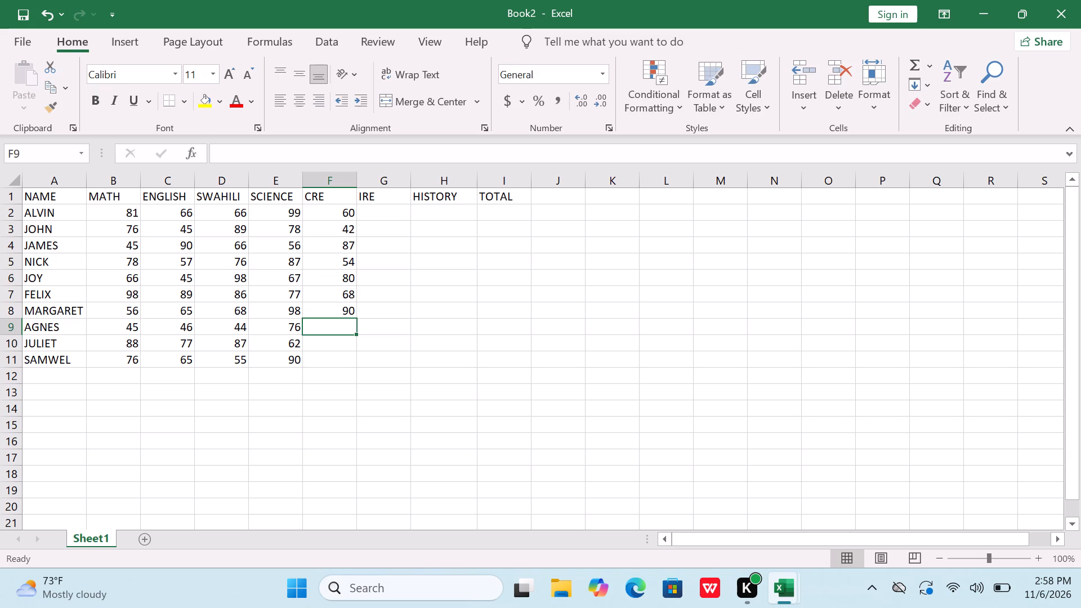
{"action": "type", "text": "56"}
{"action": "key", "text": "Return"}
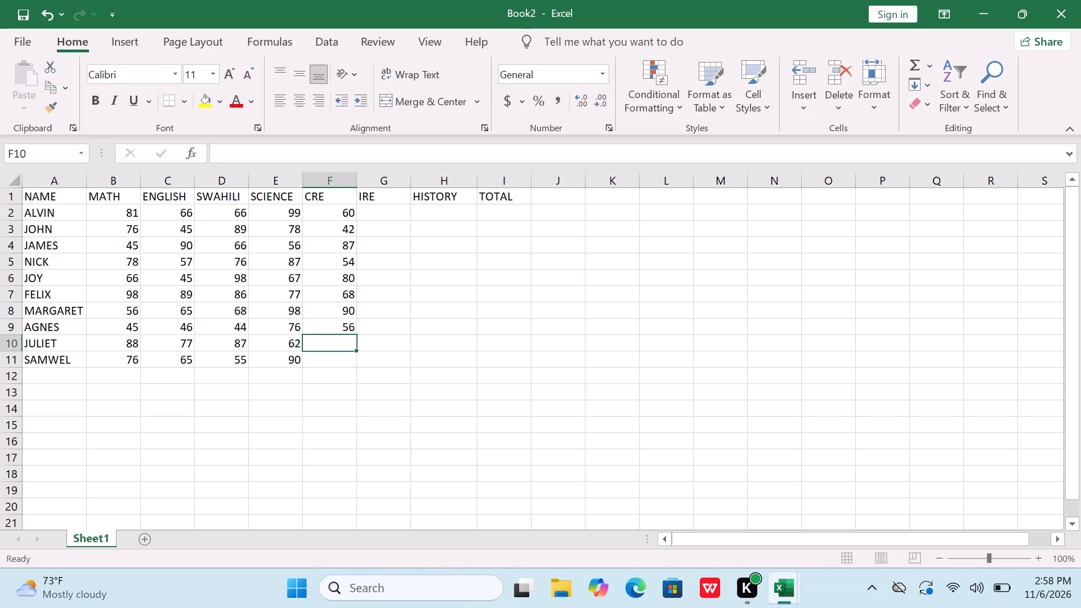
{"action": "type", "text": "64"}
{"action": "key", "text": "Return"}
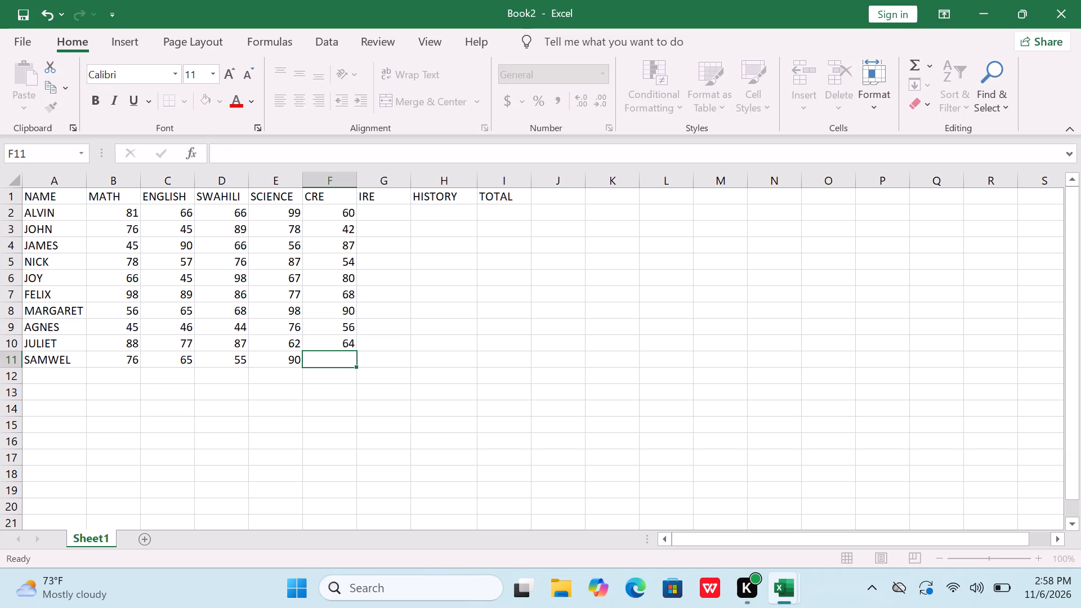
{"action": "type", "text": "80"}
Enter the IRE marks 88, 65, 87, 46 and 56 in cells G2 to G6, for ALVIN through JOY.
{"action": "left_click", "coordinate": [391, 208]}
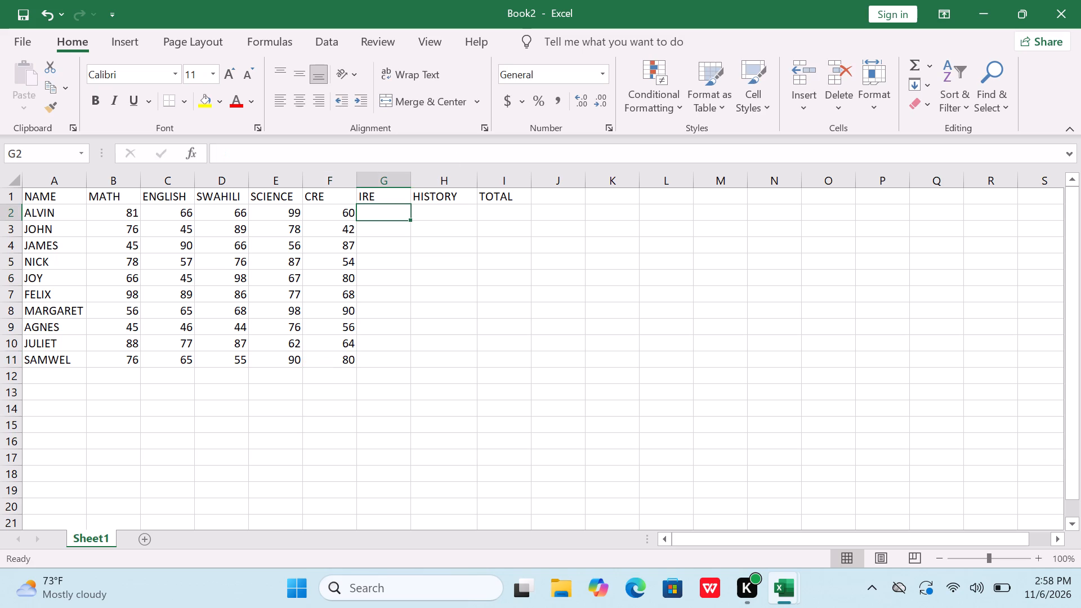
{"action": "type", "text": "88"}
{"action": "key", "text": "Return"}
{"action": "type", "text": "65"}
{"action": "key", "text": "Return"}
{"action": "type", "text": "87"}
{"action": "key", "text": "Return"}
{"action": "type", "text": "46"}
{"action": "key", "text": "Return"}
{"action": "type", "text": "56"}
{"action": "key", "text": "Return"}
Enter the IRE marks 78, 98, 40, 88 and 70 in cells G7 to G11, for FELIX through SAMWEL.
{"action": "type", "text": "78"}
{"action": "key", "text": "Return"}
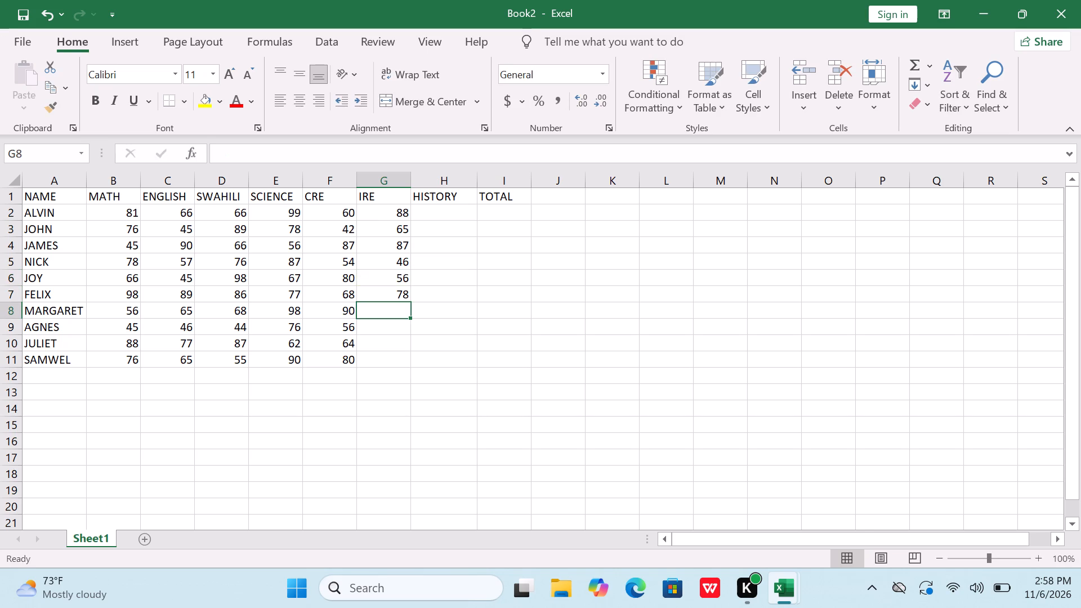
{"action": "type", "text": "98"}
{"action": "key", "text": "Return"}
{"action": "type", "text": "40"}
{"action": "key", "text": "Return"}
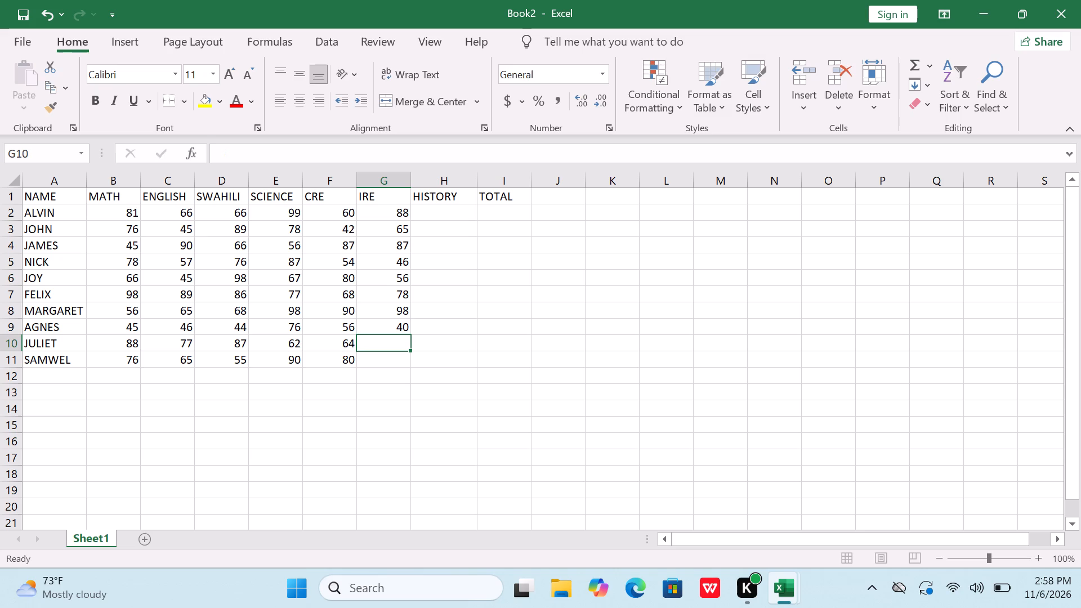
{"action": "type", "text": "88"}
{"action": "key", "text": "Return"}
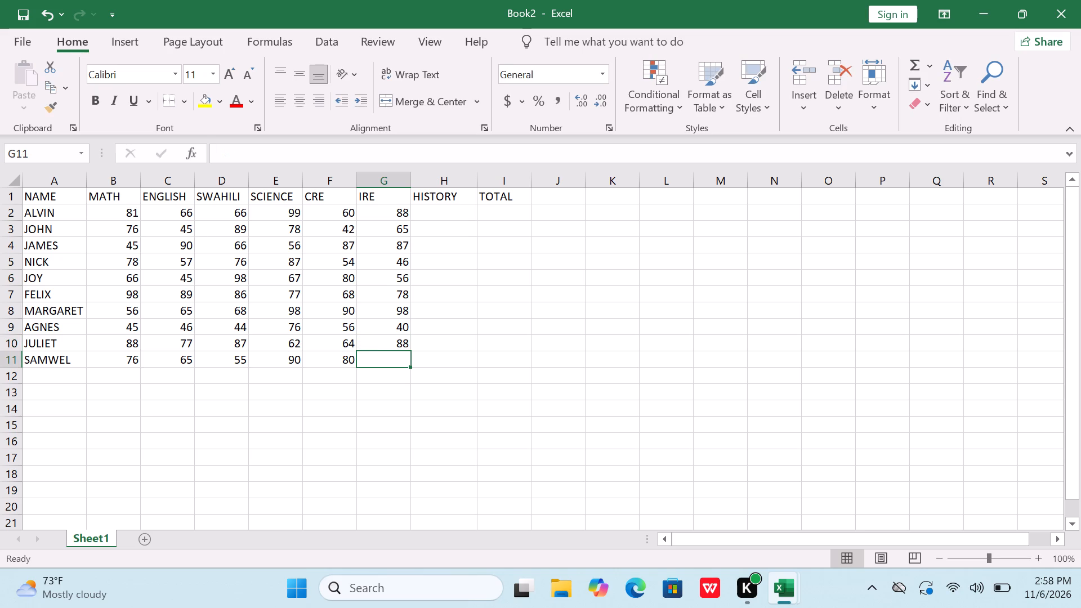
{"action": "type", "text": "70"}
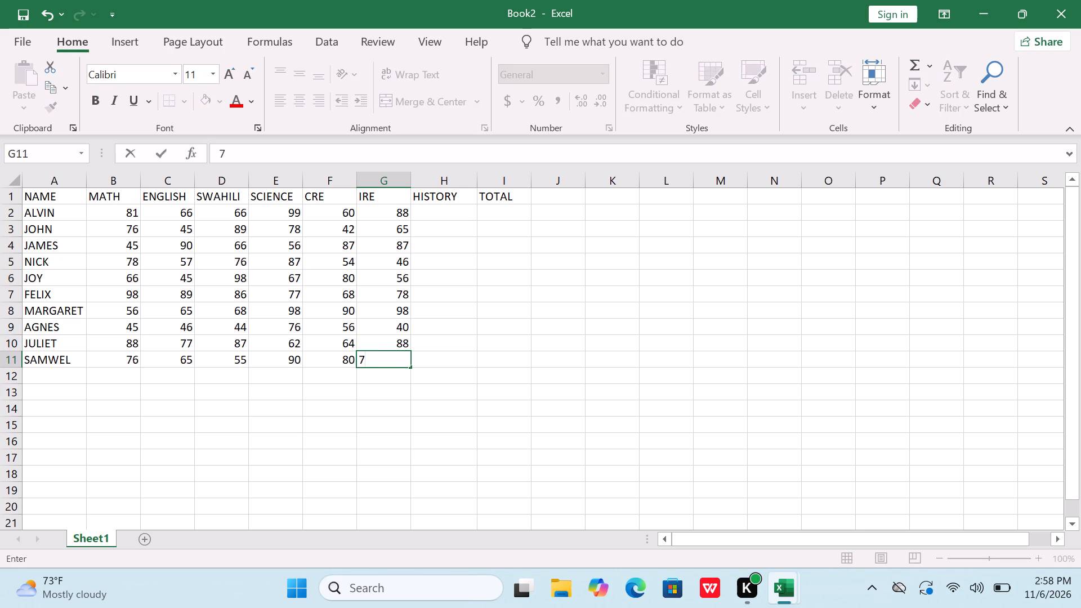
Enter the HISTORY marks 78, 68, 80, 60 and 43 in cells H2 to H6, for ALVIN through JOY.
{"action": "left_click", "coordinate": [437, 214]}
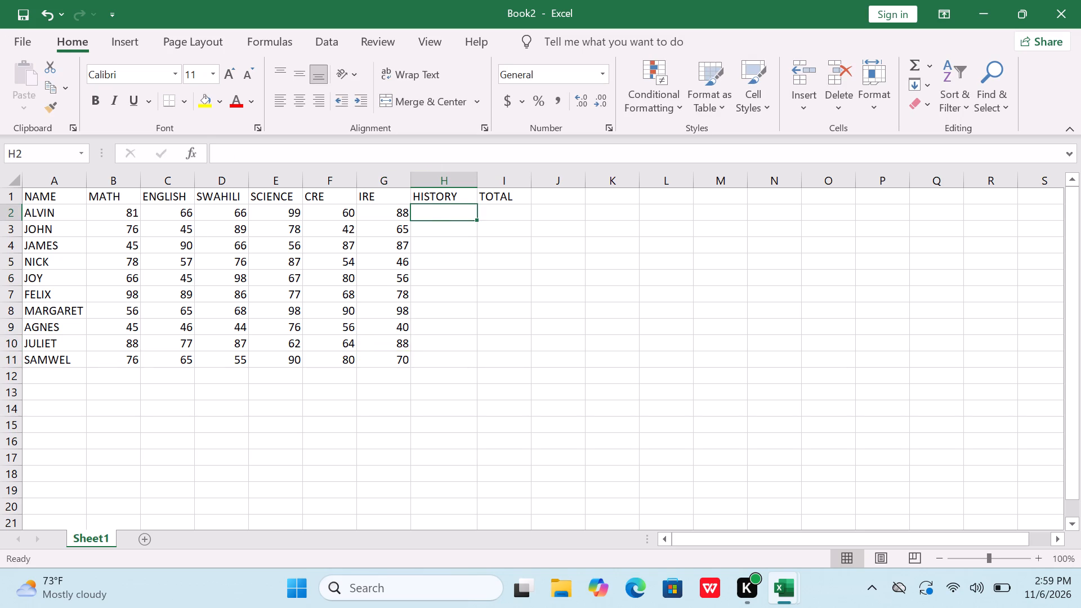
{"action": "type", "text": "77"}
{"action": "key", "text": "BackSpace"}
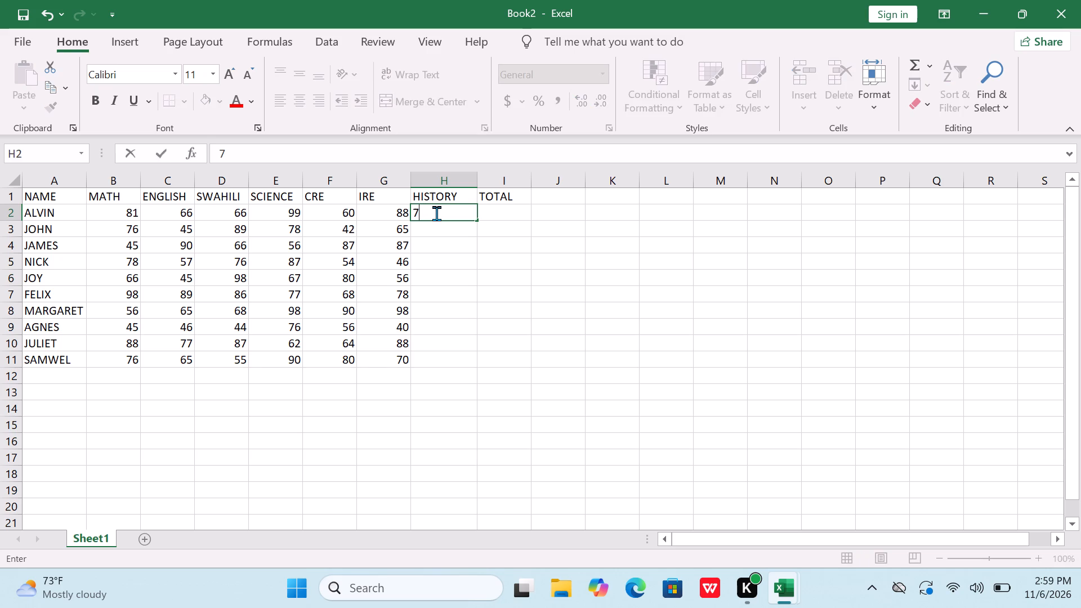
{"action": "key", "text": "8"}
{"action": "key", "text": "Return"}
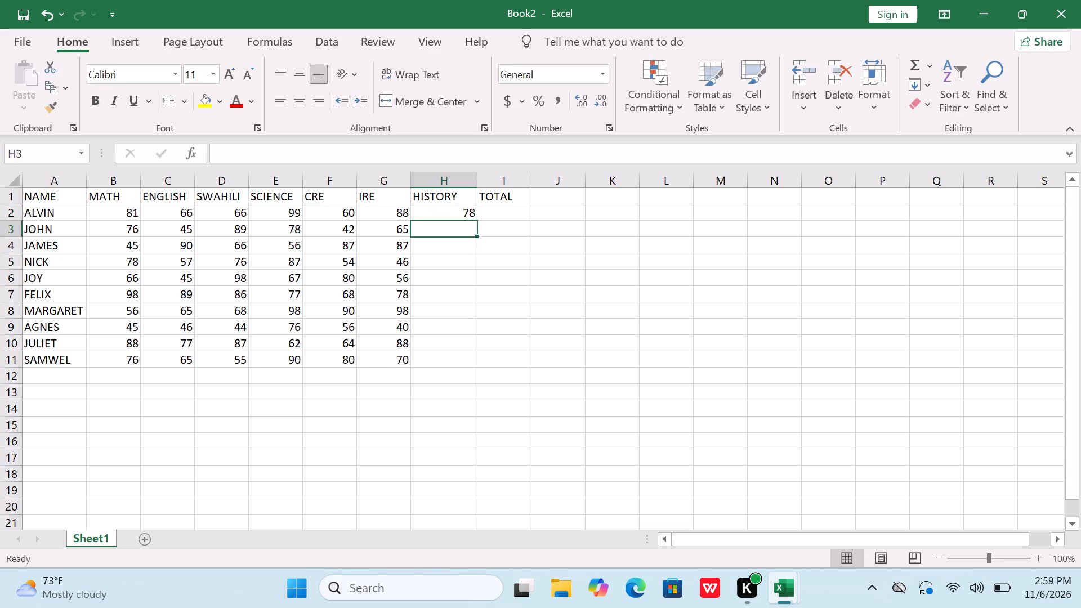
{"action": "type", "text": "68"}
{"action": "key", "text": "Return"}
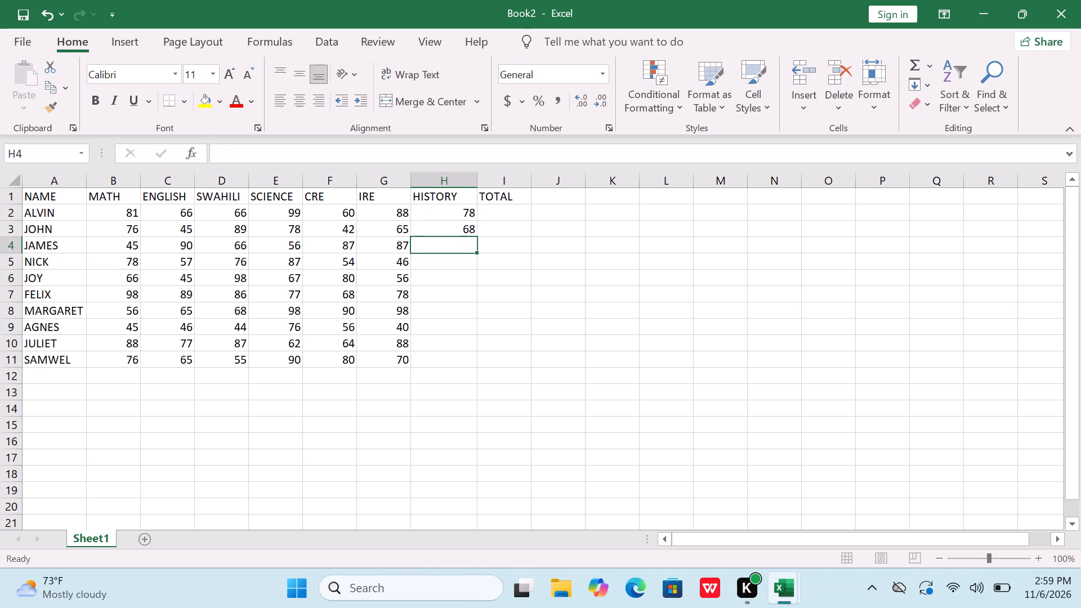
{"action": "type", "text": "80"}
{"action": "key", "text": "Return"}
{"action": "type", "text": "TR"}
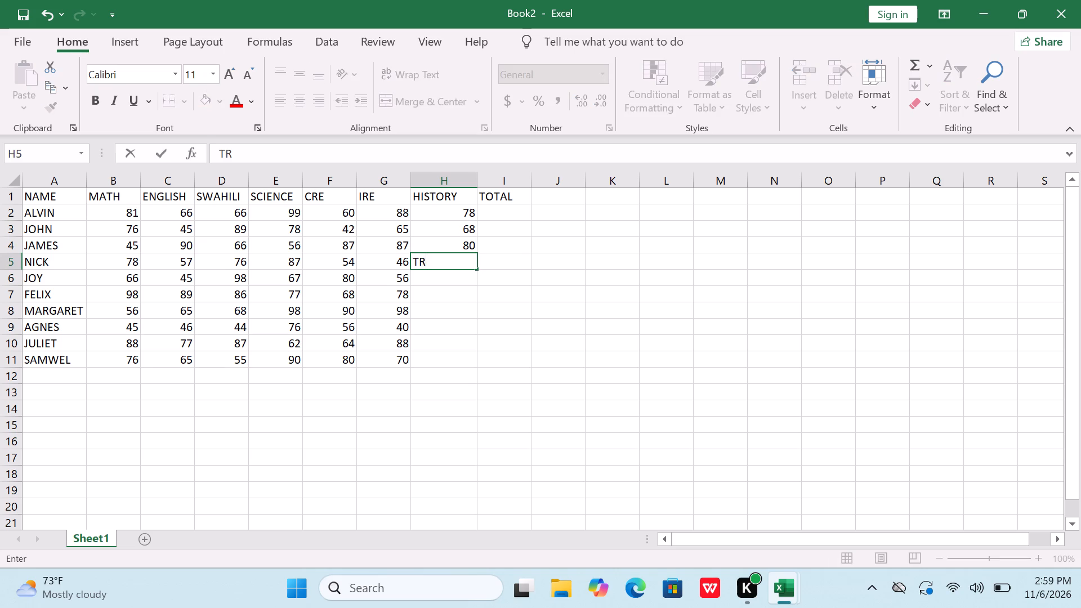
{"action": "key", "text": "BackSpace"}
{"action": "key", "text": "BackSpace"}
{"action": "type", "text": "60"}
{"action": "key", "text": "Return"}
{"action": "type", "text": "43"}
{"action": "key", "text": "Return"}
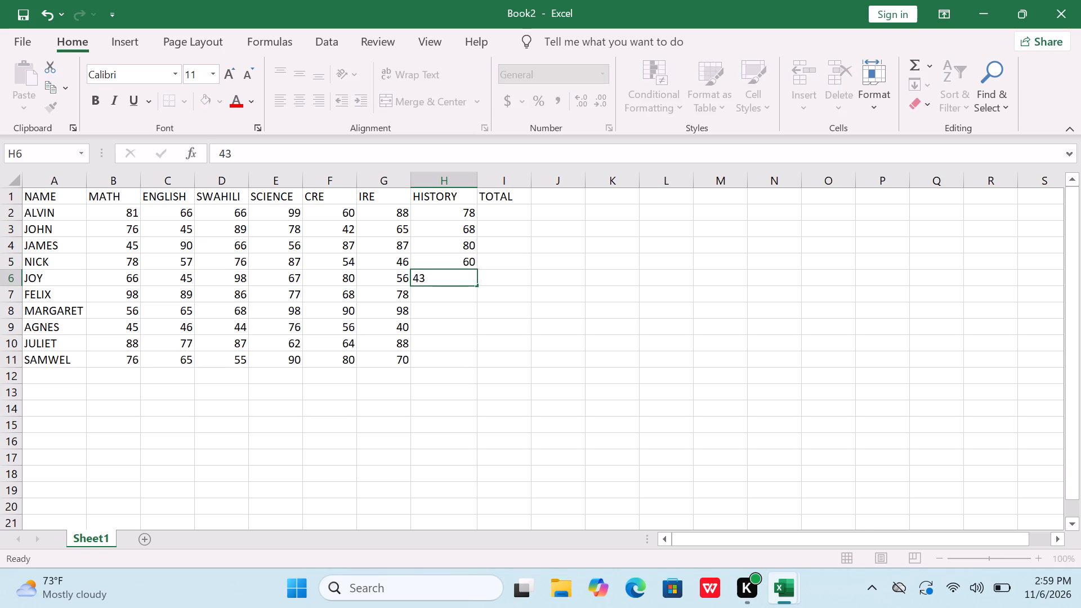
Enter the HISTORY marks 98, 66, 56, 80 and 64 in cells H7 to H11, for FELIX through SAMWEL.
{"action": "type", "text": "98"}
{"action": "key", "text": "Return"}
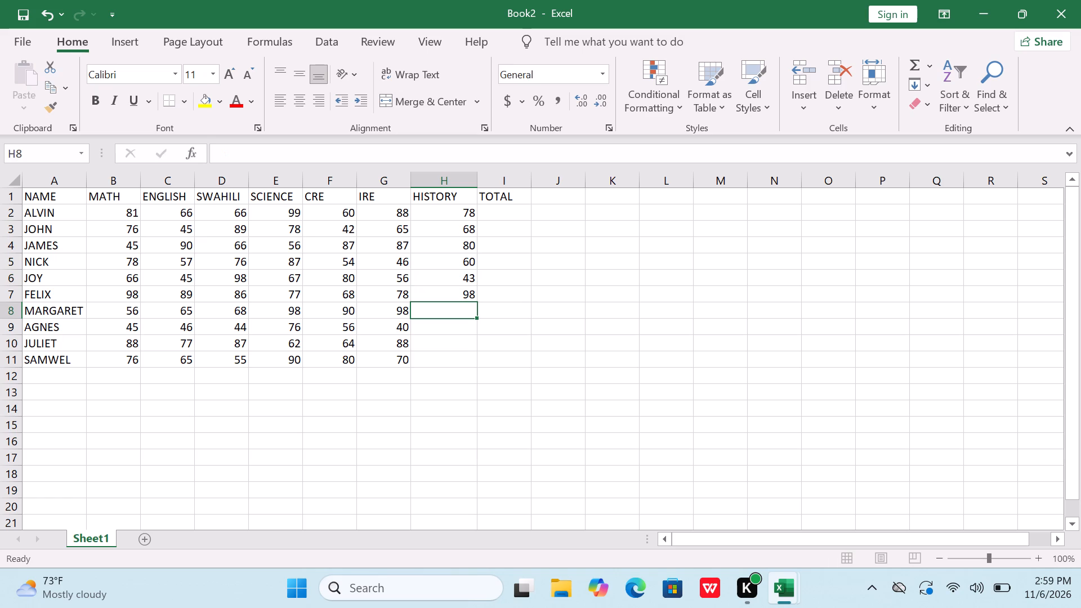
{"action": "type", "text": "66"}
{"action": "key", "text": "Return"}
{"action": "type", "text": "56"}
{"action": "key", "text": "Return"}
{"action": "key", "text": "8"}
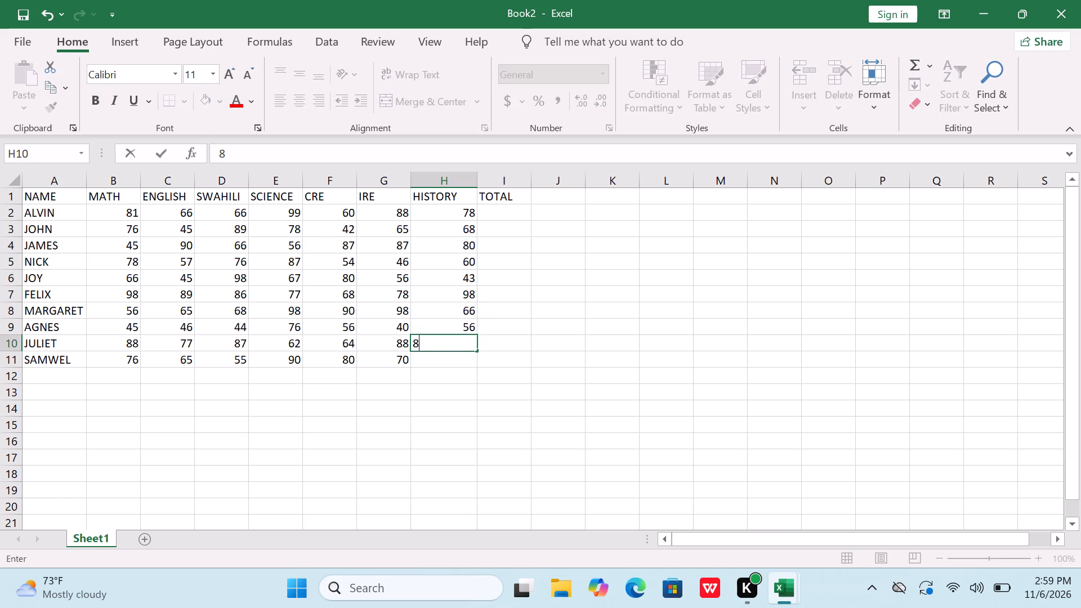
{"action": "key", "text": "0"}
{"action": "key", "text": "Return"}
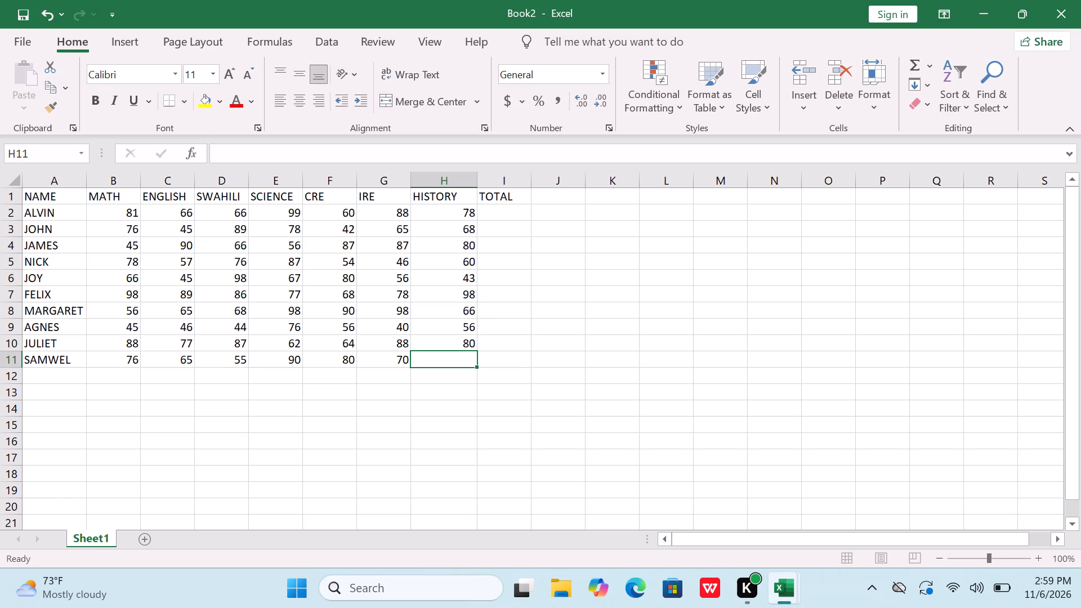
{"action": "type", "text": "67"}
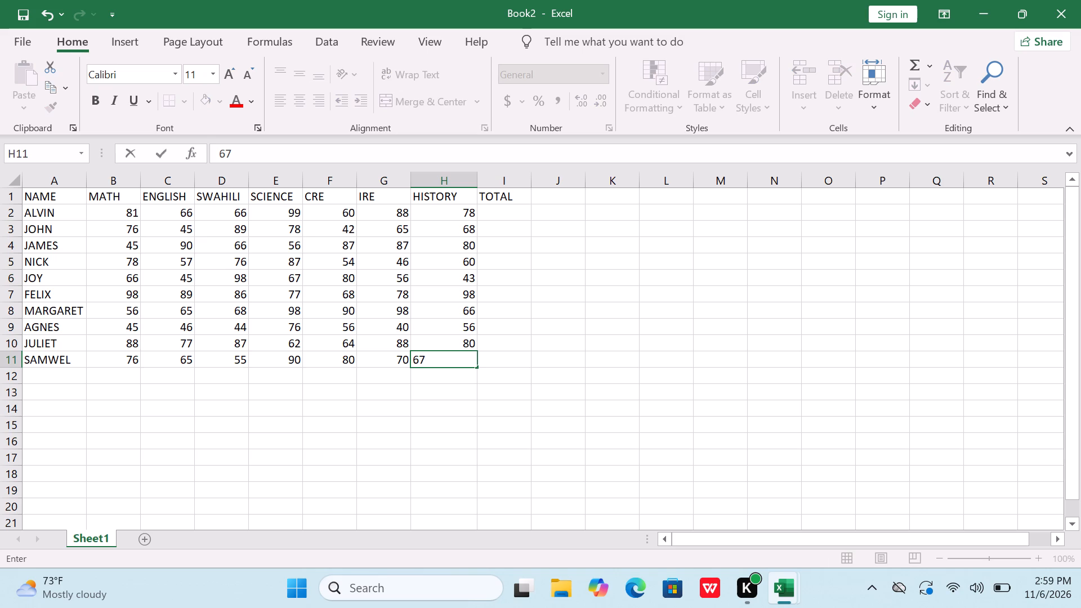
{"action": "key", "text": "BackSpace"}
{"action": "key", "text": "4"}
{"action": "key", "text": "Return"}
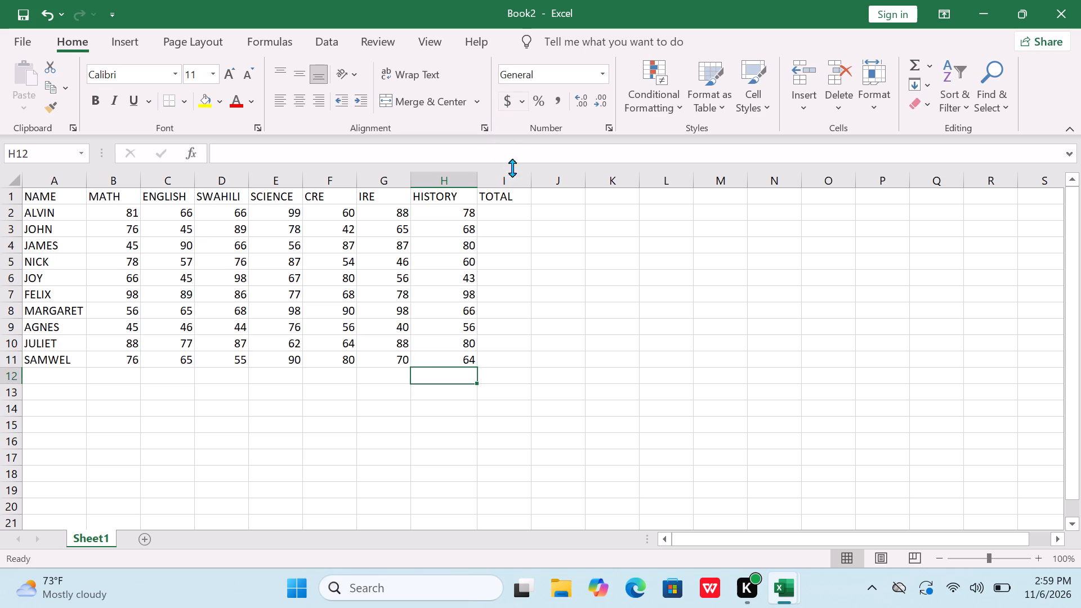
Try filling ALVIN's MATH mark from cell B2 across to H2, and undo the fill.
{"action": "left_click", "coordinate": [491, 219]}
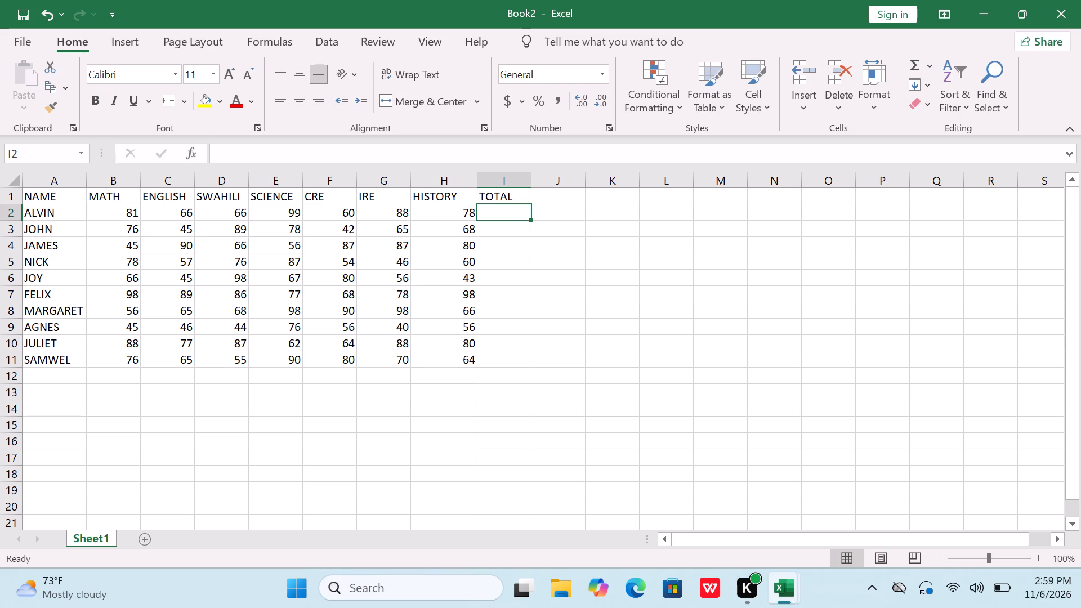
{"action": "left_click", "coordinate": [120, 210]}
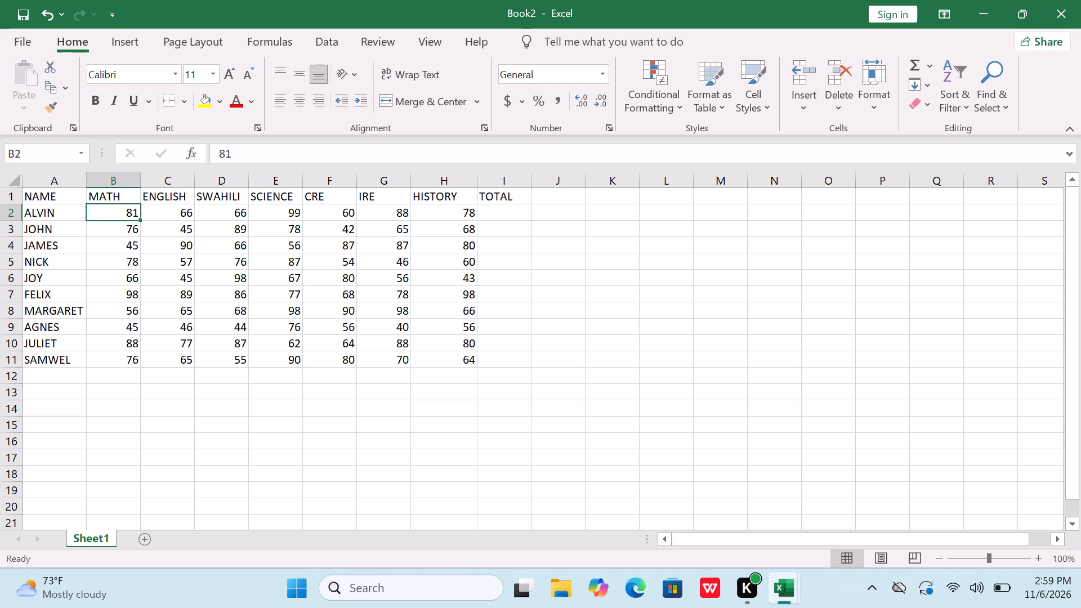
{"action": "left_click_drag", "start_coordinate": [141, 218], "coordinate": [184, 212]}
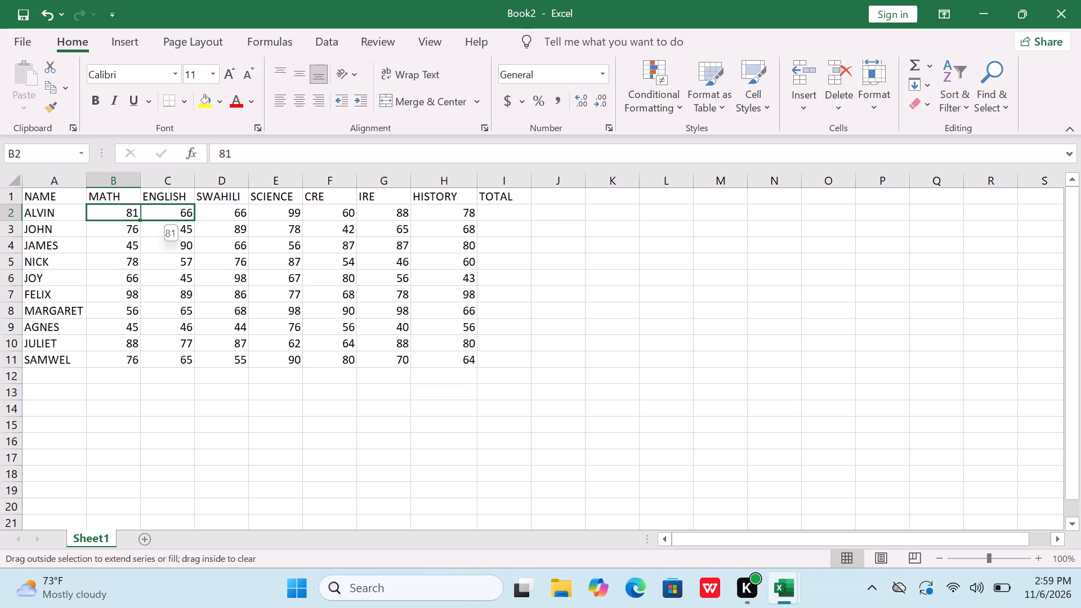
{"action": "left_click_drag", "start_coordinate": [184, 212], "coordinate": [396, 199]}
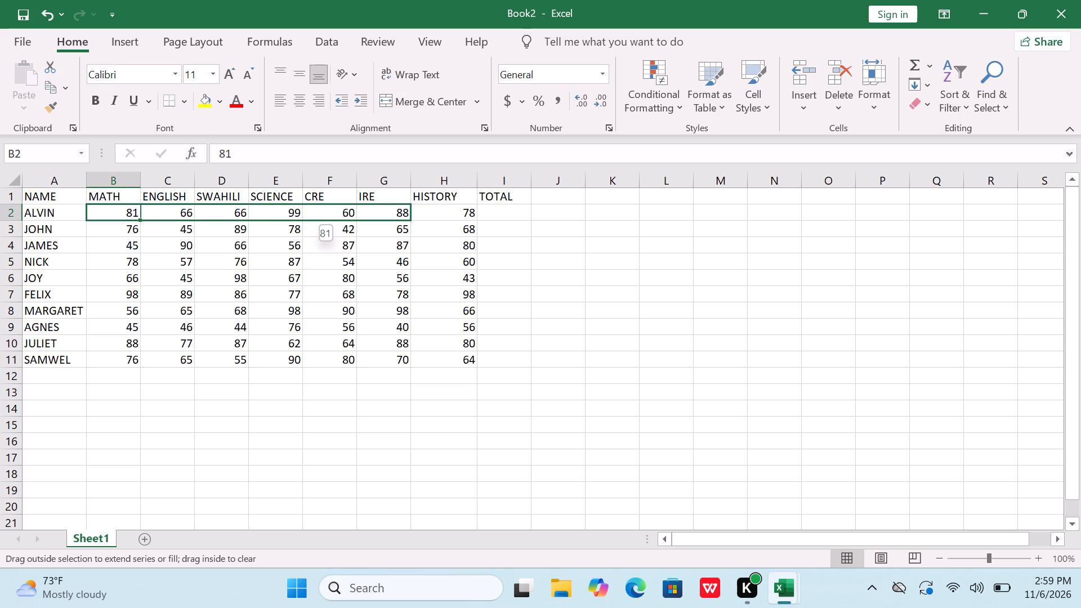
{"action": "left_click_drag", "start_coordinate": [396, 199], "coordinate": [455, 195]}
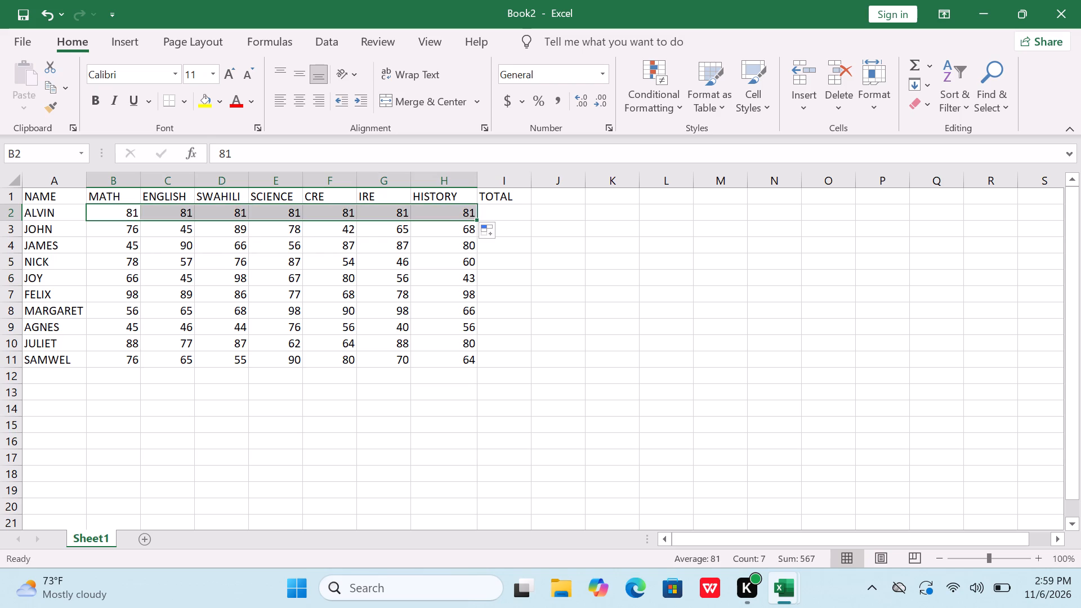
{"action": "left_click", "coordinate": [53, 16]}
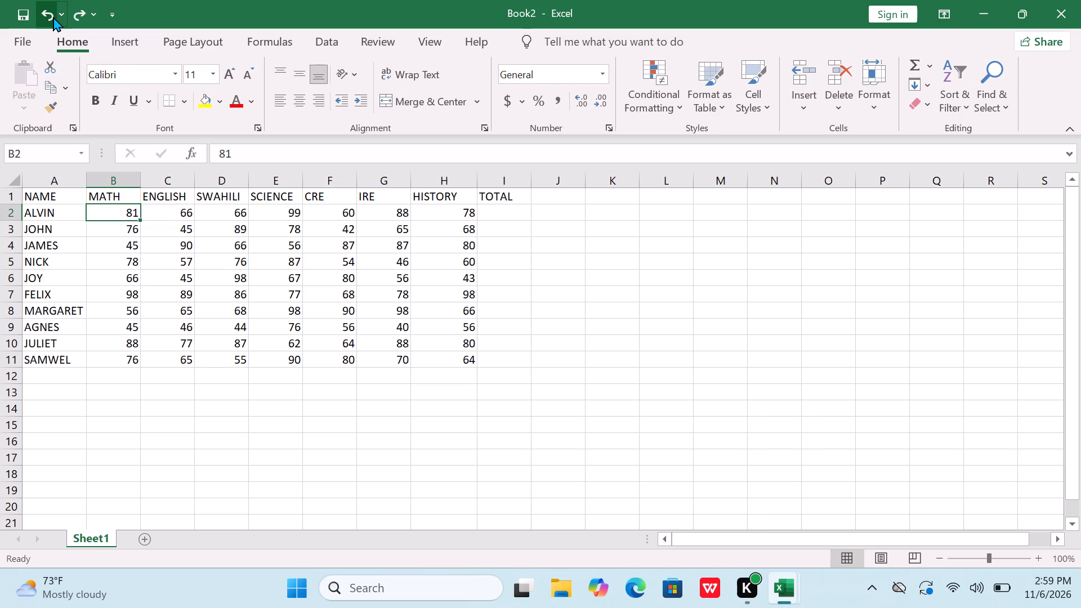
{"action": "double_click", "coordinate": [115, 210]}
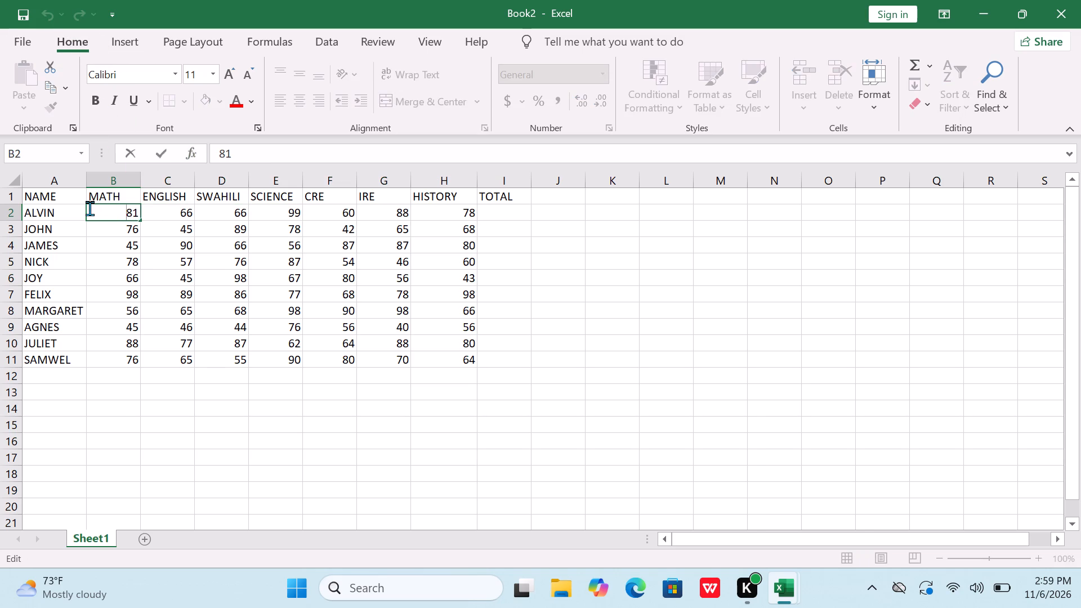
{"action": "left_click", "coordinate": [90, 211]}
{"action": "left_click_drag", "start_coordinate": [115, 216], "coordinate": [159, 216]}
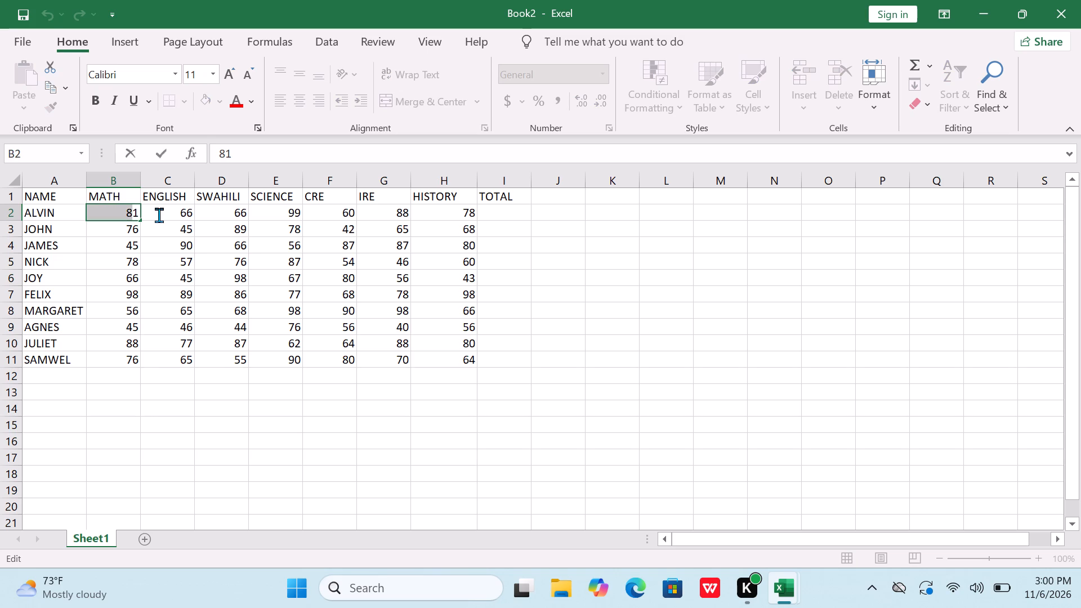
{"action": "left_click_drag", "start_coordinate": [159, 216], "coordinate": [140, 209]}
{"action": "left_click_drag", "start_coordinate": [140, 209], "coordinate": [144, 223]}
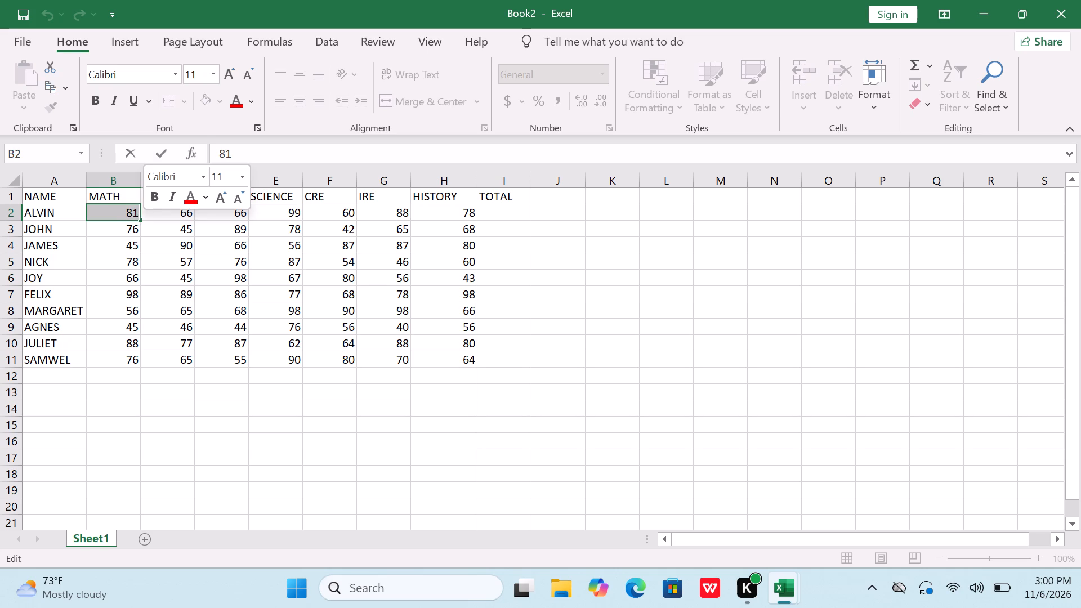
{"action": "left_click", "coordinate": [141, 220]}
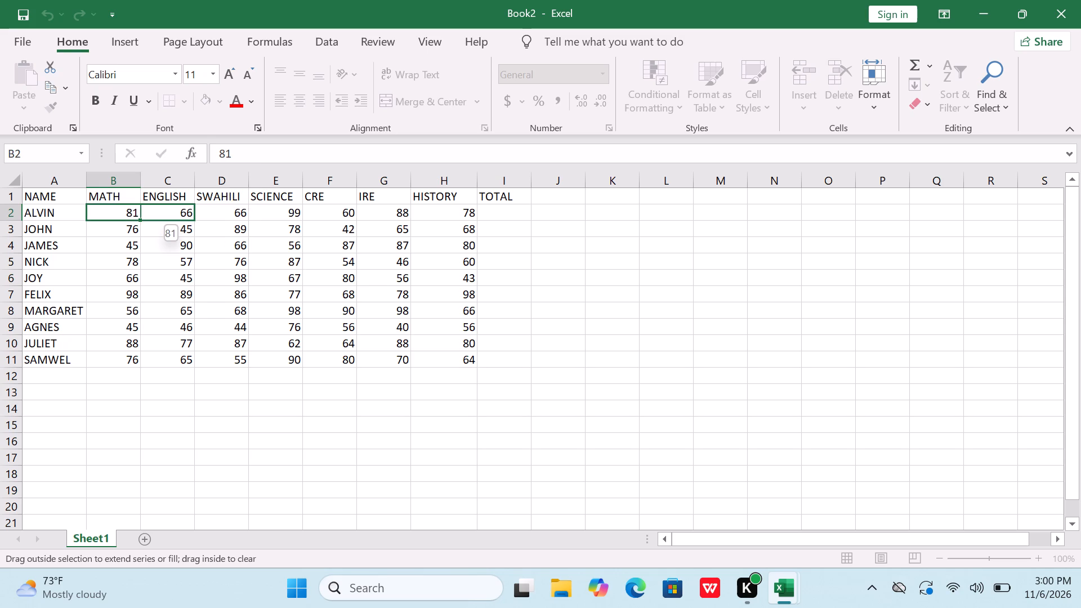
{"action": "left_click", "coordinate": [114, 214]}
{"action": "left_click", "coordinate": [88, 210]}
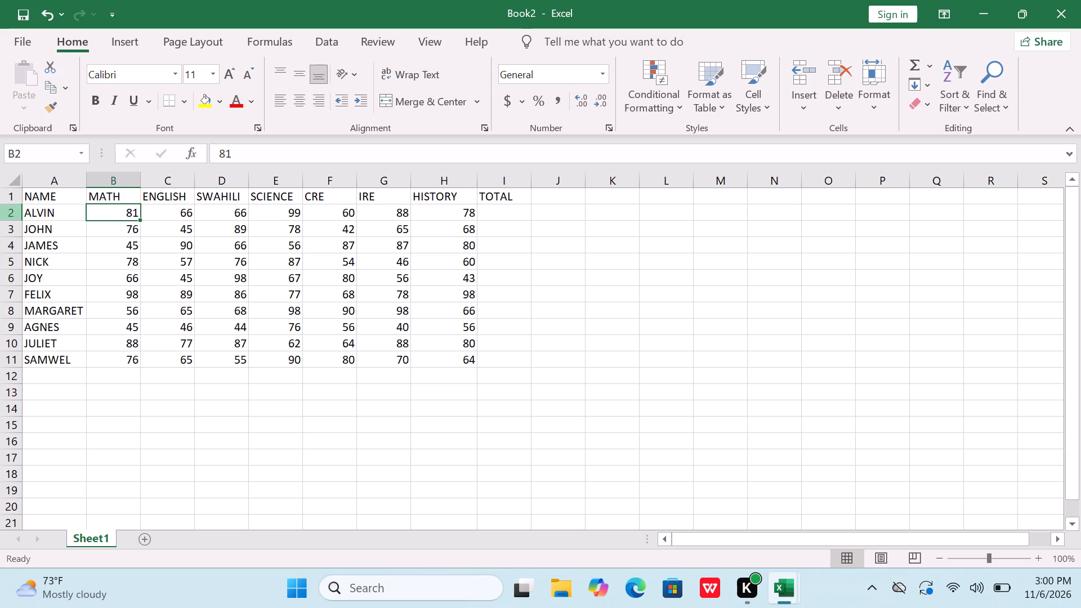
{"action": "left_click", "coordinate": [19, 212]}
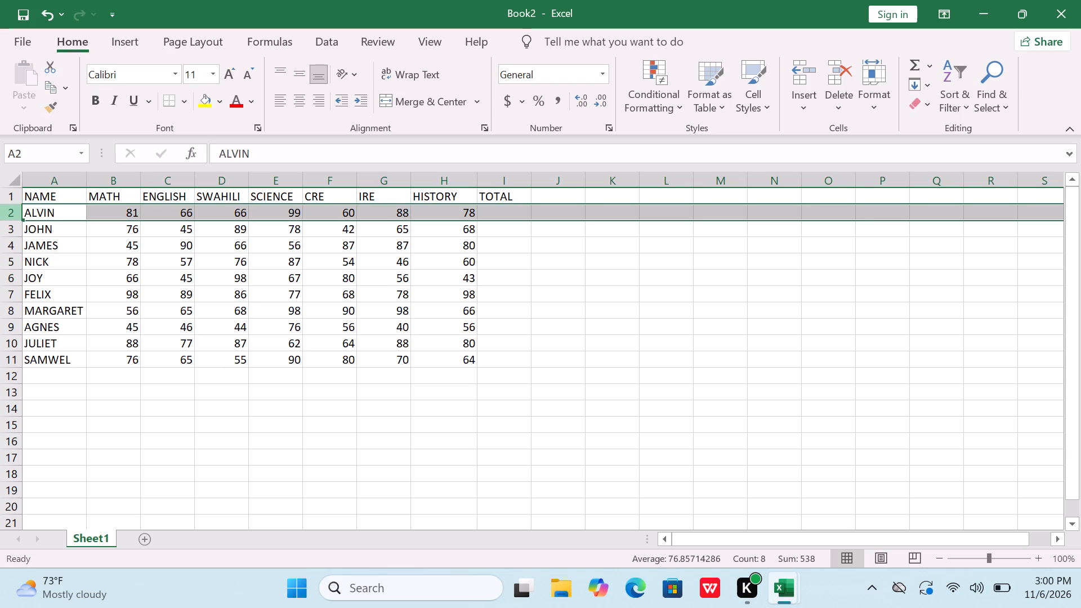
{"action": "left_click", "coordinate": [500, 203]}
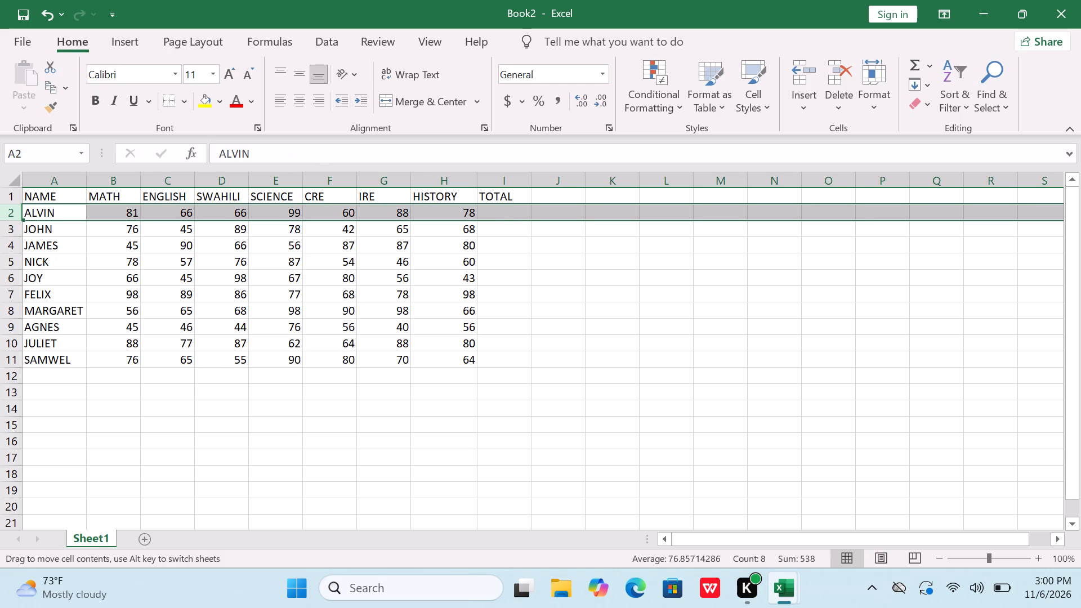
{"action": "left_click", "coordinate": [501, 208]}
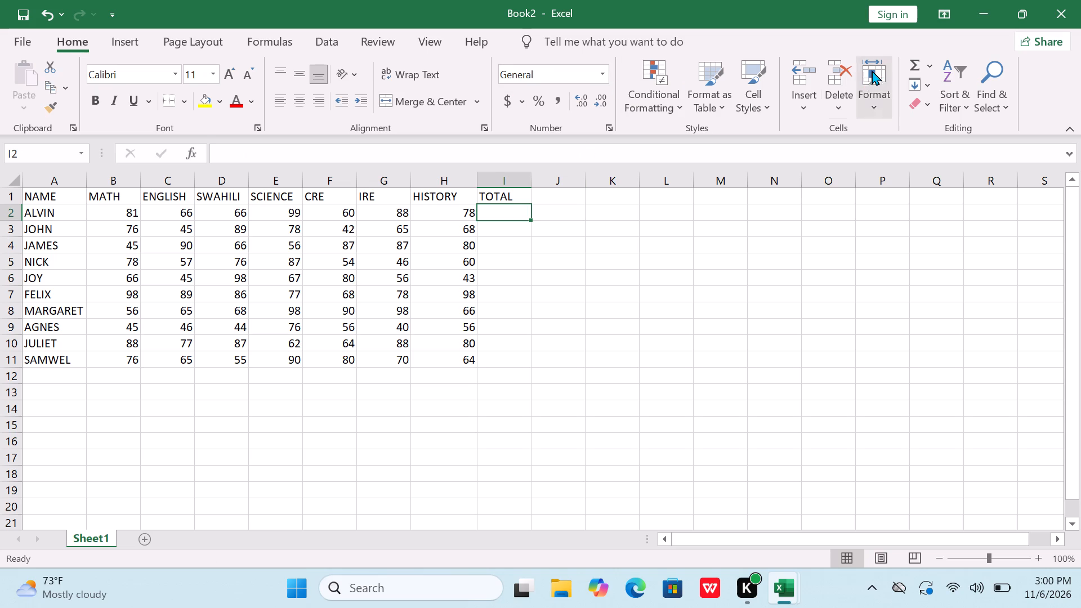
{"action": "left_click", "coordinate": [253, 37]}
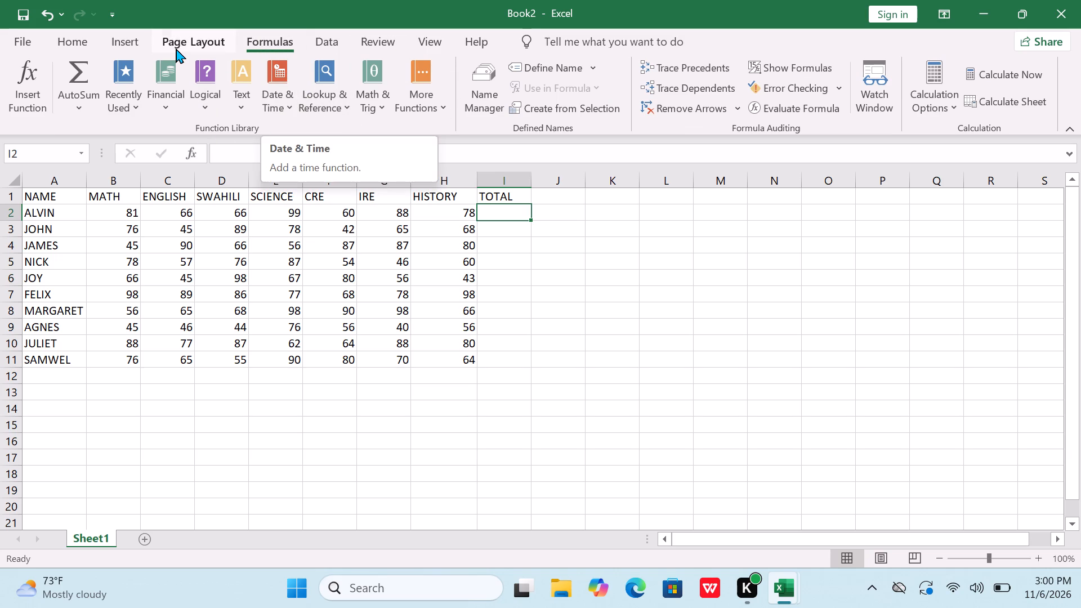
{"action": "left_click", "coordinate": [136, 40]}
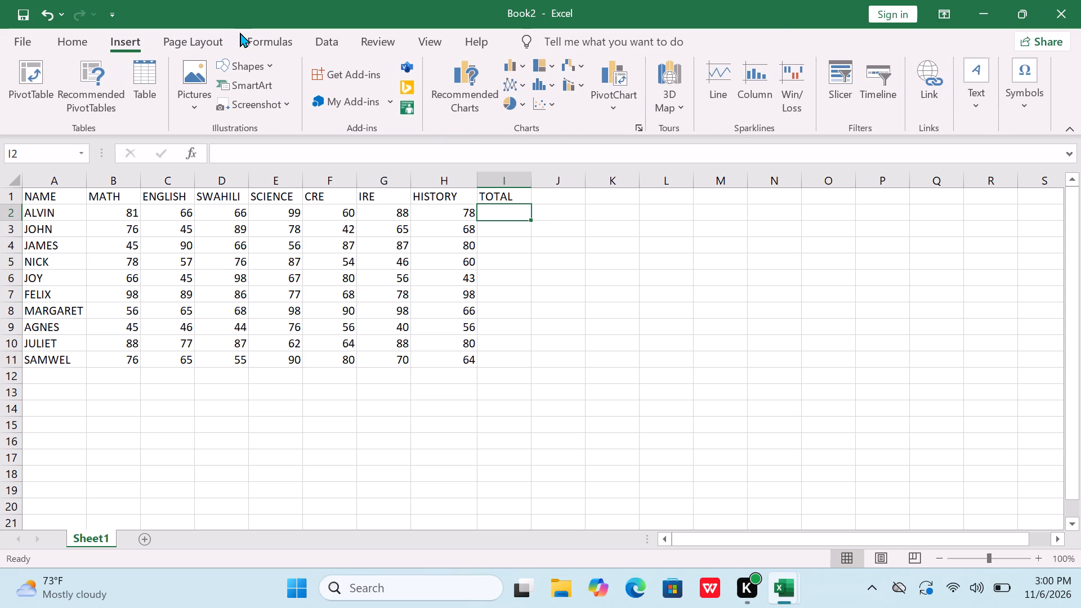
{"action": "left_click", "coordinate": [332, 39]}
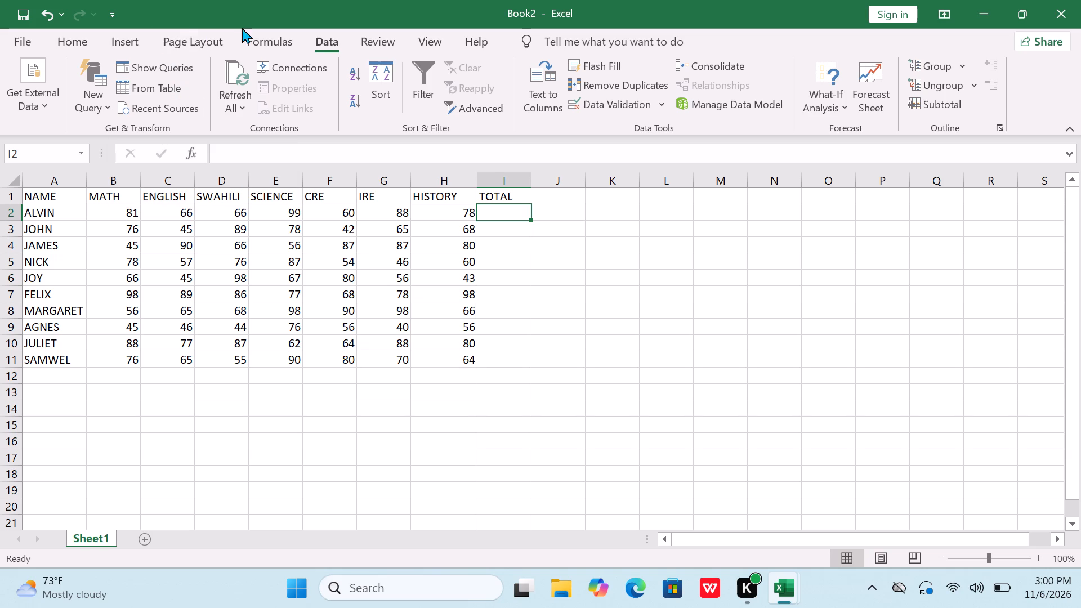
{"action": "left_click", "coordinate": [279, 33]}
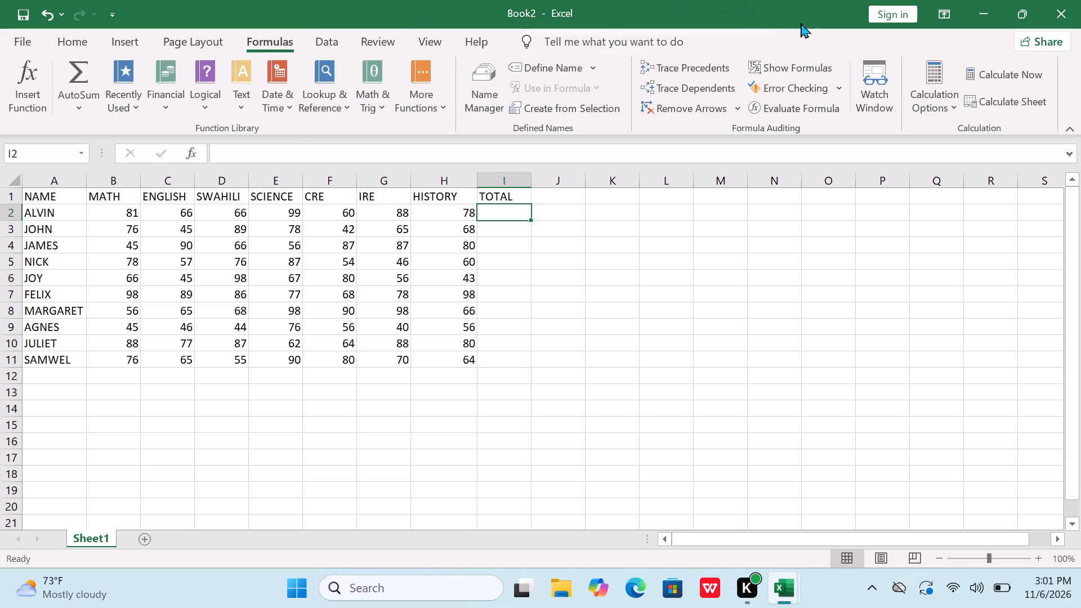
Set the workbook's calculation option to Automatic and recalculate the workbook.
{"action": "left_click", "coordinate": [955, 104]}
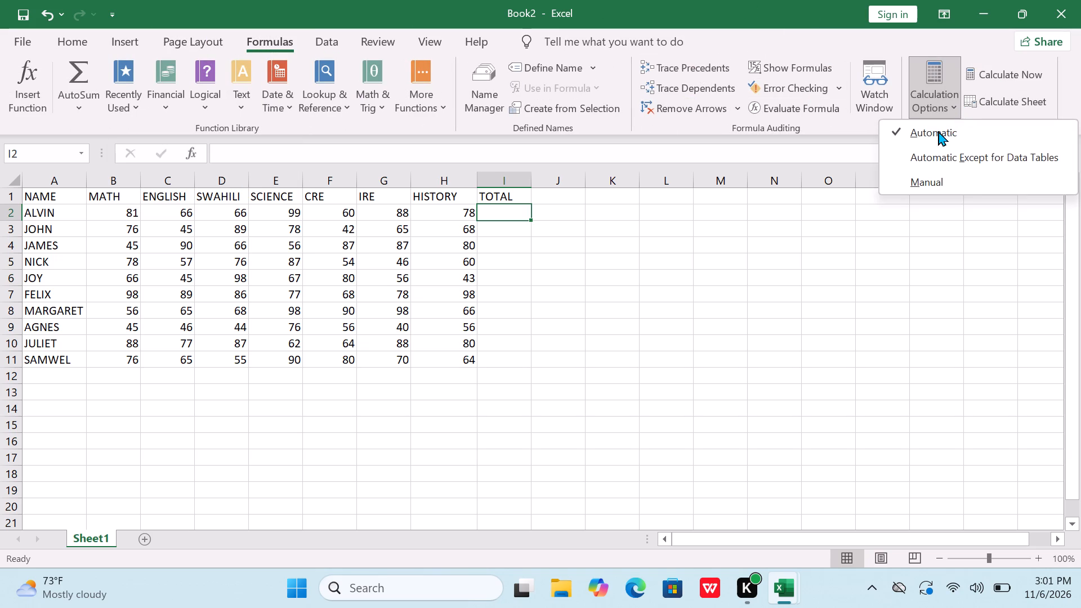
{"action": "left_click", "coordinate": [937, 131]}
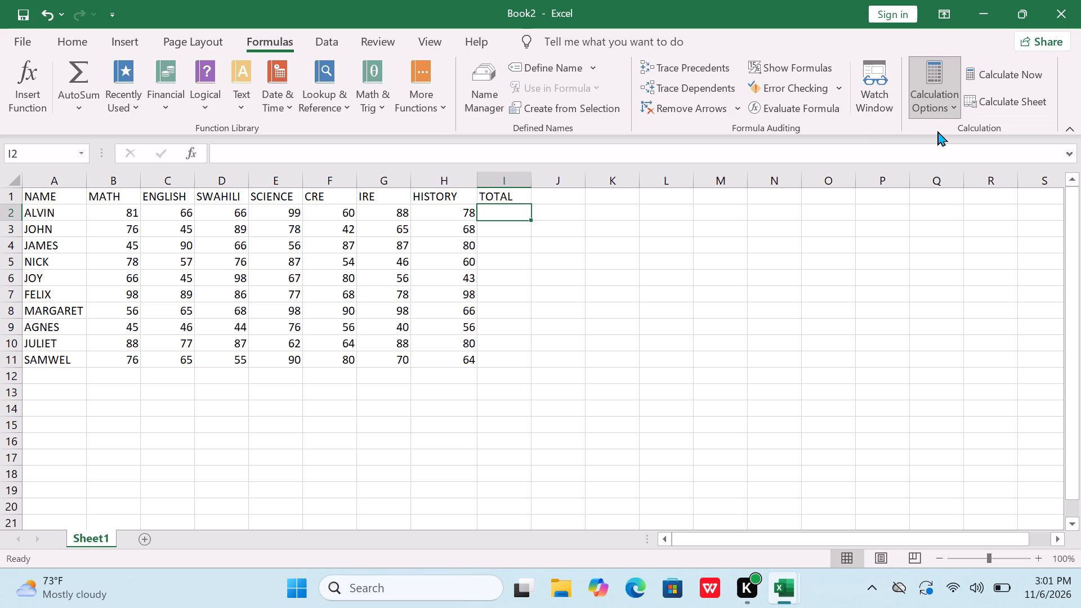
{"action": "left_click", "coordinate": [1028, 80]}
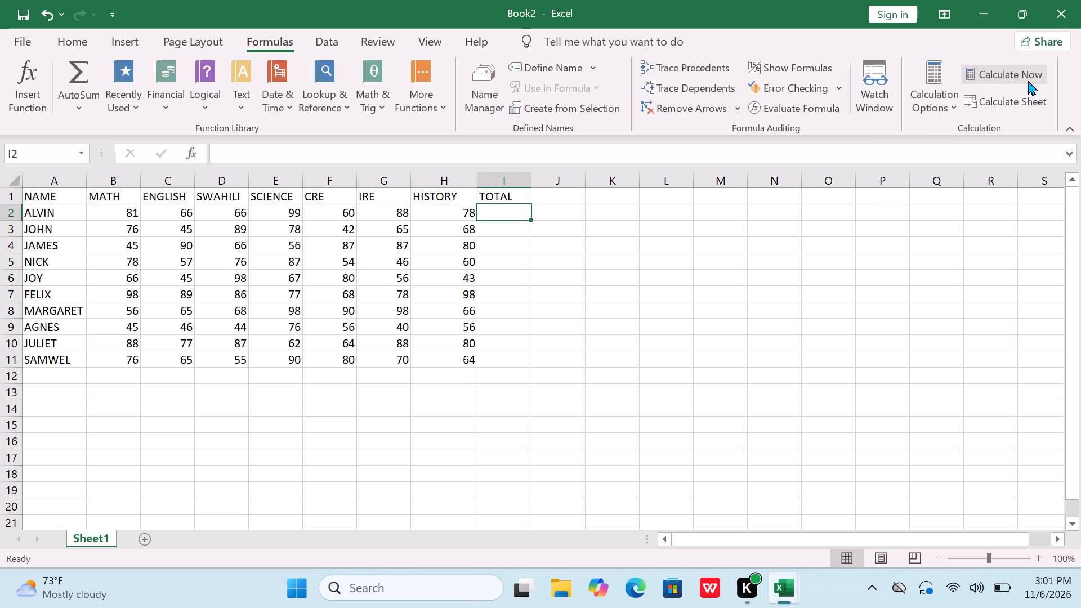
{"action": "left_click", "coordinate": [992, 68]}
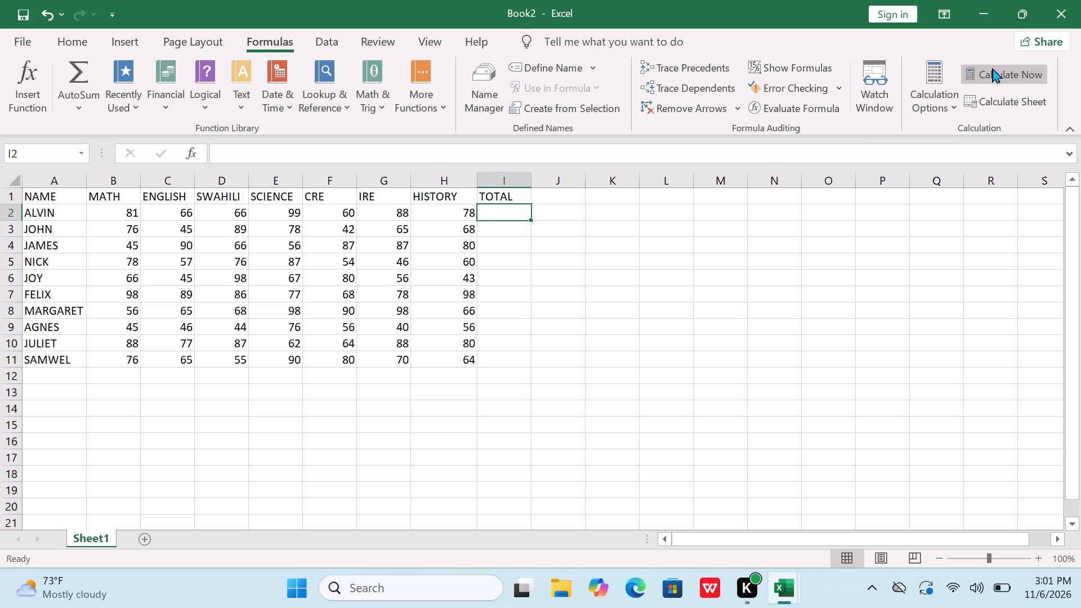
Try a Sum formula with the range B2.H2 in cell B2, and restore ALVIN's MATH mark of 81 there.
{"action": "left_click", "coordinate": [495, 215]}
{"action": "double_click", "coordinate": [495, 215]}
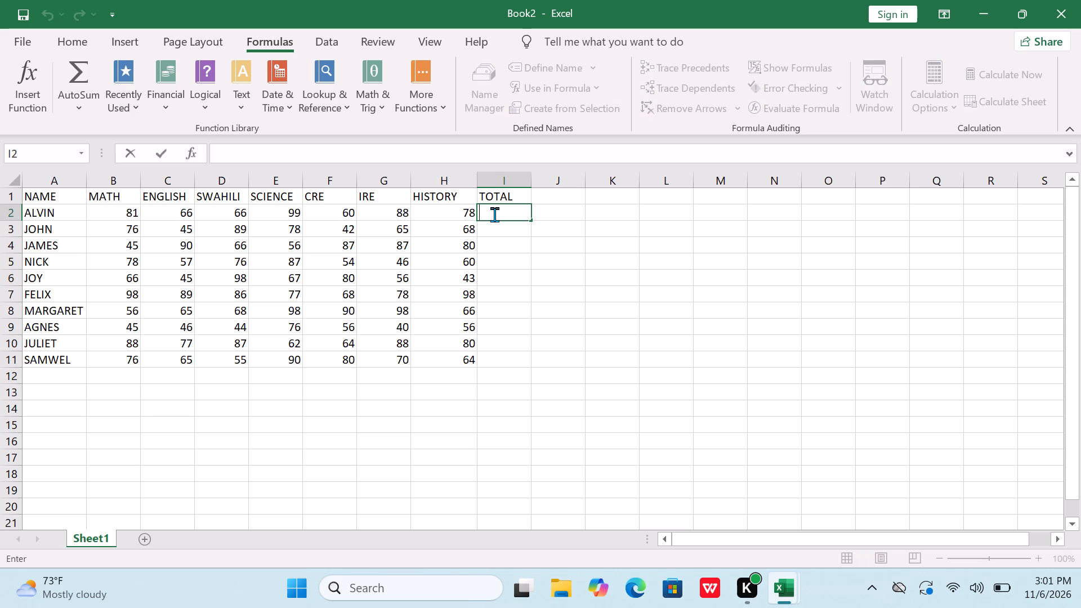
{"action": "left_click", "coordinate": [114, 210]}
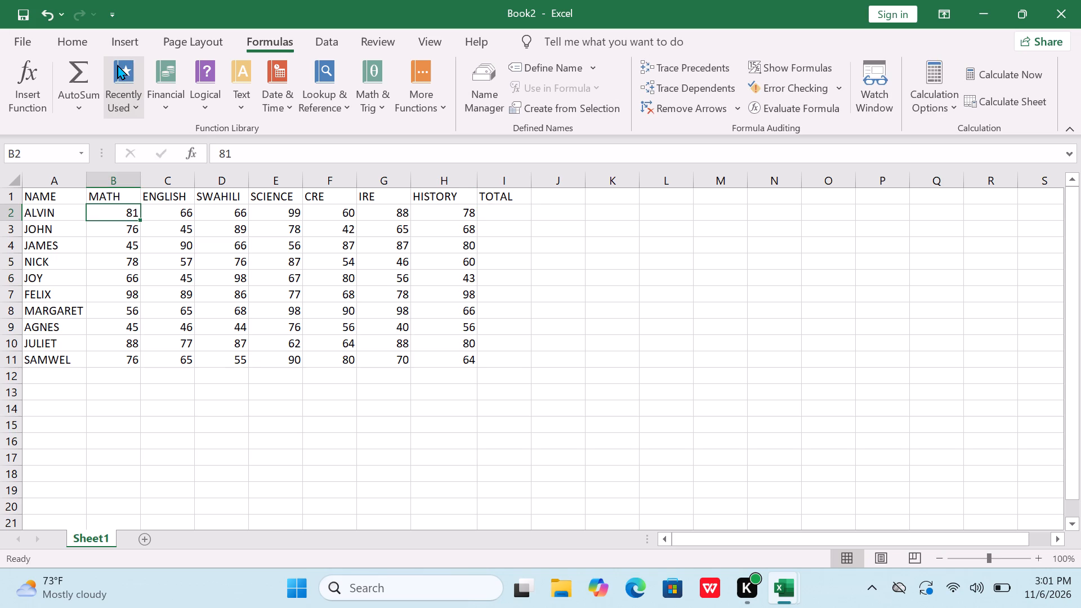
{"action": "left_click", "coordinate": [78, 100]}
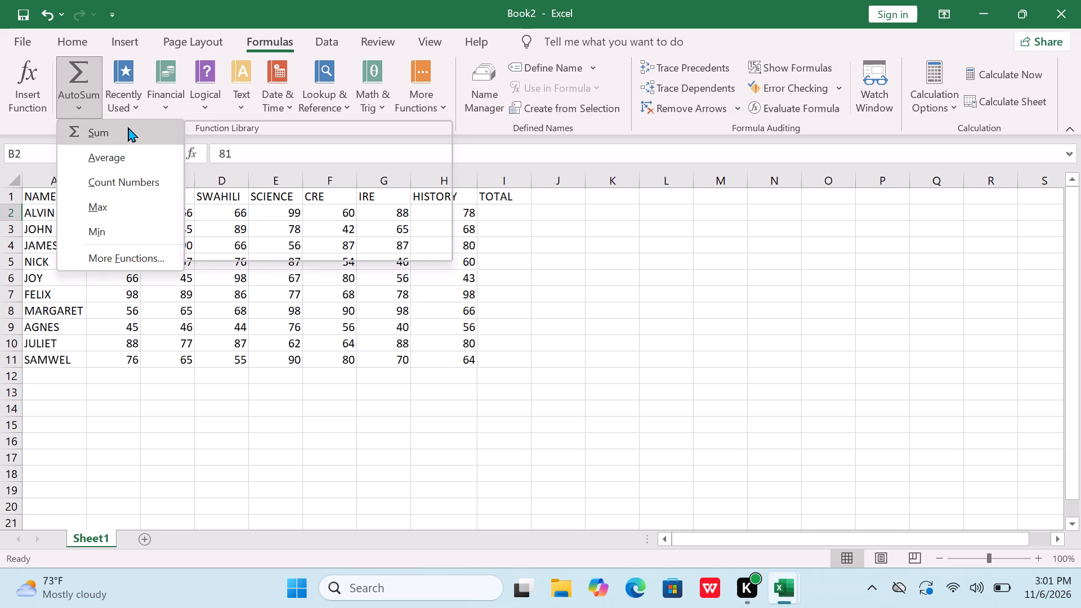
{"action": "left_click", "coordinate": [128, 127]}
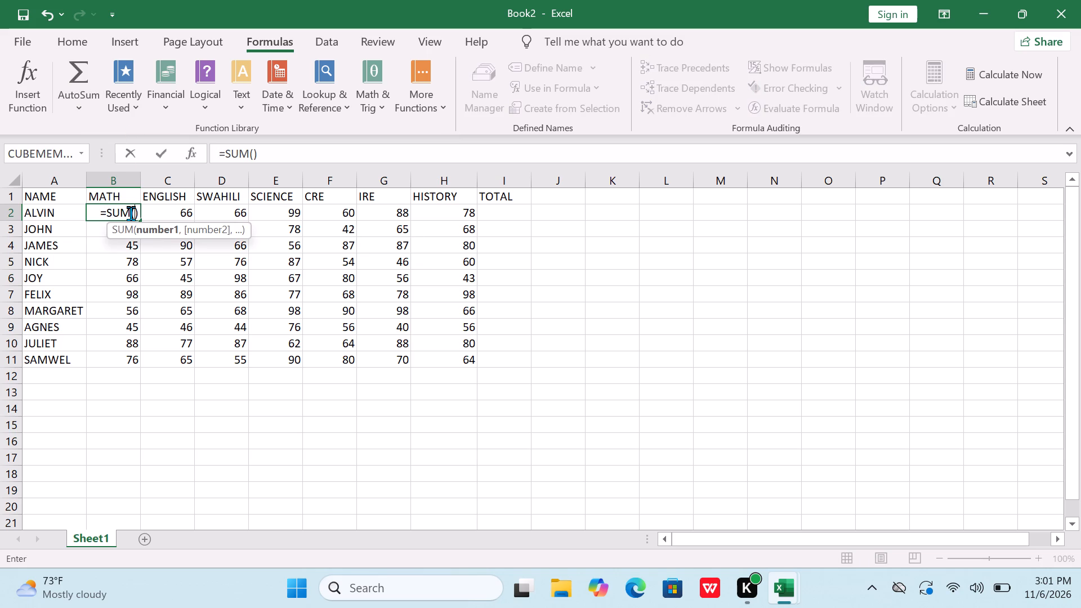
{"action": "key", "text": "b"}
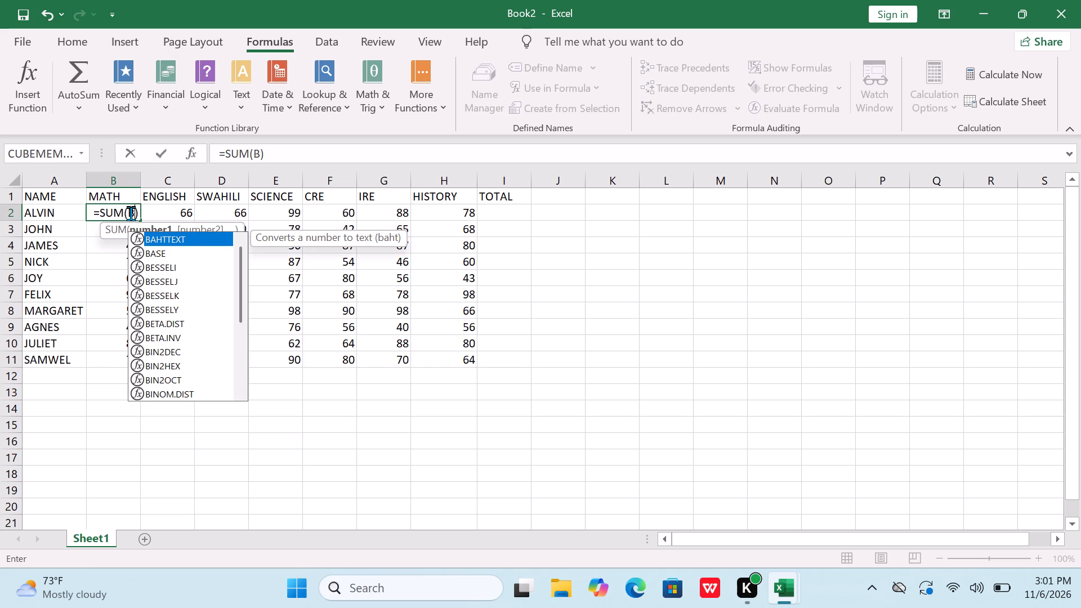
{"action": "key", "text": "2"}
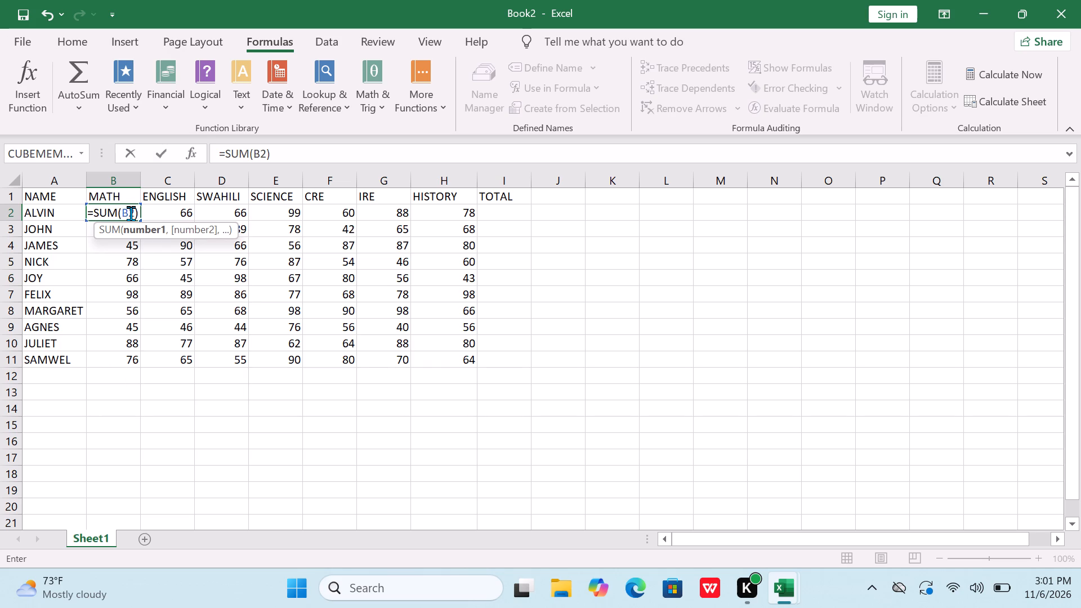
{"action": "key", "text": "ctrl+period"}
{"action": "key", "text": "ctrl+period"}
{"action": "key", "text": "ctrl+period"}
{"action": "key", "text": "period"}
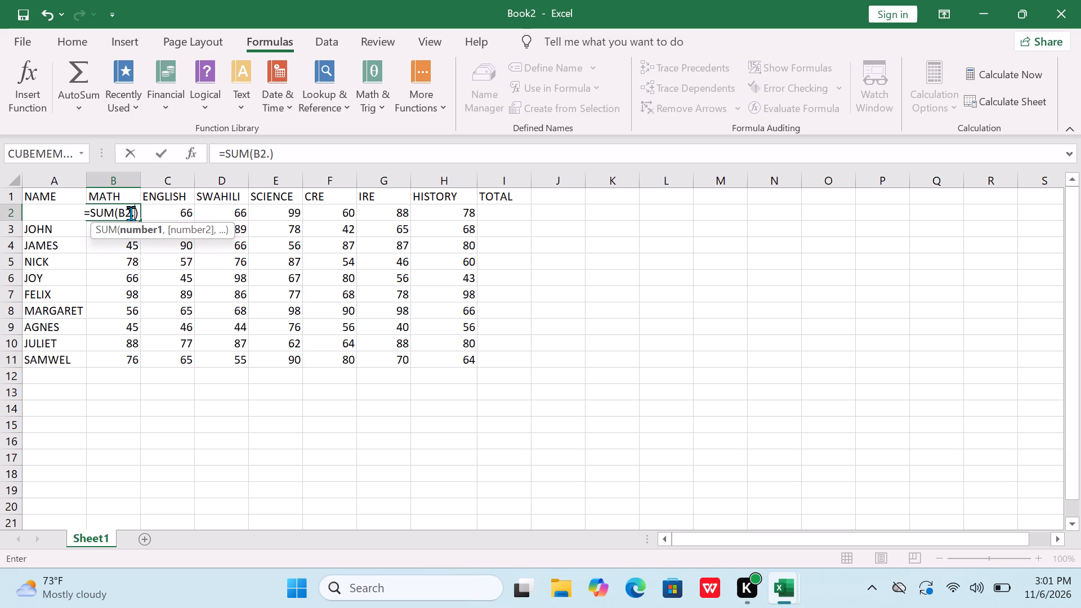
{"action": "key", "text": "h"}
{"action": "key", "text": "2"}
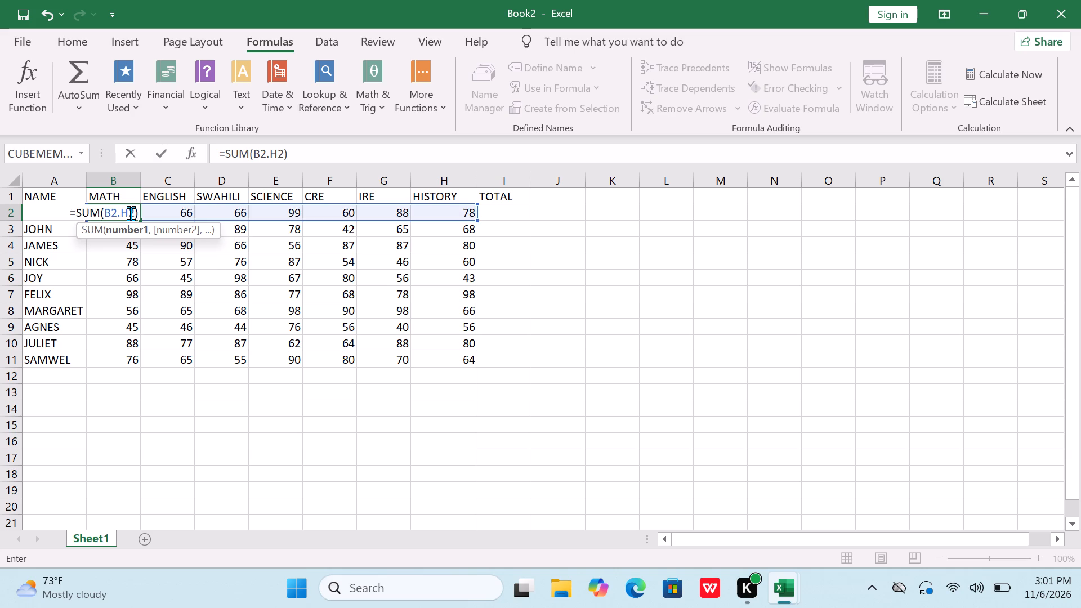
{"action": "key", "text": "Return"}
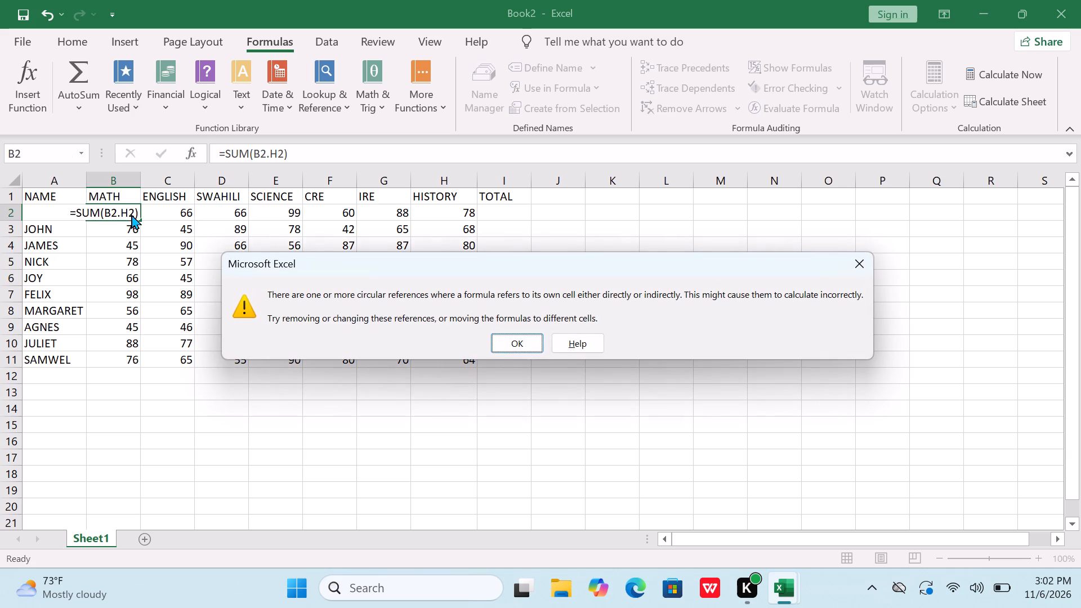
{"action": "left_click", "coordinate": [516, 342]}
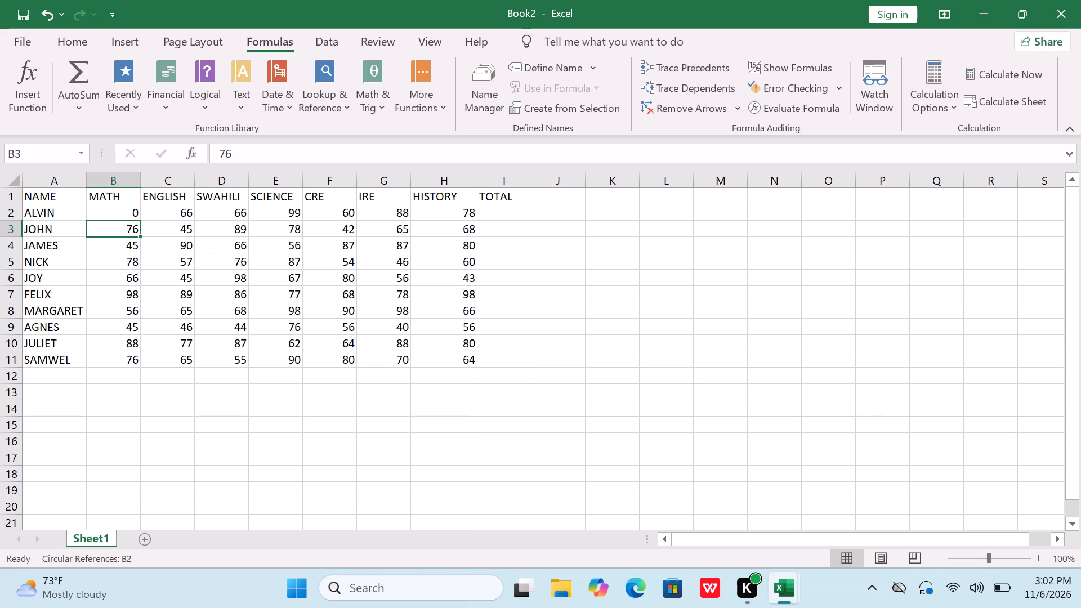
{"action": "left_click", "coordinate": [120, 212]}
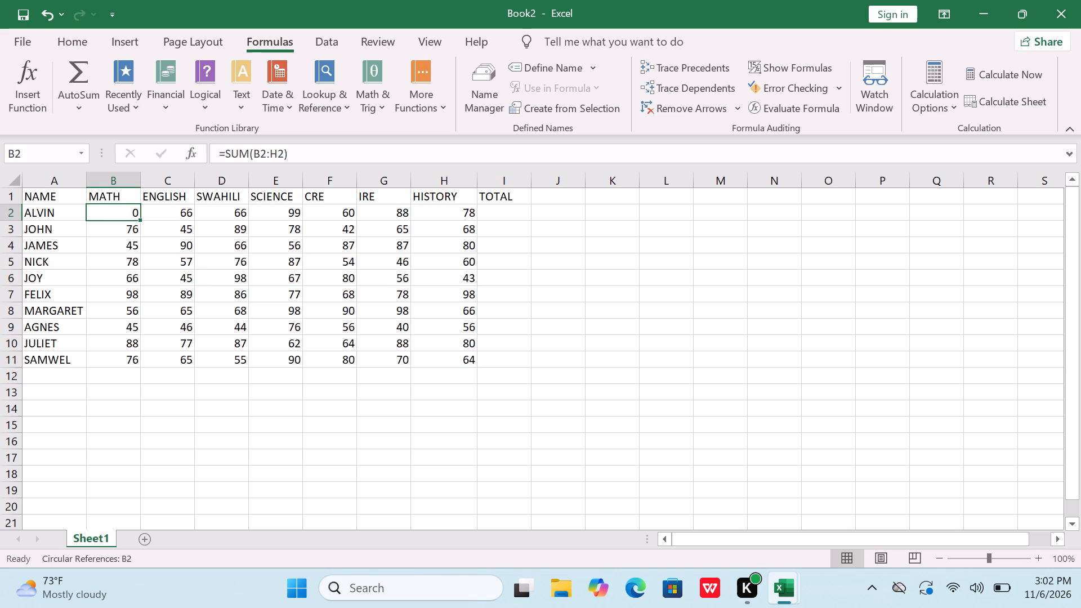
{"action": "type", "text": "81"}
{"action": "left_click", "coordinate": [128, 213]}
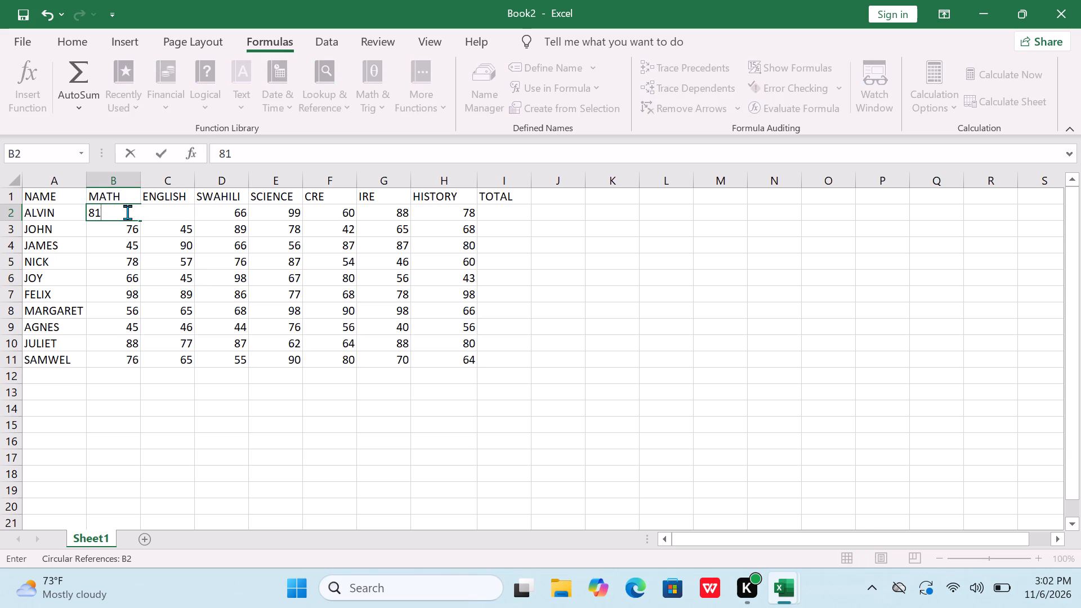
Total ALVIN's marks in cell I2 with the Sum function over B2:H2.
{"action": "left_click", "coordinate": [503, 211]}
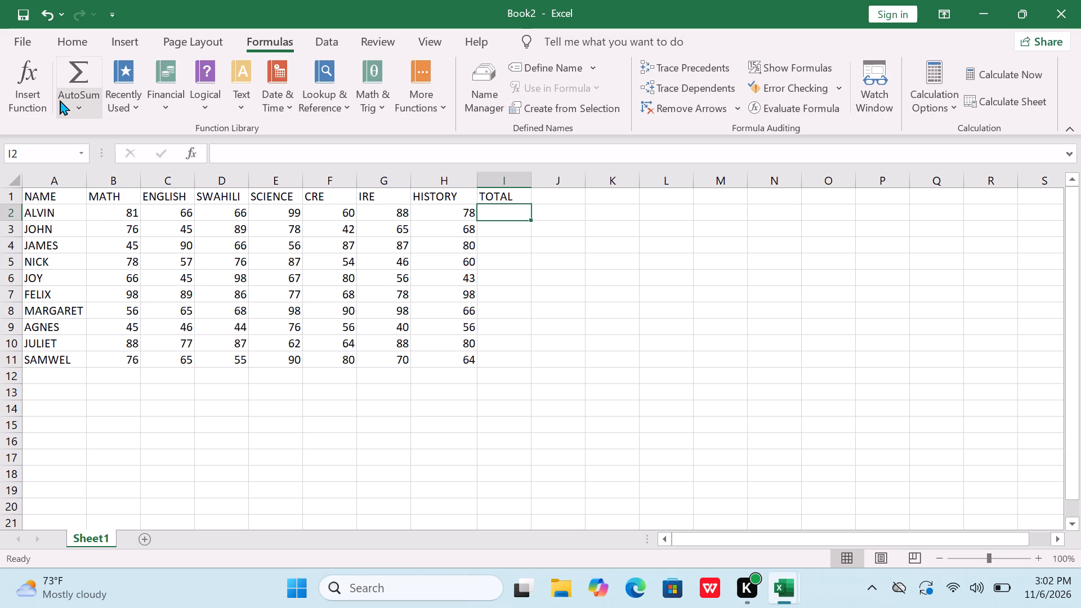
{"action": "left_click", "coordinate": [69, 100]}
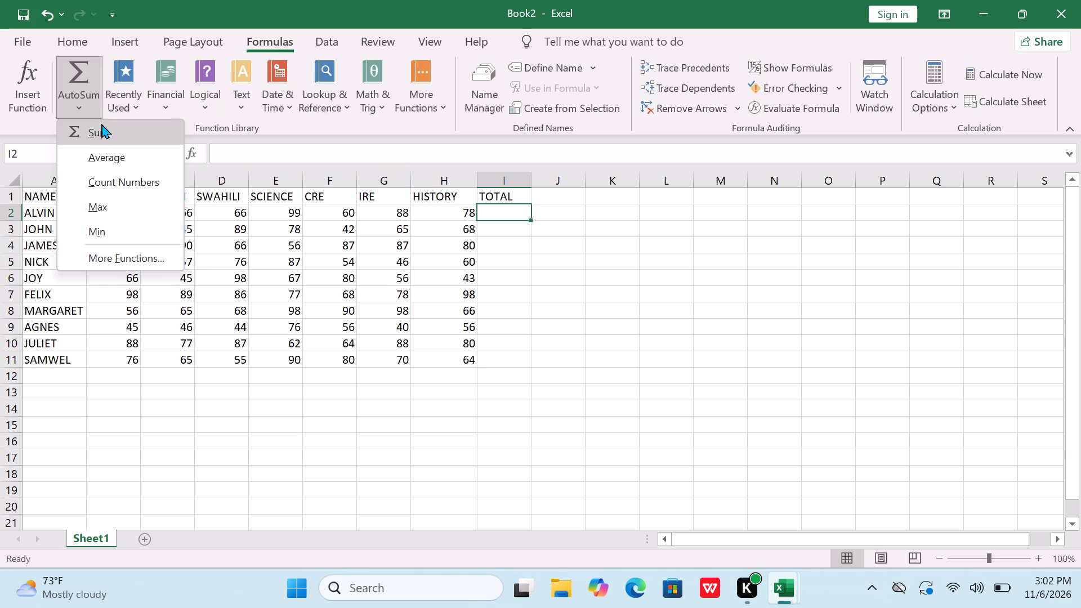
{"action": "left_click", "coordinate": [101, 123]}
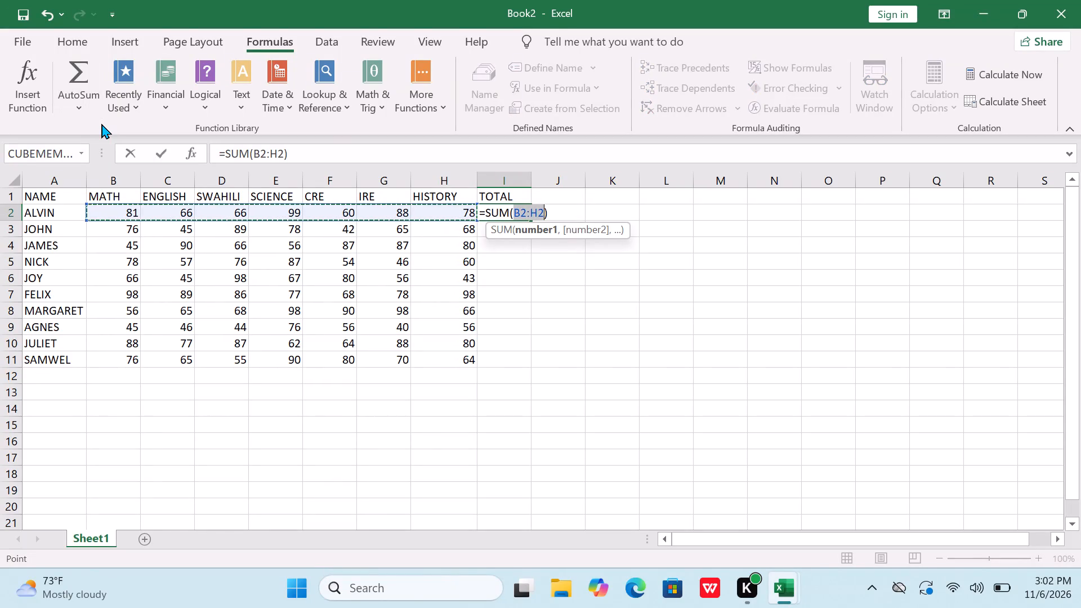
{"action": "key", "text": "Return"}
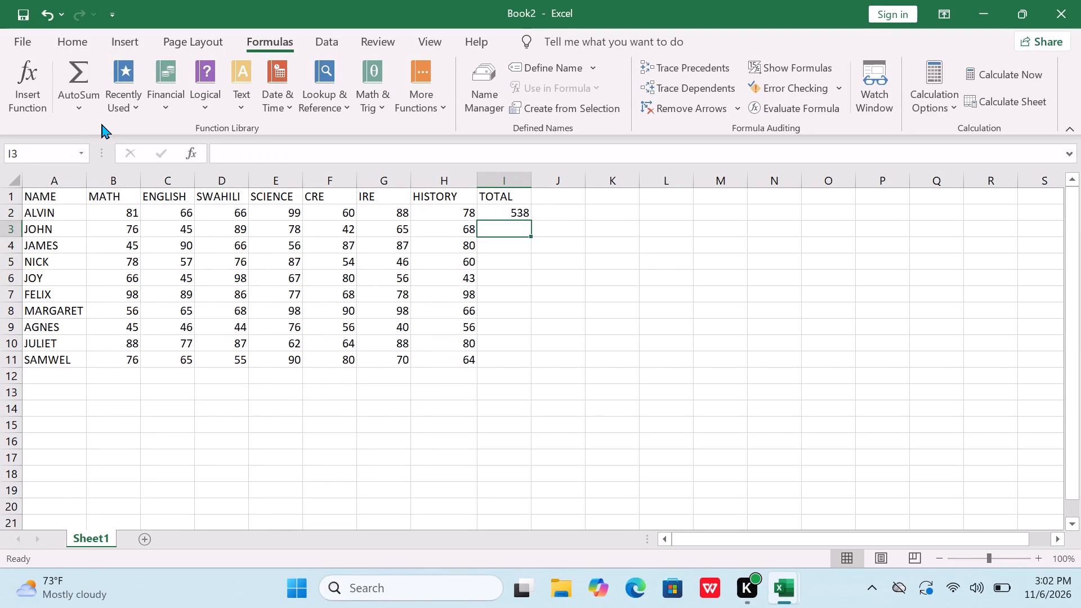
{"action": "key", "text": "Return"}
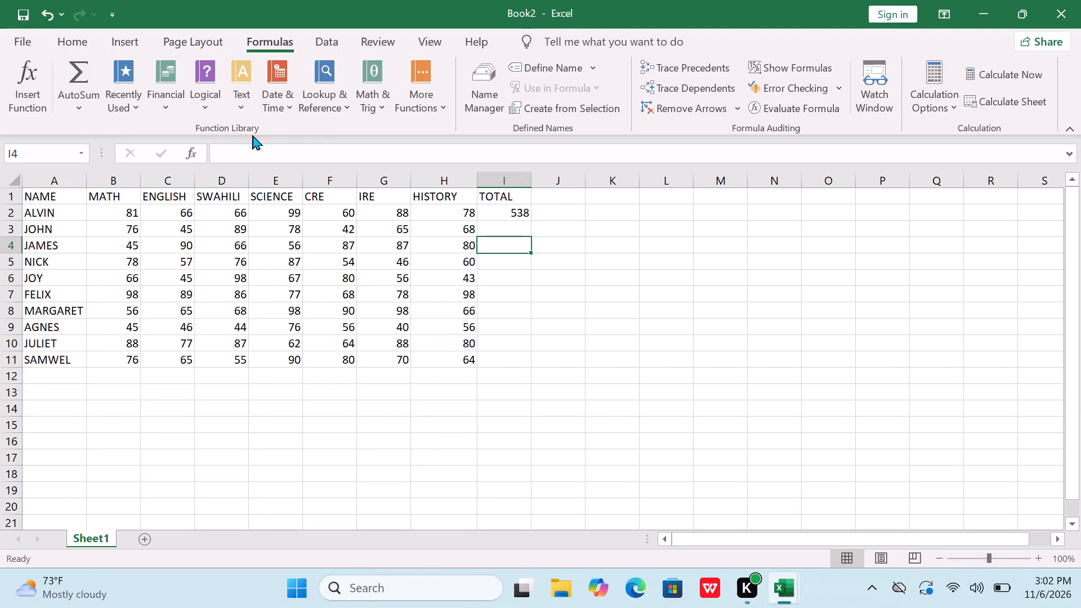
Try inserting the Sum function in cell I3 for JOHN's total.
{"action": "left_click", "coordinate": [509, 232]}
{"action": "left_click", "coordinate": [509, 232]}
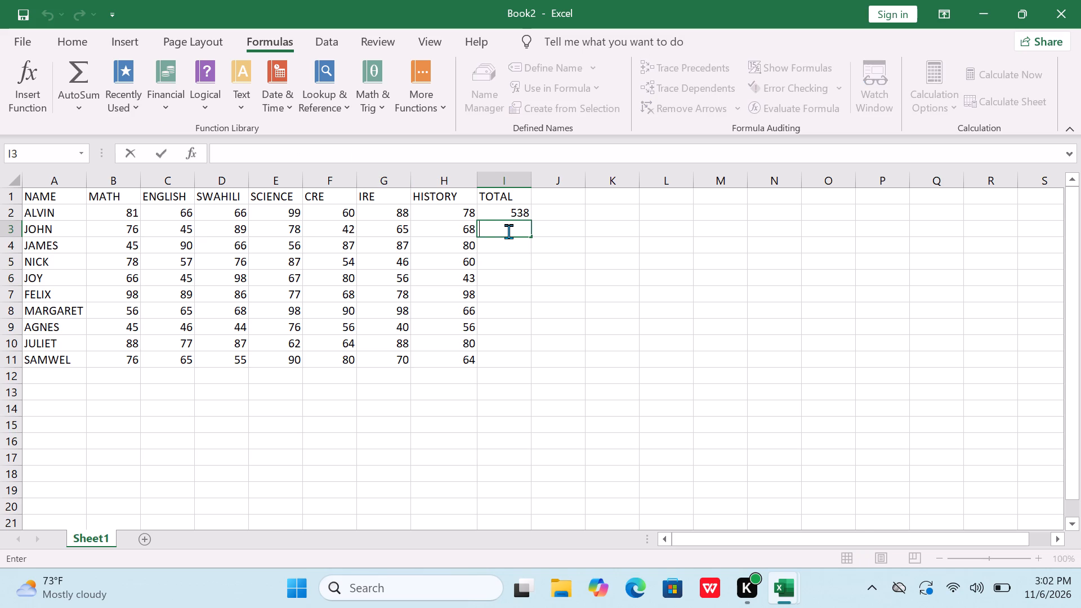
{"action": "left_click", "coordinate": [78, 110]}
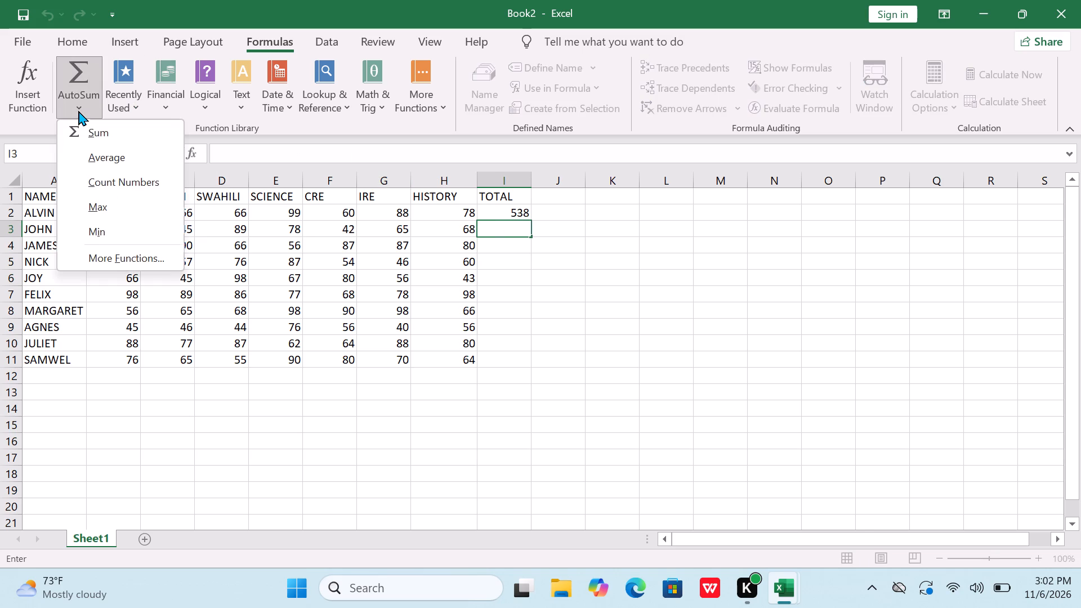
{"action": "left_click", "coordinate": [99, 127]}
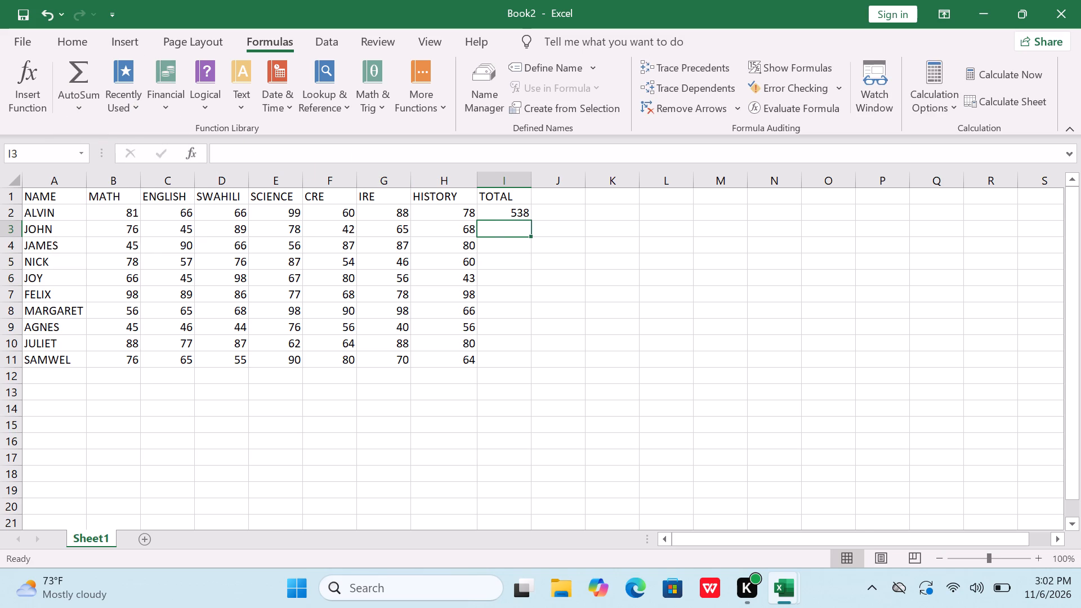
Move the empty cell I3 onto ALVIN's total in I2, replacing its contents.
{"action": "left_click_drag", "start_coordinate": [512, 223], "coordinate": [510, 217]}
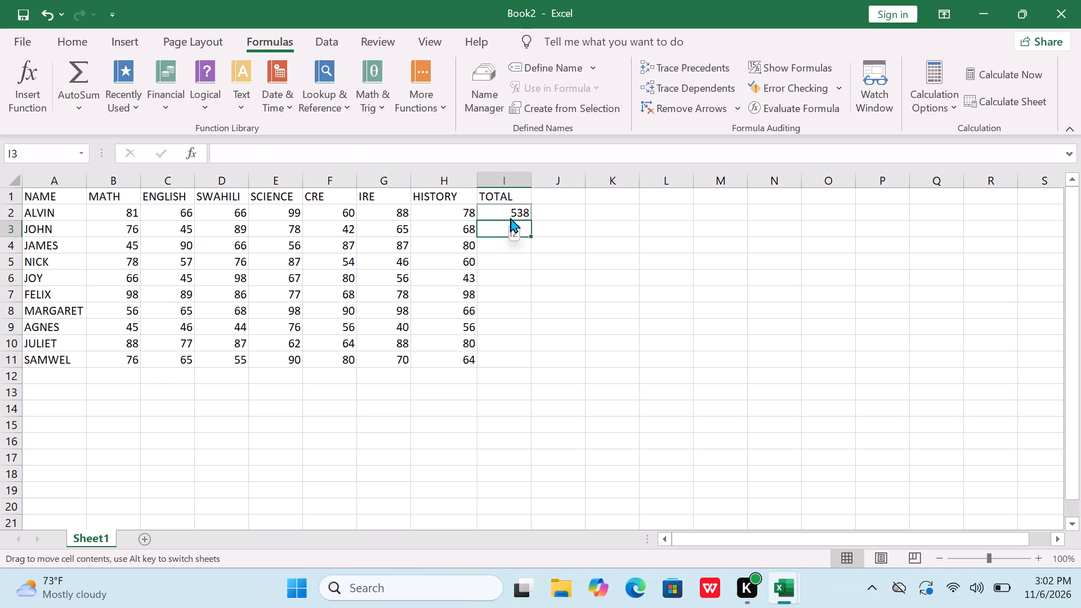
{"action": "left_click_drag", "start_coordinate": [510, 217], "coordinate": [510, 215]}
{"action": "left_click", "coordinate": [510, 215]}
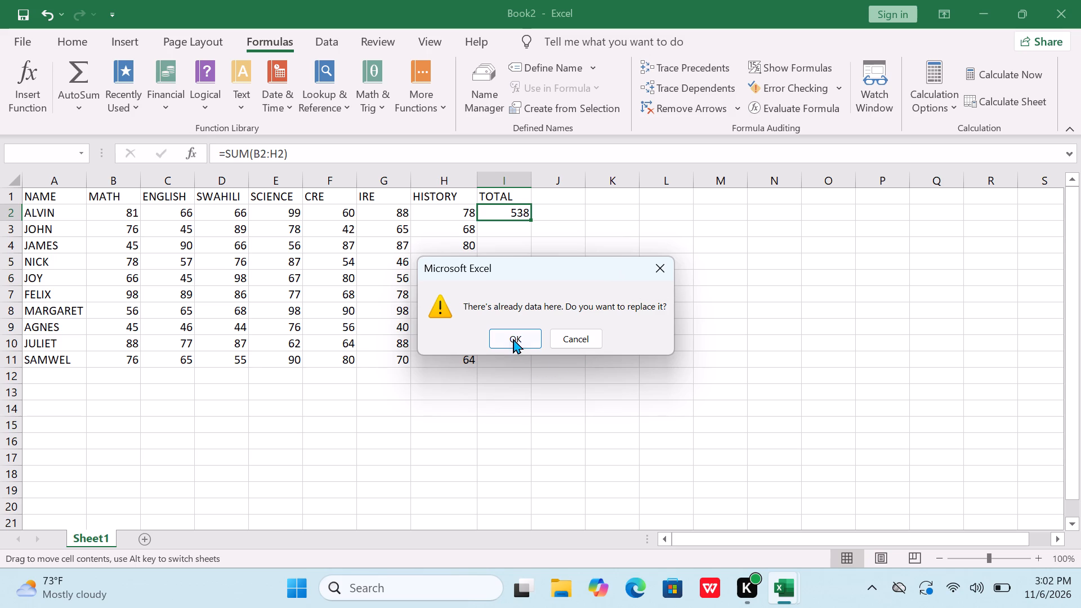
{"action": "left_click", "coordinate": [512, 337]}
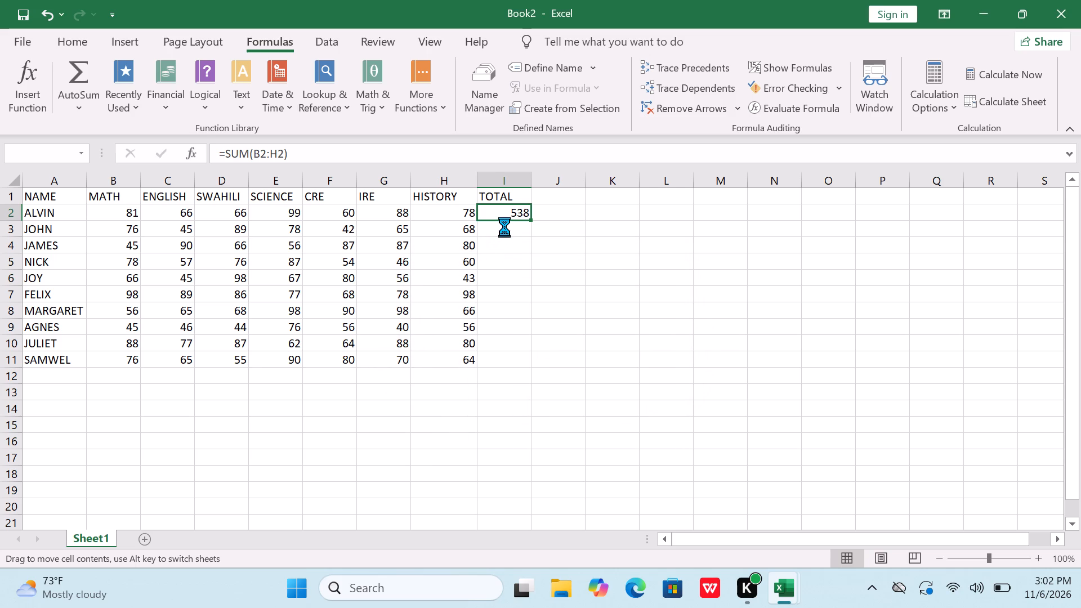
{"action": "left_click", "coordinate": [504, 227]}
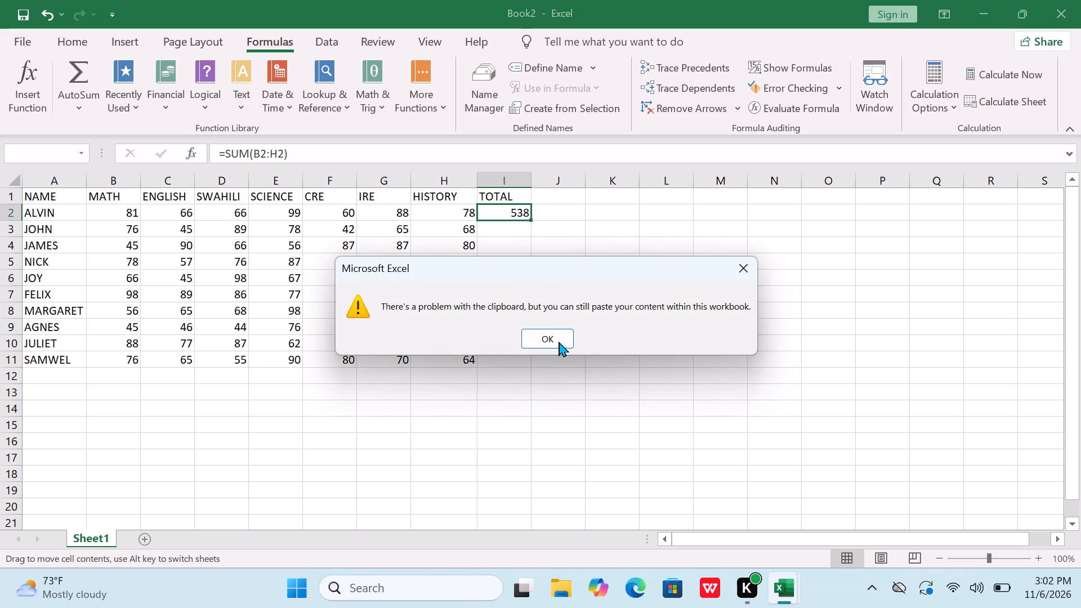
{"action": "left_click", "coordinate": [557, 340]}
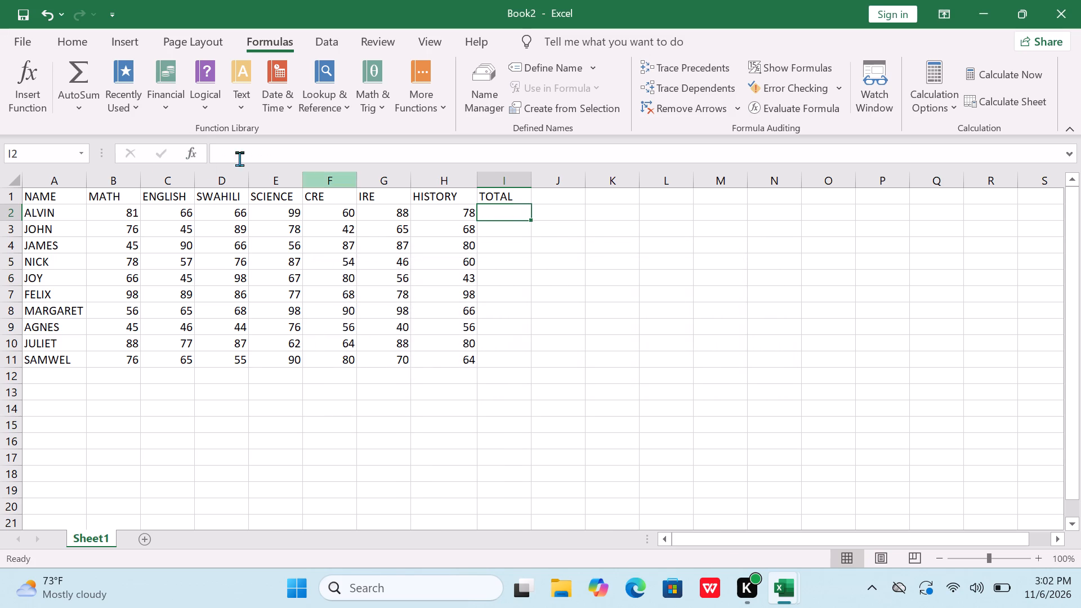
Total ALVIN's marks in cell I2 with the Sum function over B2:H2.
{"action": "left_click", "coordinate": [82, 97]}
{"action": "left_click", "coordinate": [105, 128]}
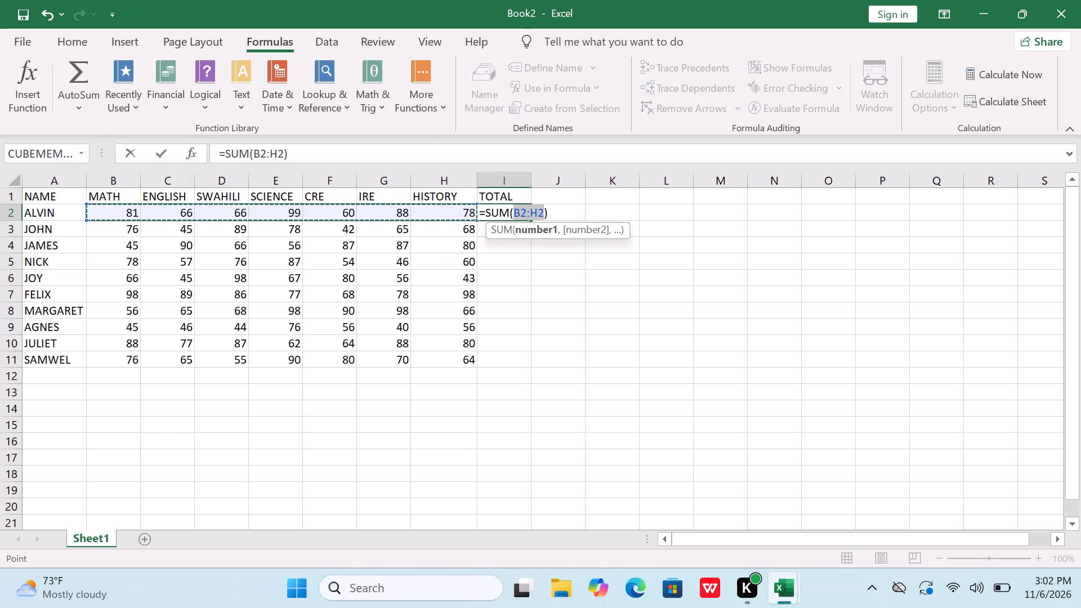
{"action": "key", "text": "Return"}
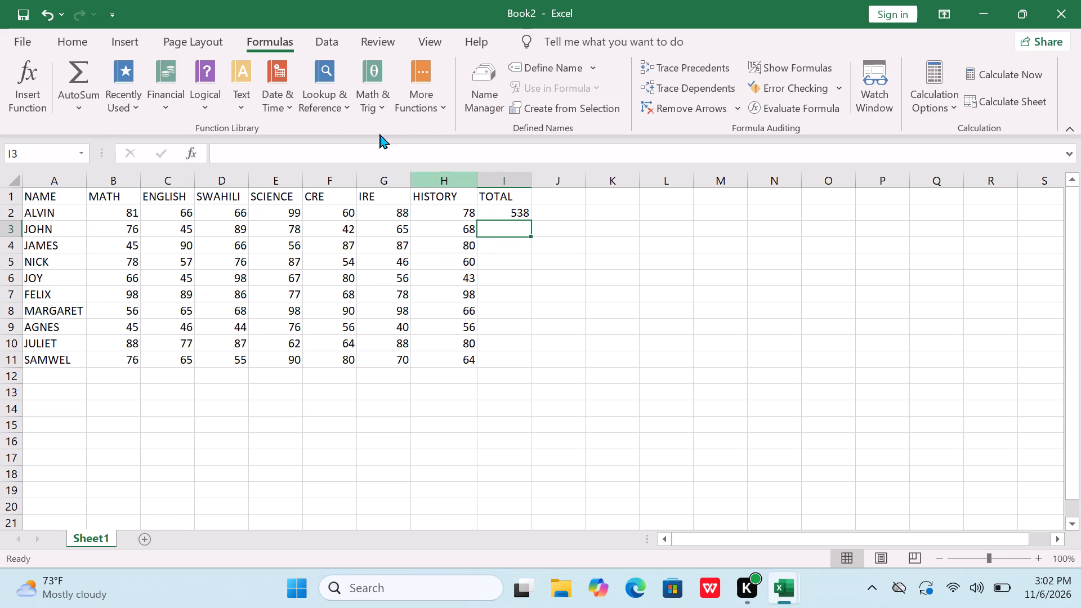
Total JOHN's marks in cell I3 with the Sum function over B3:H3.
{"action": "left_click", "coordinate": [74, 105]}
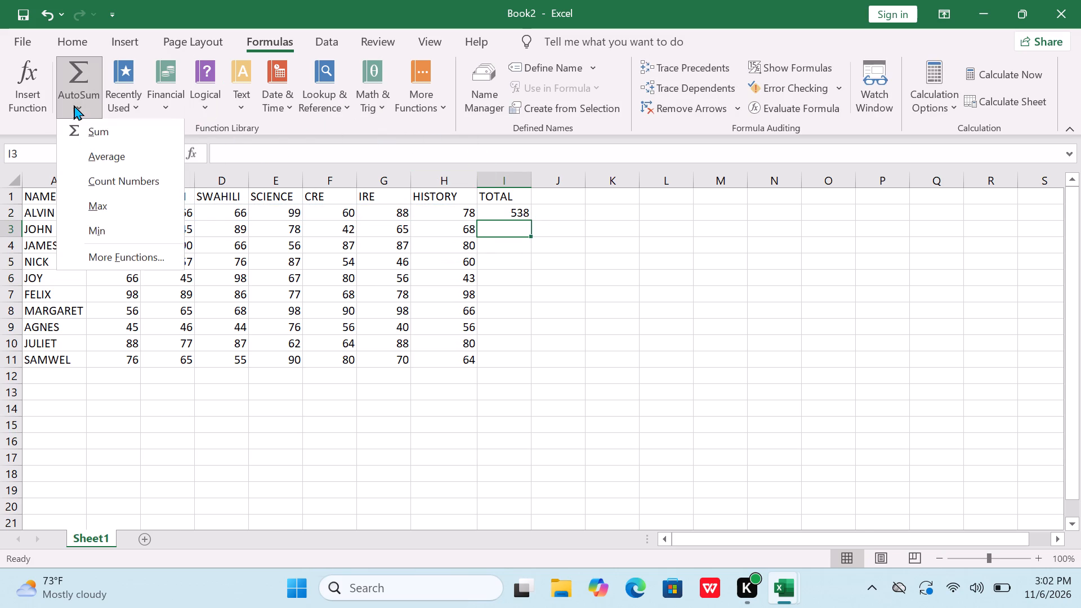
{"action": "left_click", "coordinate": [97, 124]}
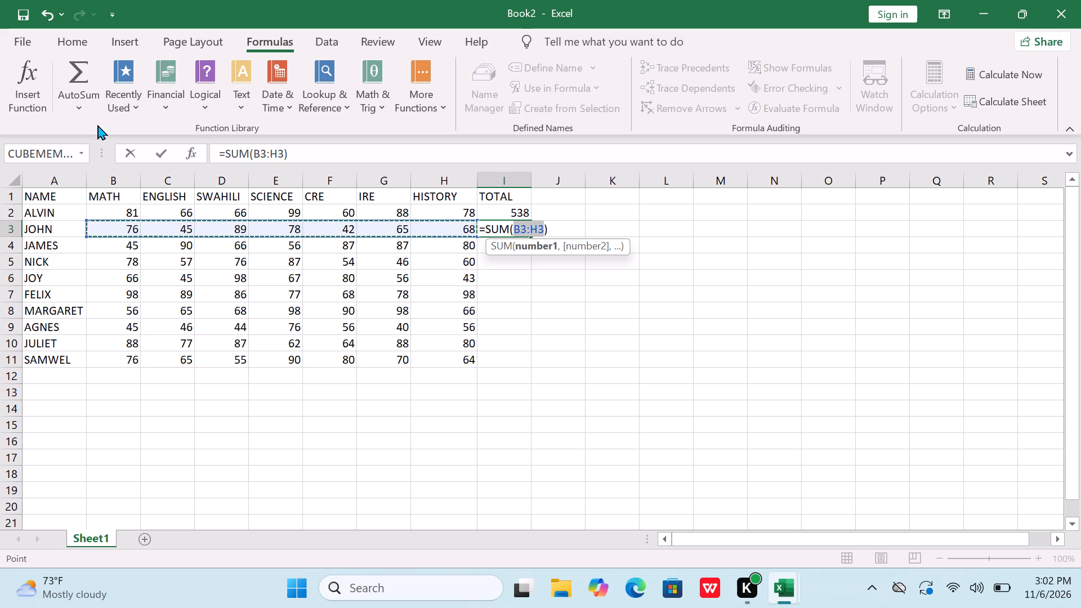
{"action": "key", "text": "Return"}
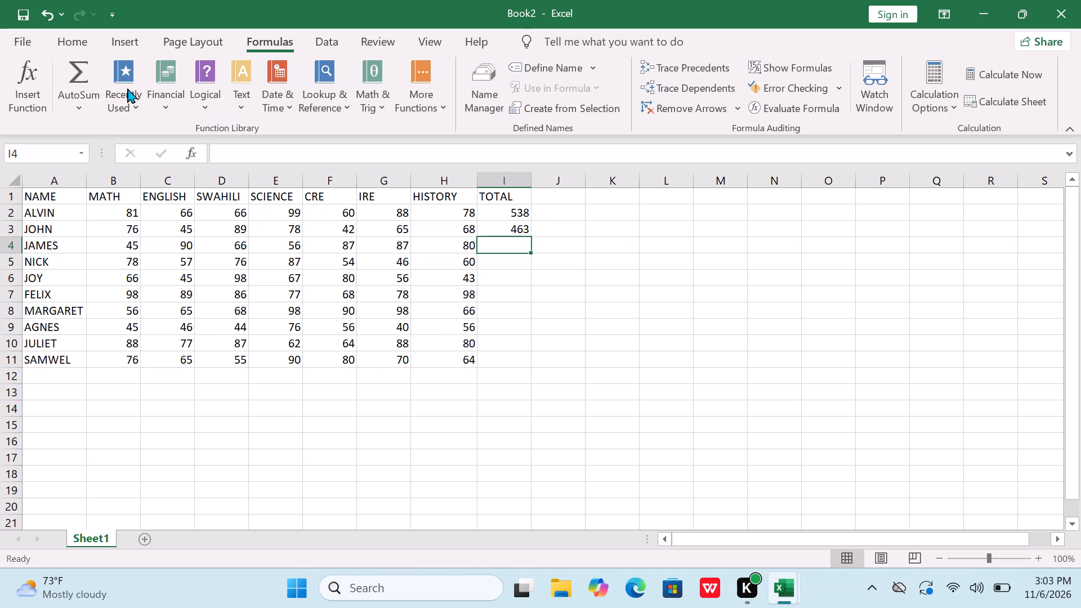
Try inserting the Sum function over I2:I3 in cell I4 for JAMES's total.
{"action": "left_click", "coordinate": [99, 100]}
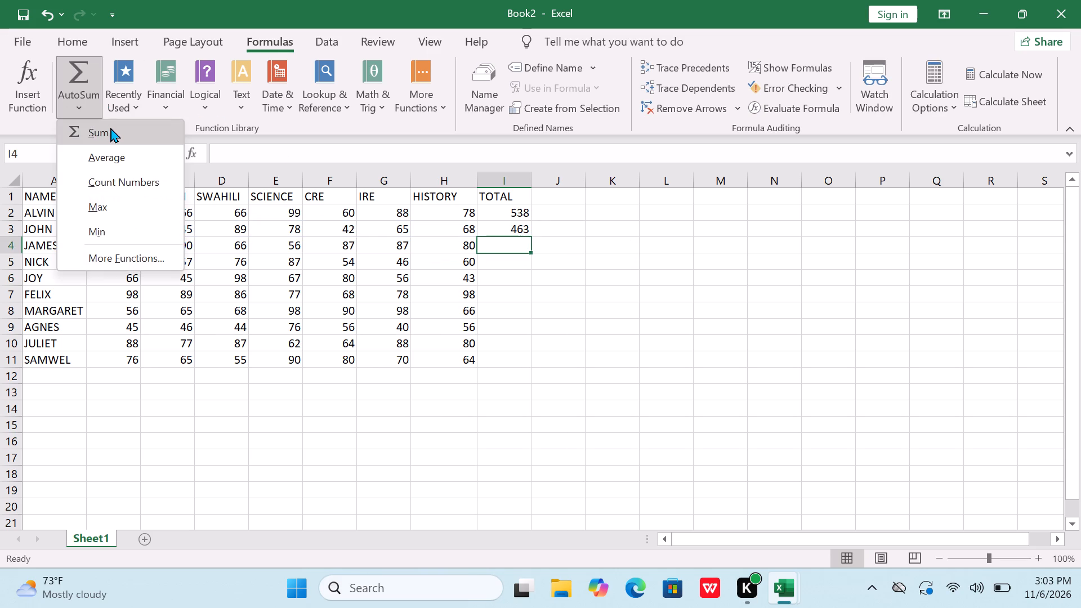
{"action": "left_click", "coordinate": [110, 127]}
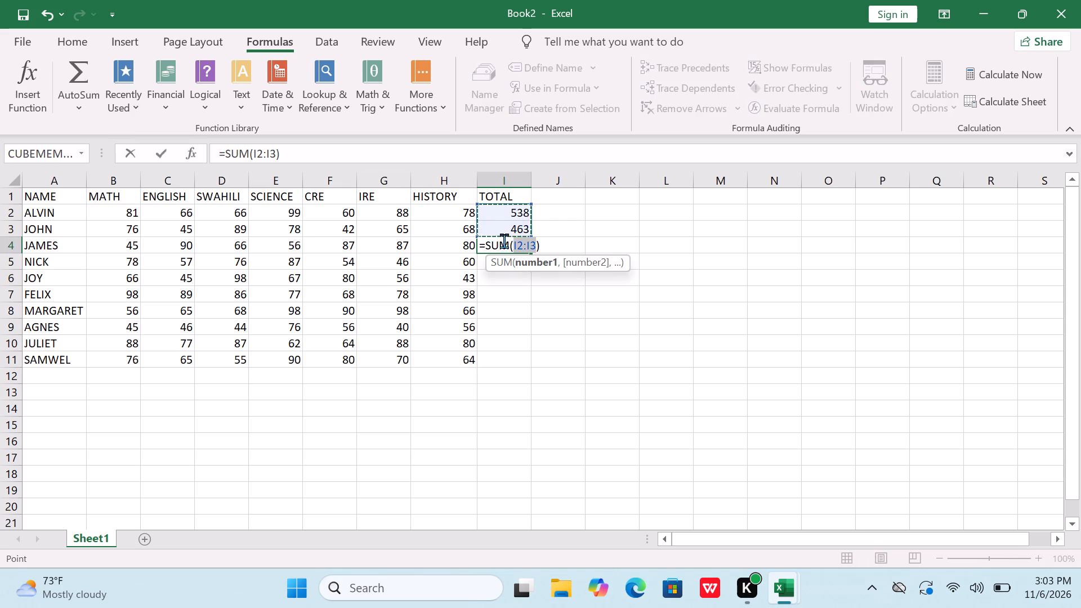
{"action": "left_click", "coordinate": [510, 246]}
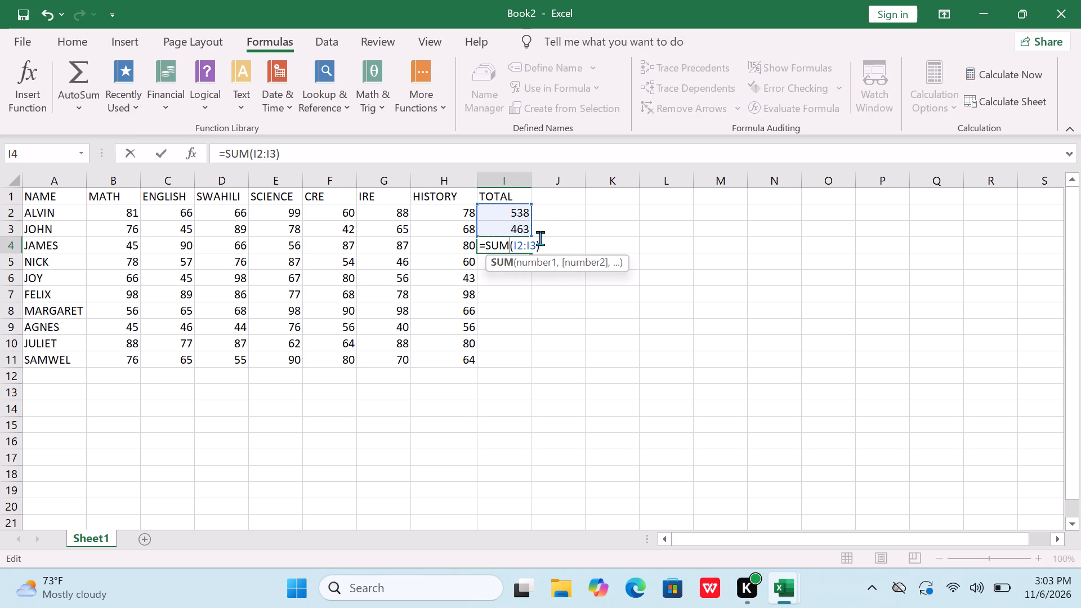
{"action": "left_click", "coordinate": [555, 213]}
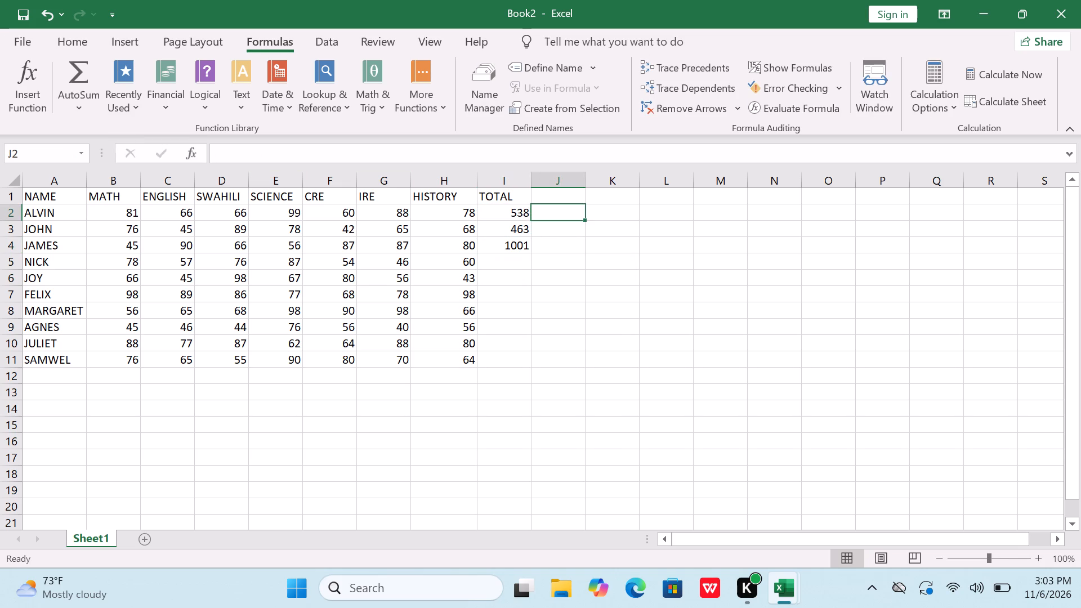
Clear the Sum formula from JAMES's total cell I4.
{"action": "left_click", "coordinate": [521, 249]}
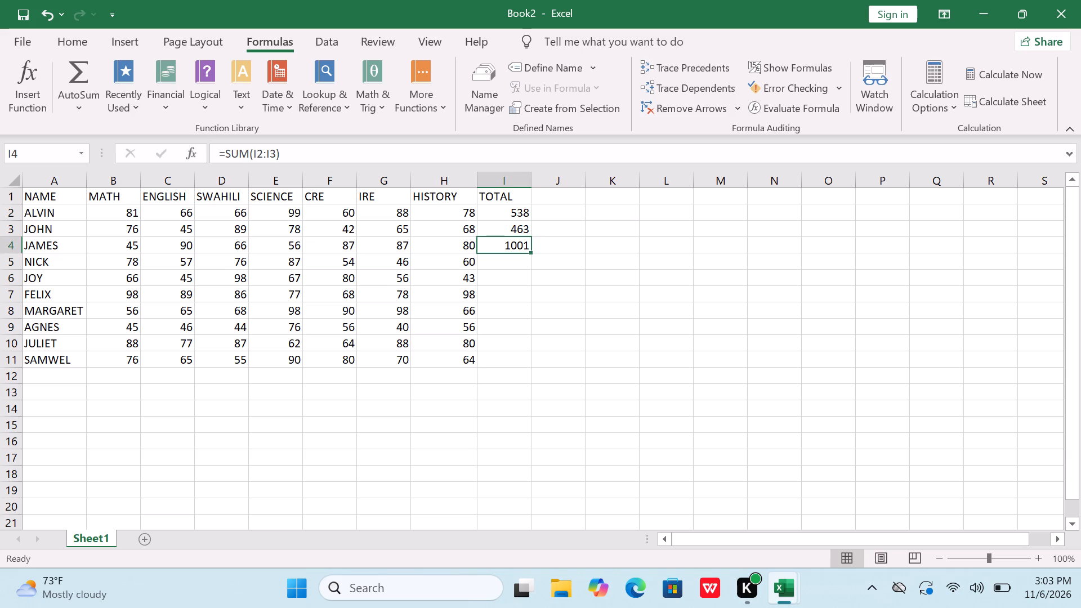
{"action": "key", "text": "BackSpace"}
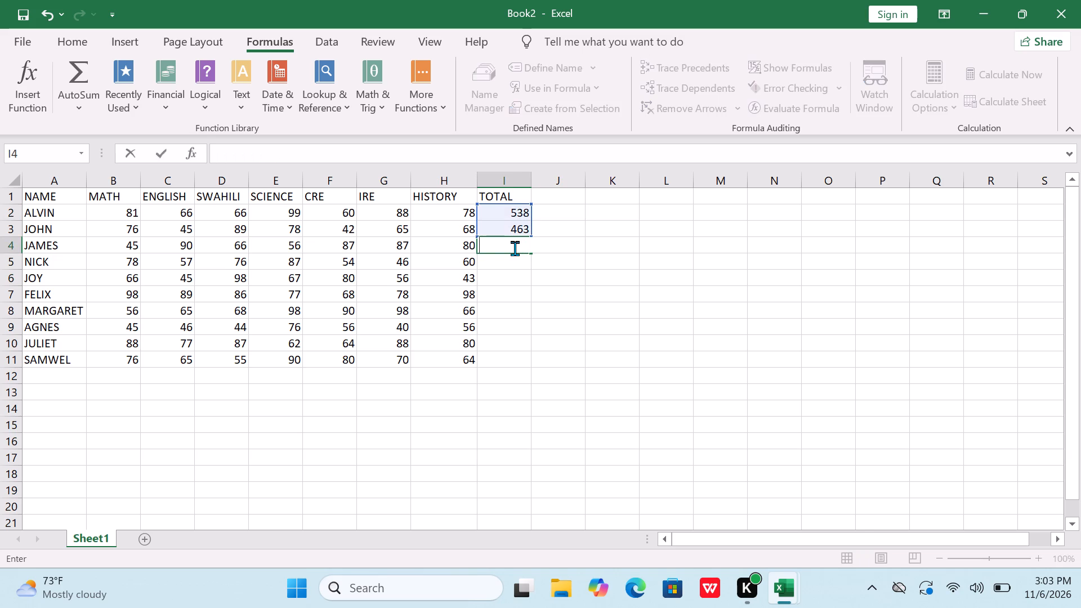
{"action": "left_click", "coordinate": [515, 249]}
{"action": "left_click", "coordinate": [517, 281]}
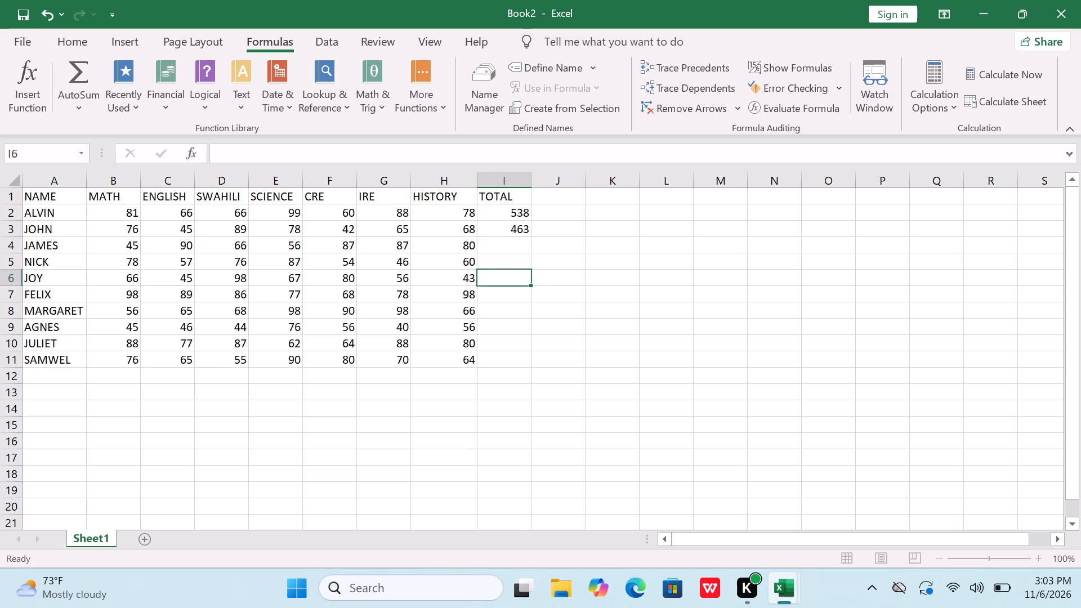
Fill JAMES's total cell I4 with the Sum function, setting its range to B2:H2.
{"action": "left_click", "coordinate": [514, 243]}
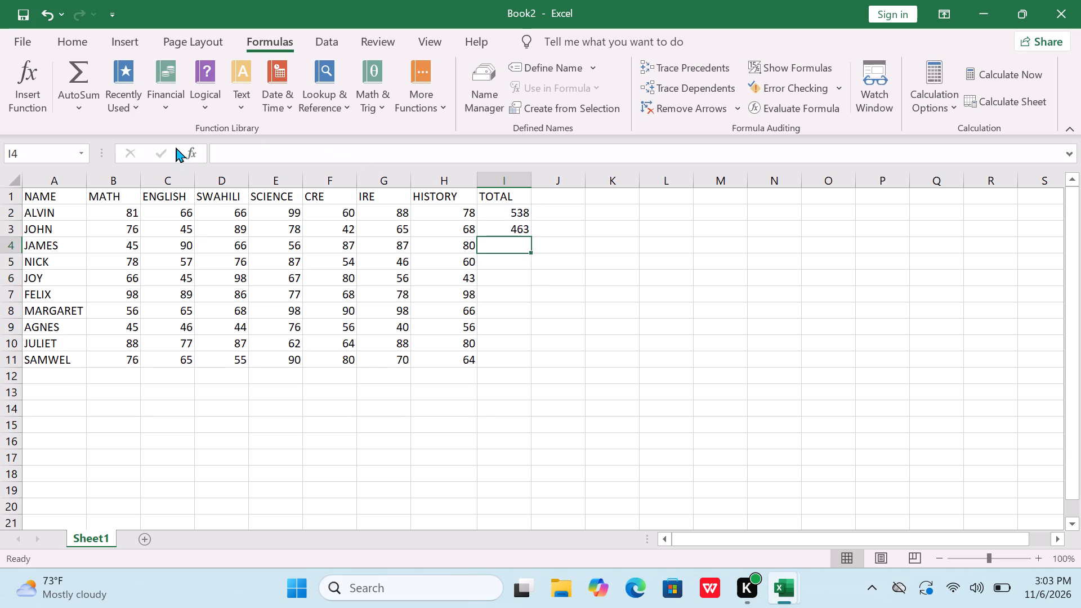
{"action": "left_click", "coordinate": [78, 115]}
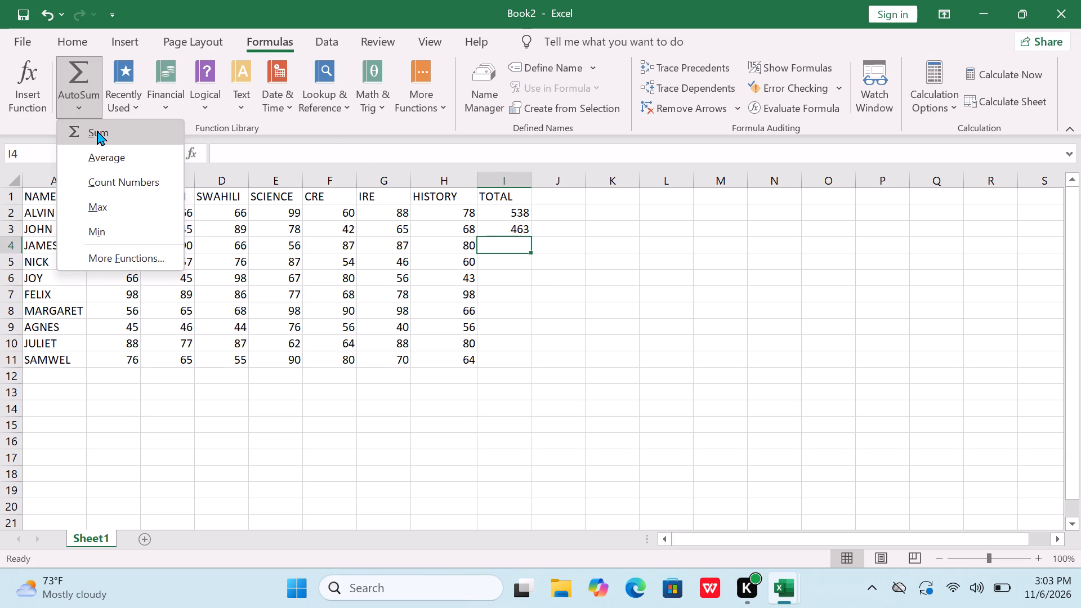
{"action": "left_click", "coordinate": [97, 130]}
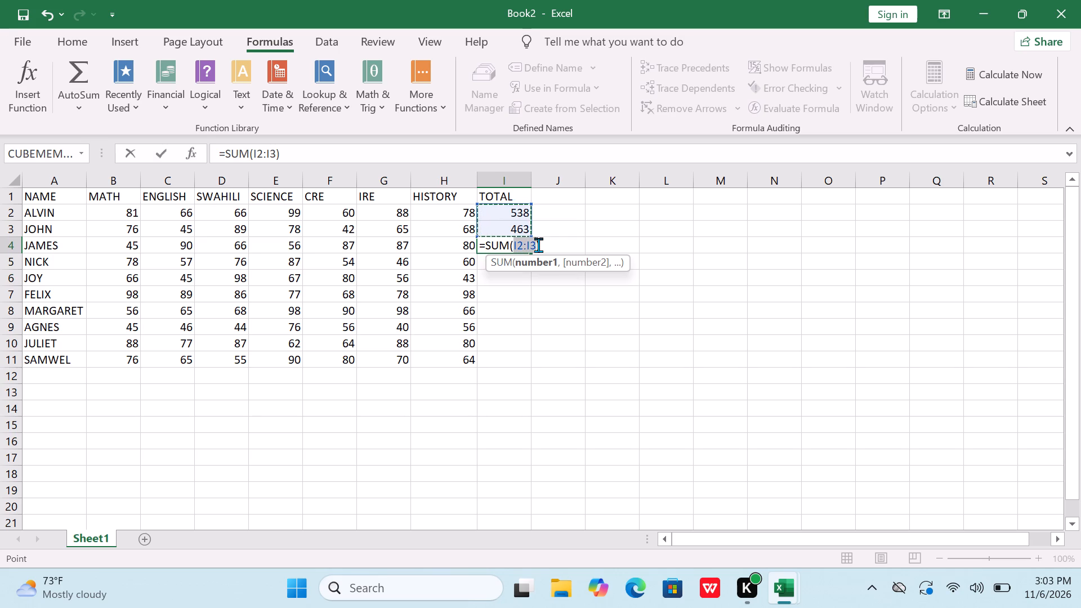
{"action": "left_click", "coordinate": [524, 244]}
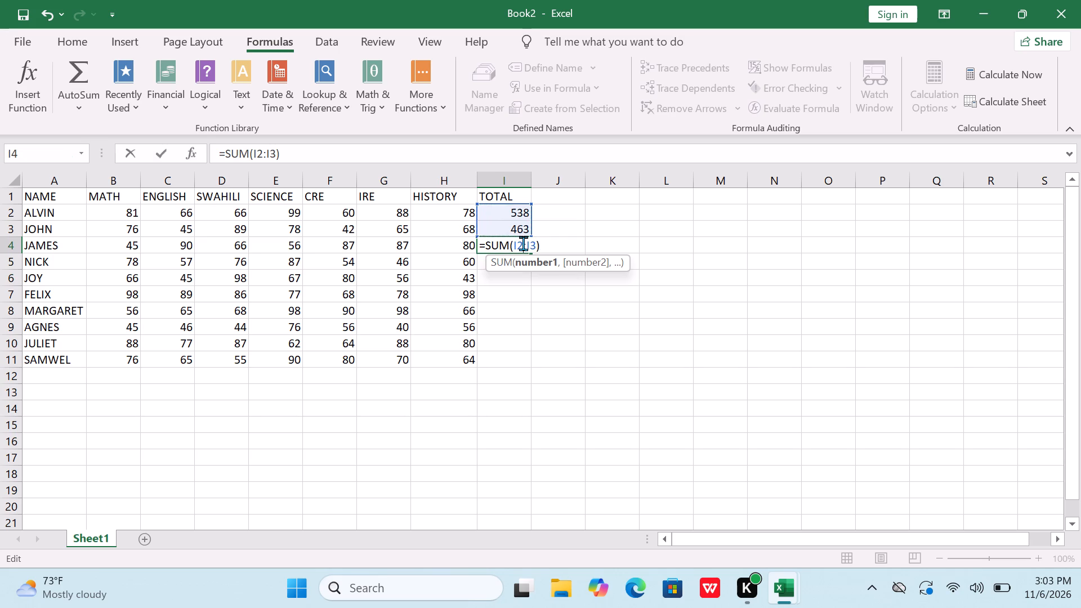
{"action": "left_click", "coordinate": [524, 244]}
{"action": "key", "text": "BackSpace"}
{"action": "key", "text": "BackSpace"}
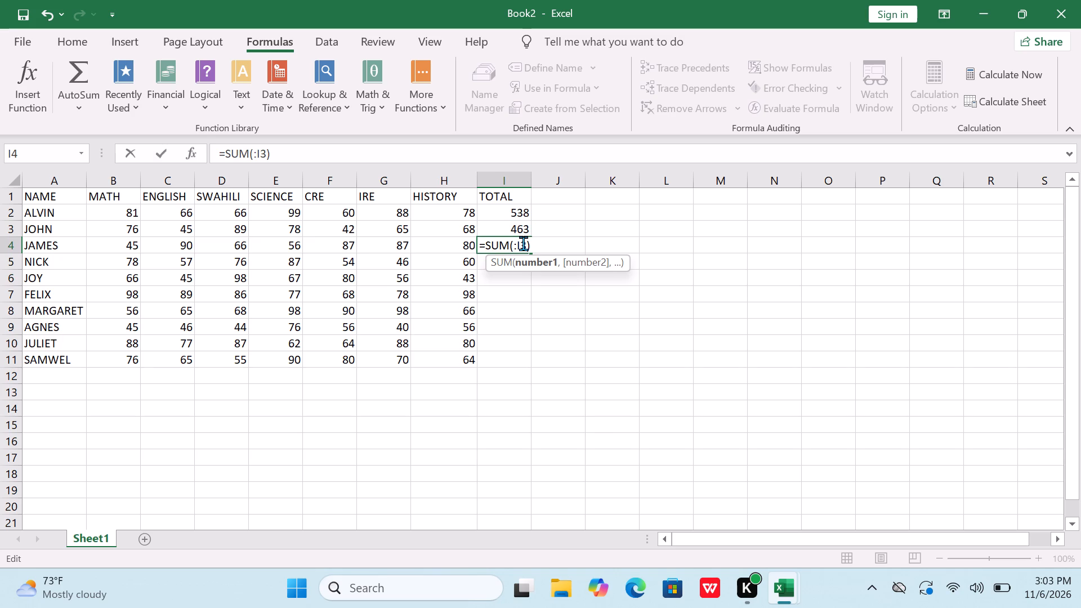
{"action": "key", "text": "b"}
{"action": "key", "text": "2"}
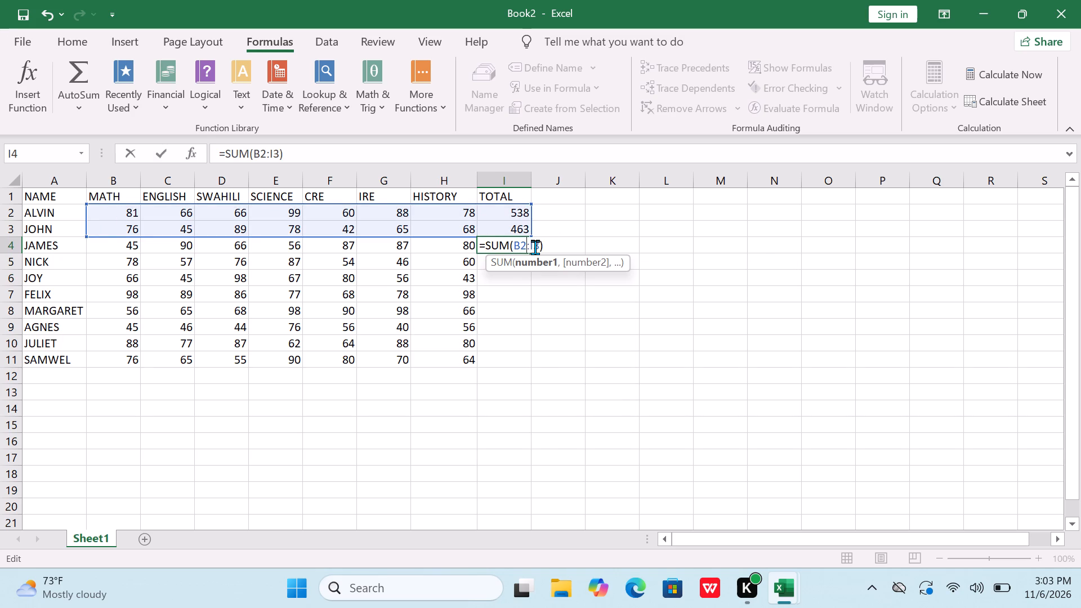
{"action": "left_click", "coordinate": [542, 246]}
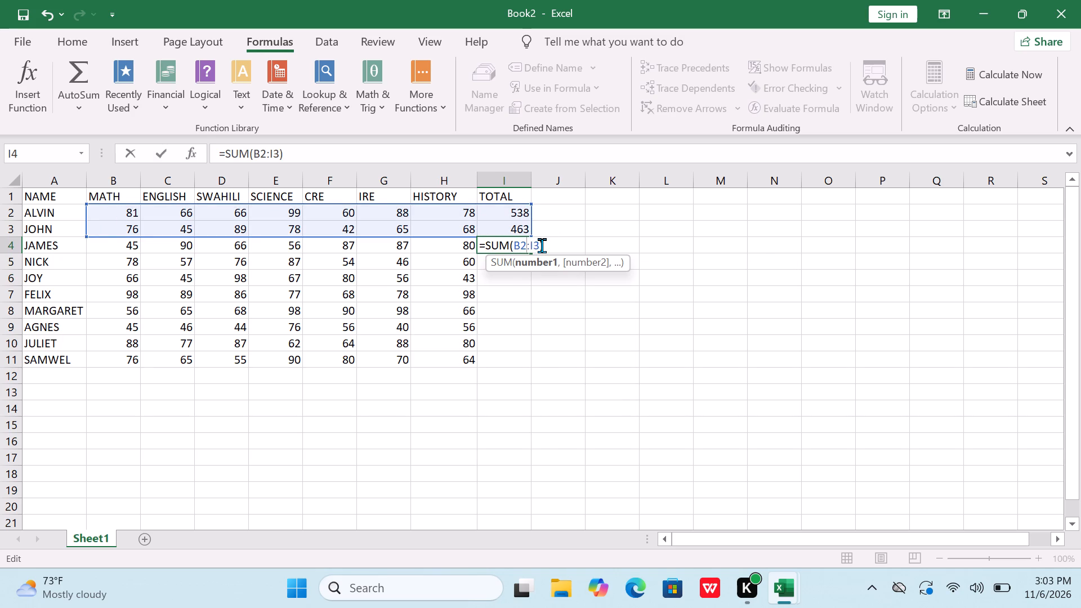
{"action": "left_click", "coordinate": [540, 244]}
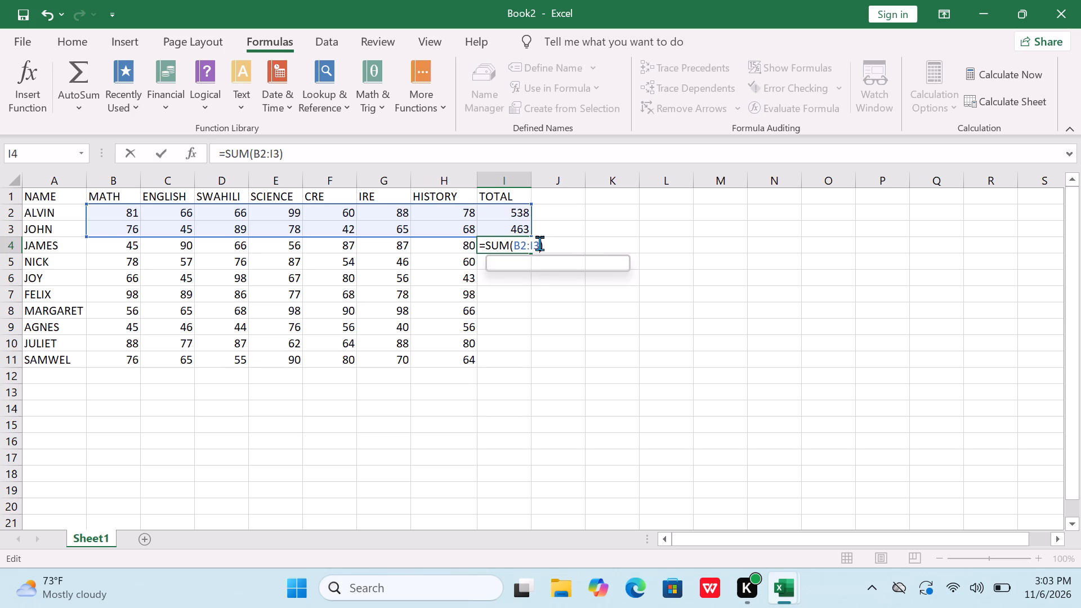
{"action": "double_click", "coordinate": [540, 244]}
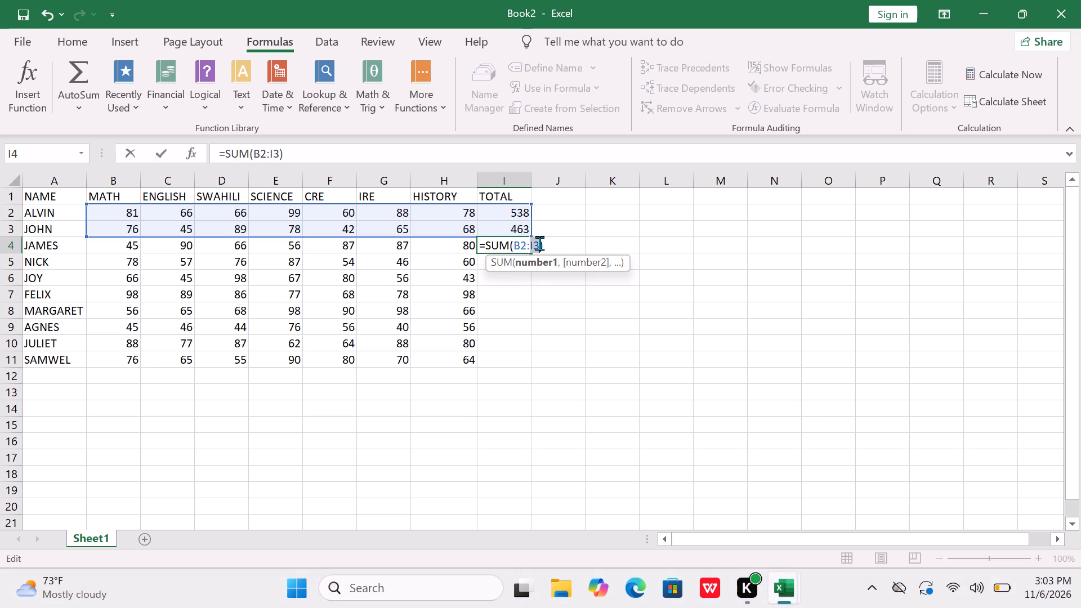
{"action": "type", "text": "H2"}
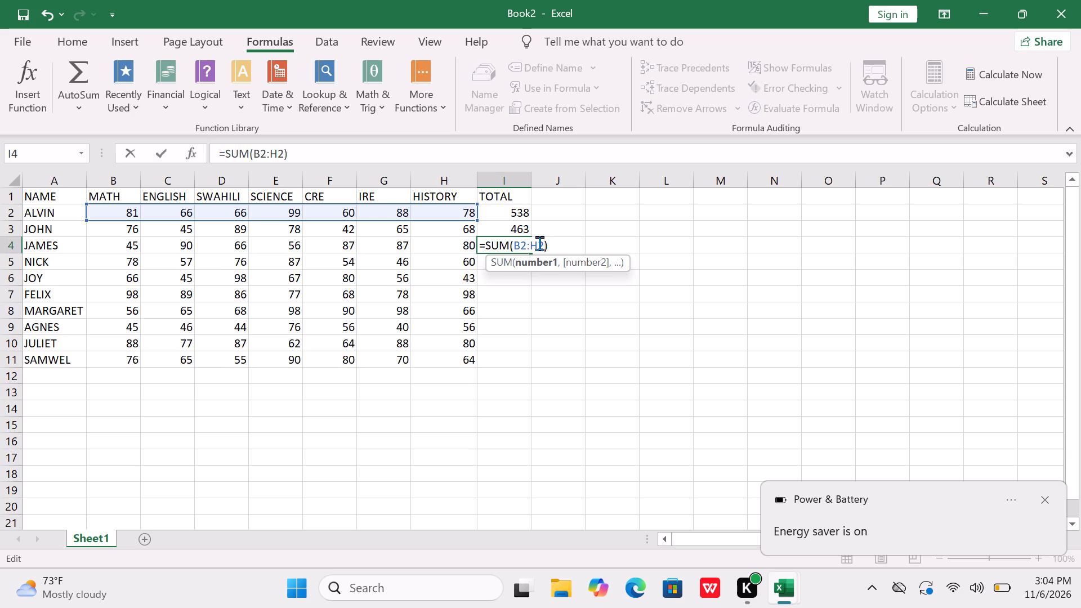
{"action": "key", "text": "Return"}
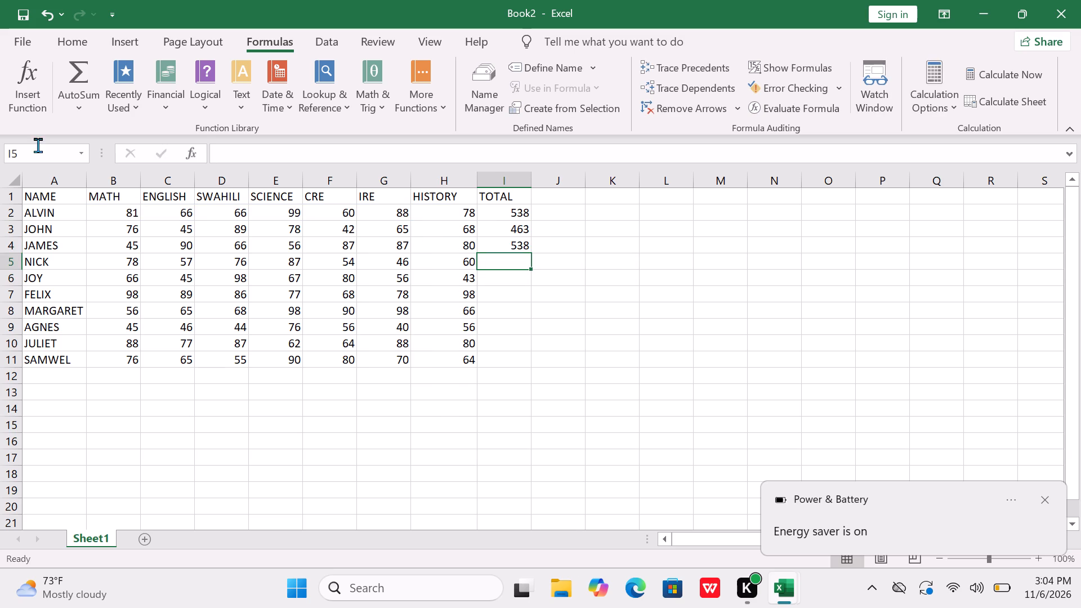
Total NICK's marks in cell I5 with the Sum function, accepting its suggested range.
{"action": "left_click", "coordinate": [84, 99]}
{"action": "left_click", "coordinate": [109, 132]}
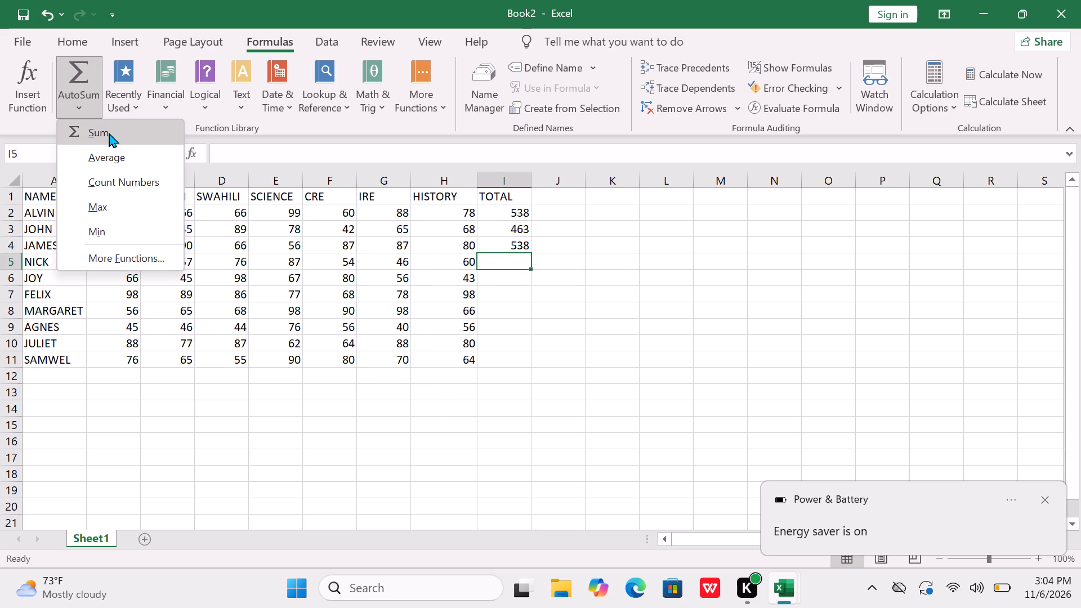
{"action": "key", "text": "Return"}
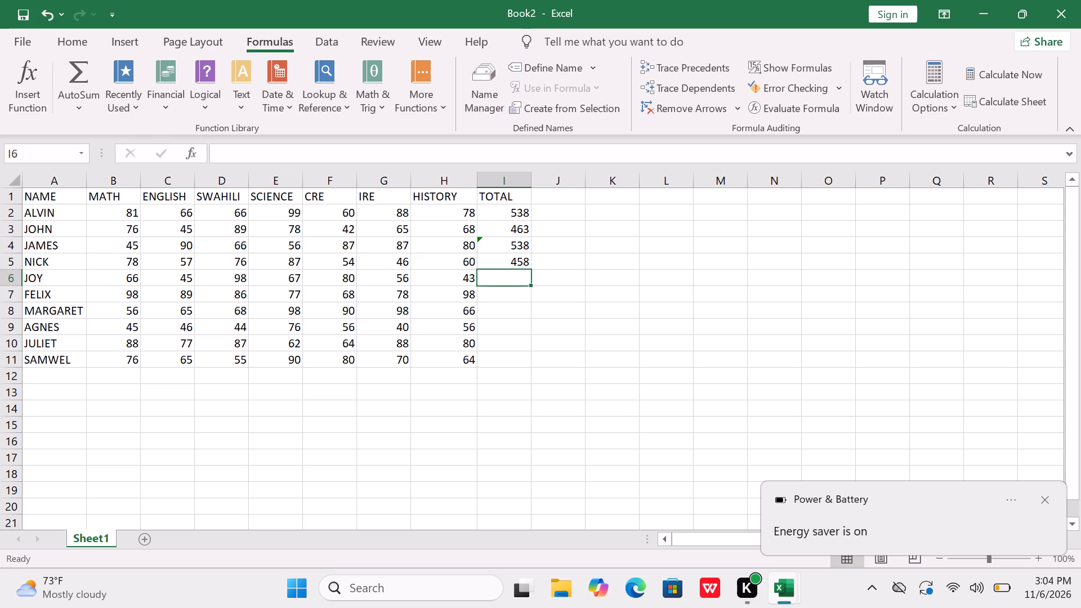
Total JOY's marks in cell I6 with the Sum function, accepting its suggested range.
{"action": "left_click", "coordinate": [80, 109]}
{"action": "left_click", "coordinate": [115, 135]}
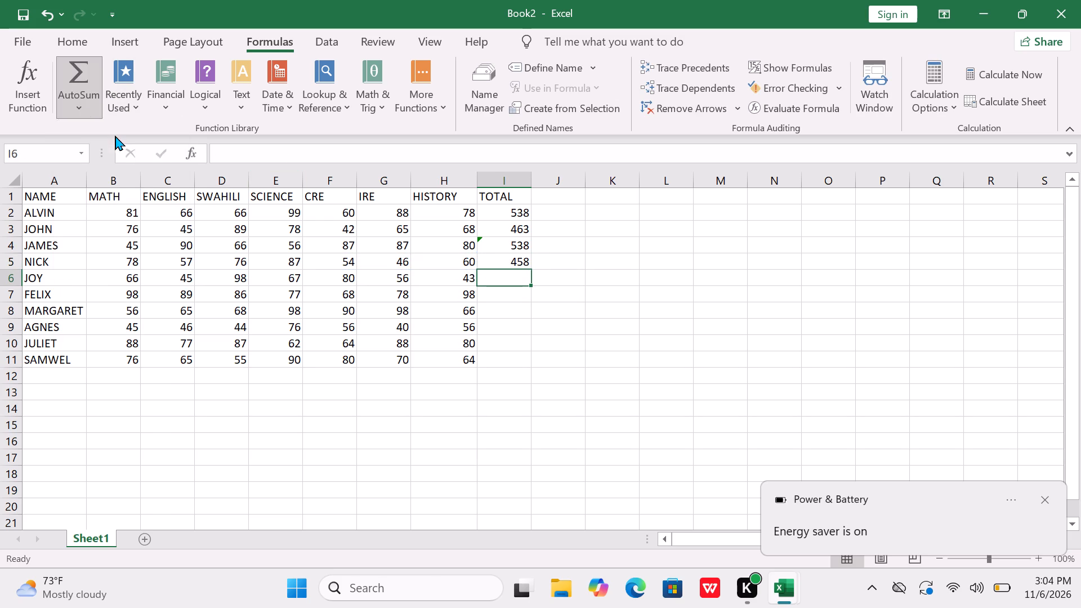
{"action": "key", "text": "Return"}
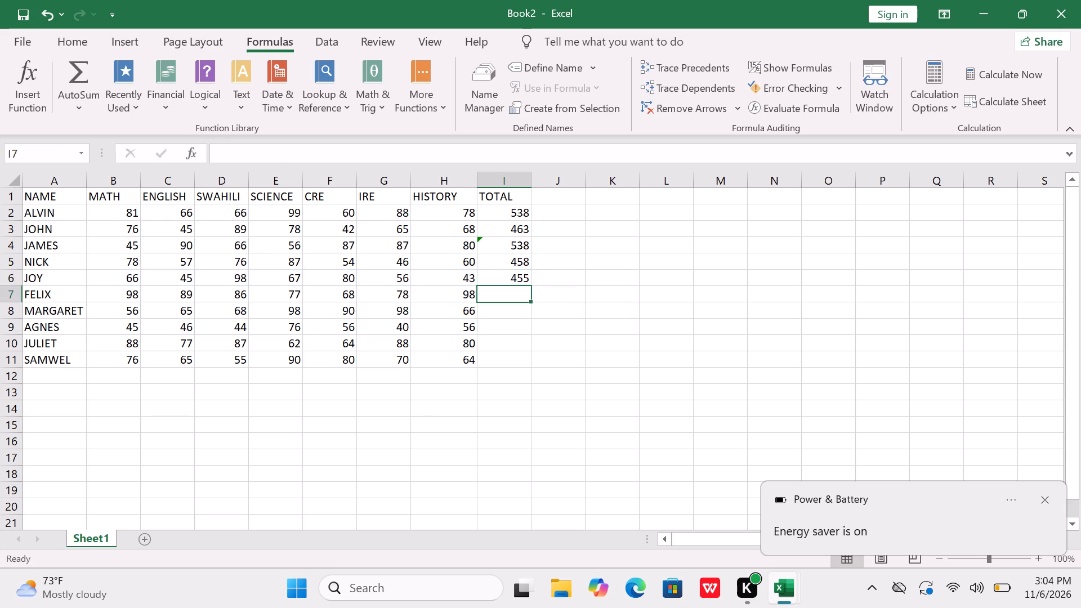
Total FELIX's marks in cell I7 with the Sum function, setting its range to B7:H7.
{"action": "left_click", "coordinate": [74, 116]}
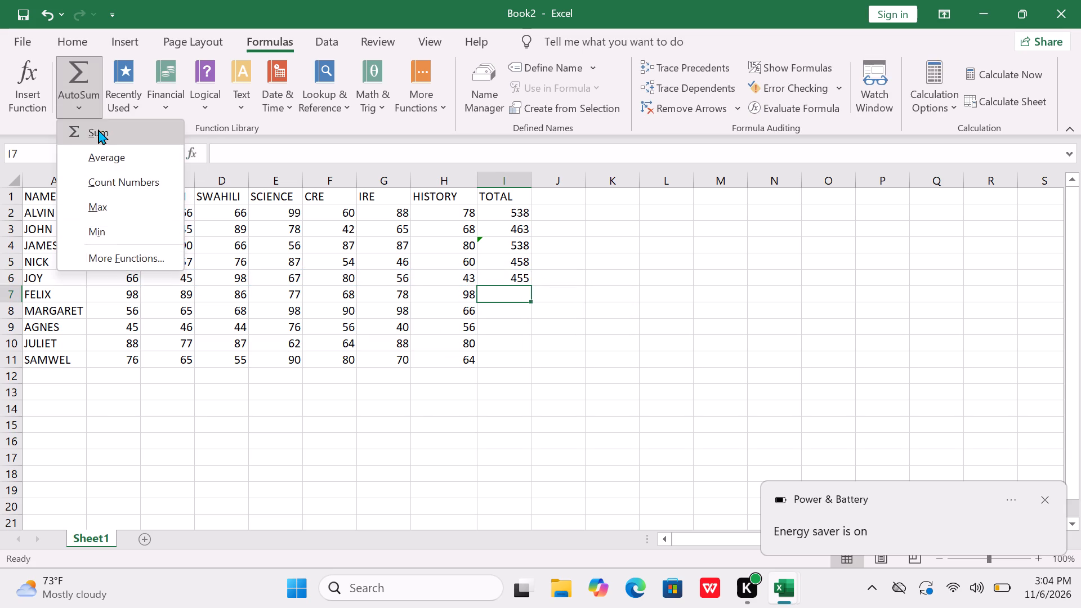
{"action": "left_click", "coordinate": [111, 132]}
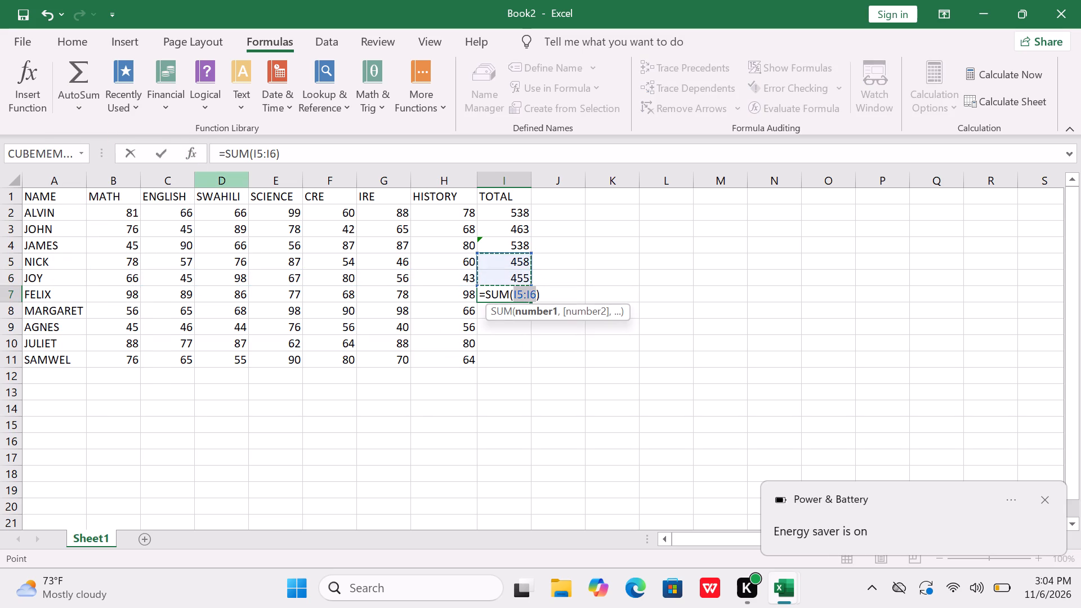
{"action": "left_click", "coordinate": [521, 293]}
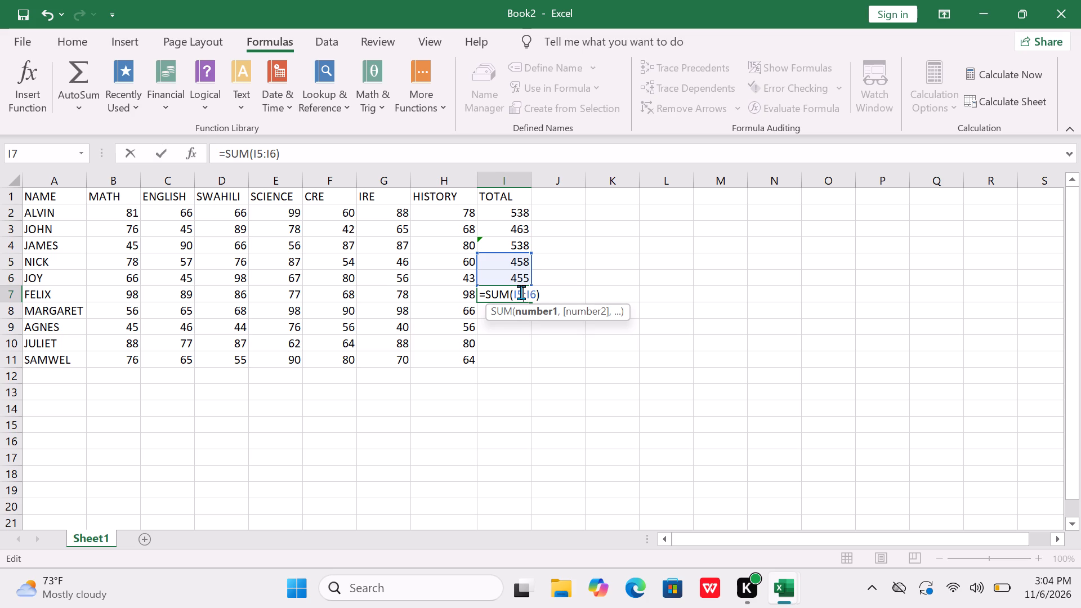
{"action": "key", "text": "BackSpace"}
{"action": "key", "text": "BackSpace"}
{"action": "key", "text": "b"}
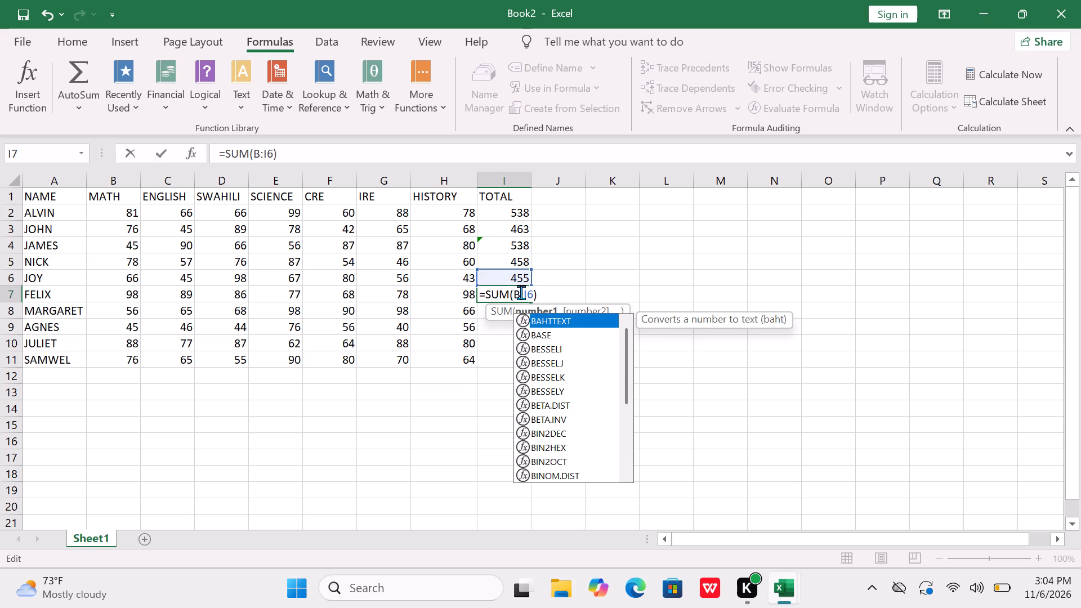
{"action": "key", "text": "7"}
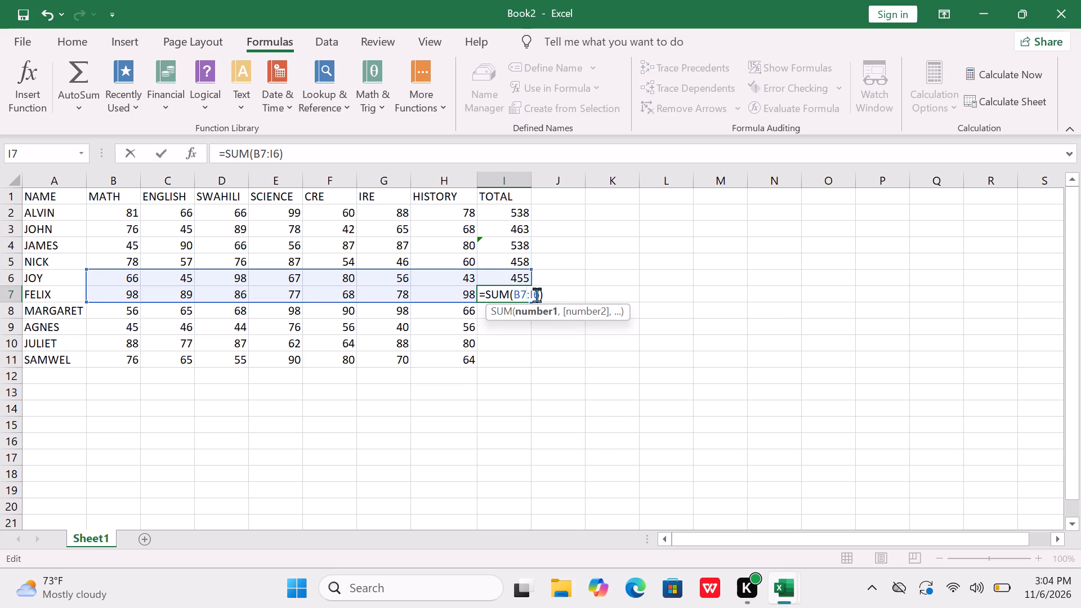
{"action": "left_click", "coordinate": [537, 296]}
{"action": "key", "text": "BackSpace"}
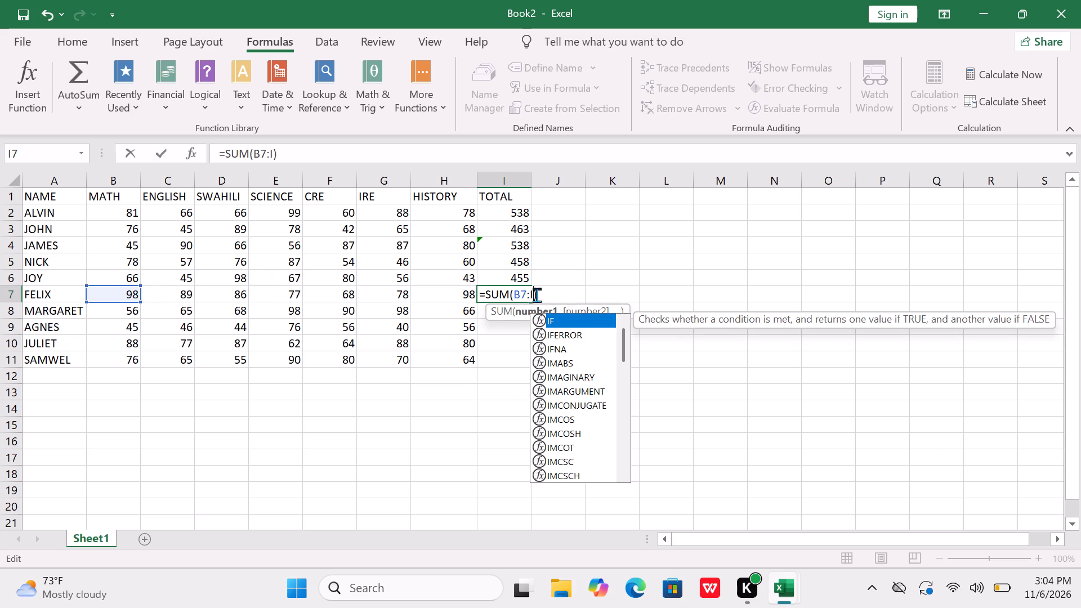
{"action": "key", "text": "BackSpace"}
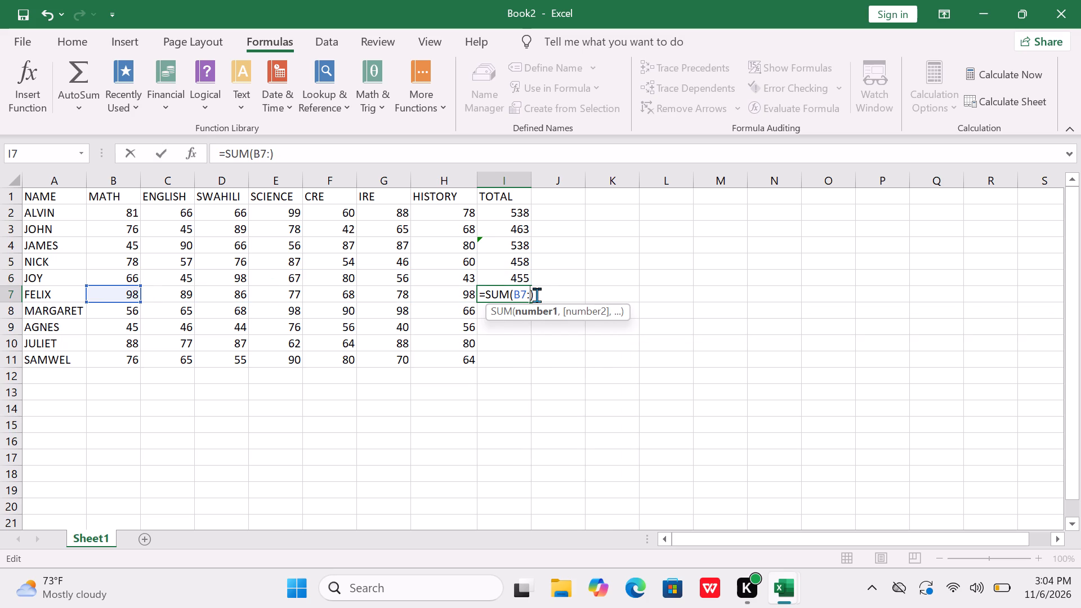
{"action": "key", "text": "h"}
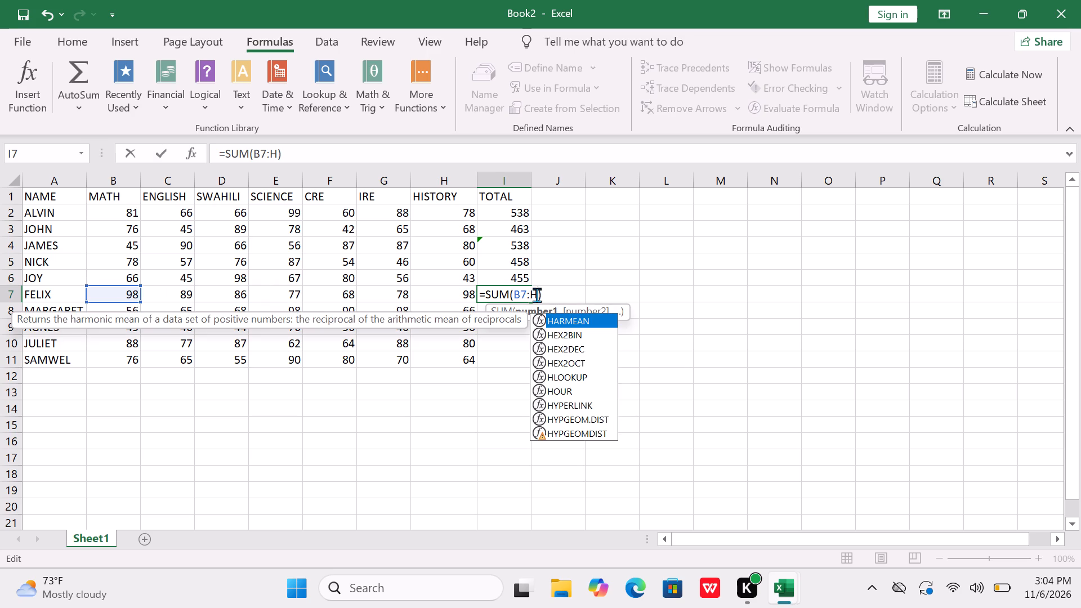
{"action": "key", "text": "7"}
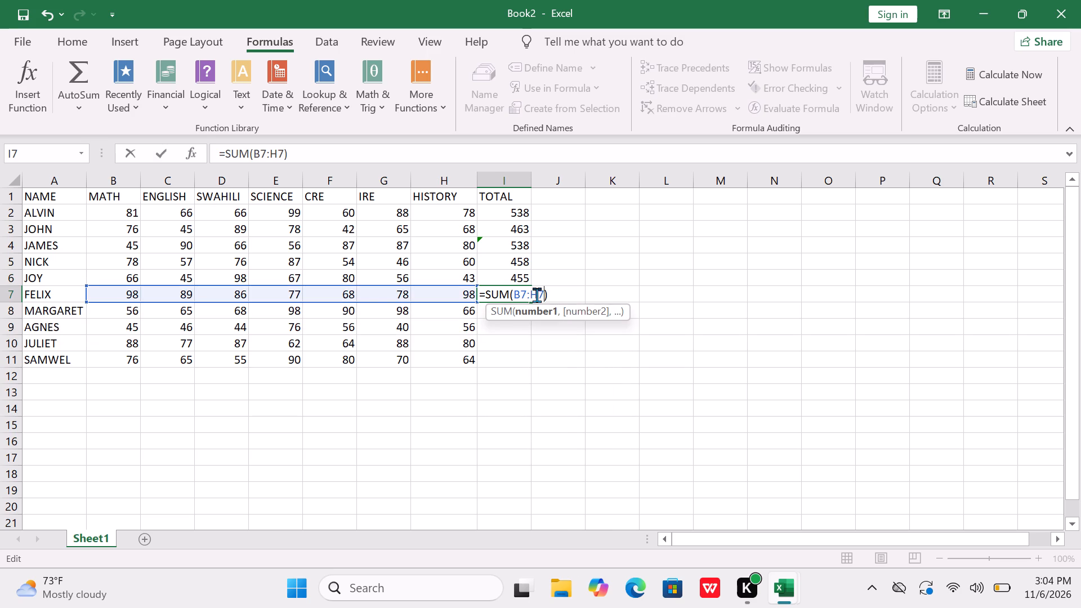
{"action": "key", "text": "Return"}
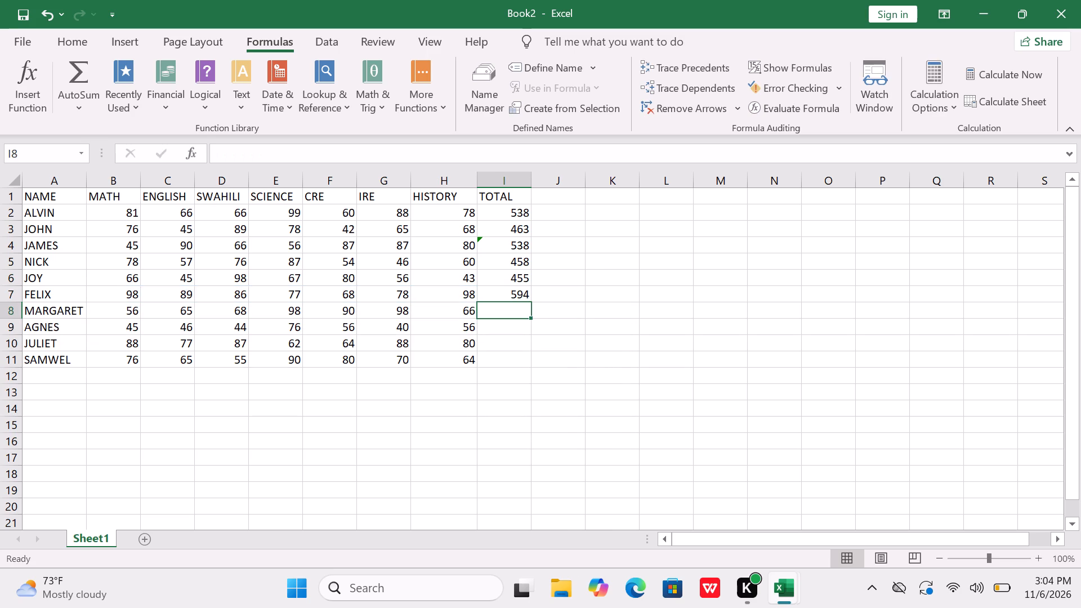
Total MARGARET's marks in cell I8 with the Sum function, setting its range to B8:H8.
{"action": "left_click", "coordinate": [85, 97]}
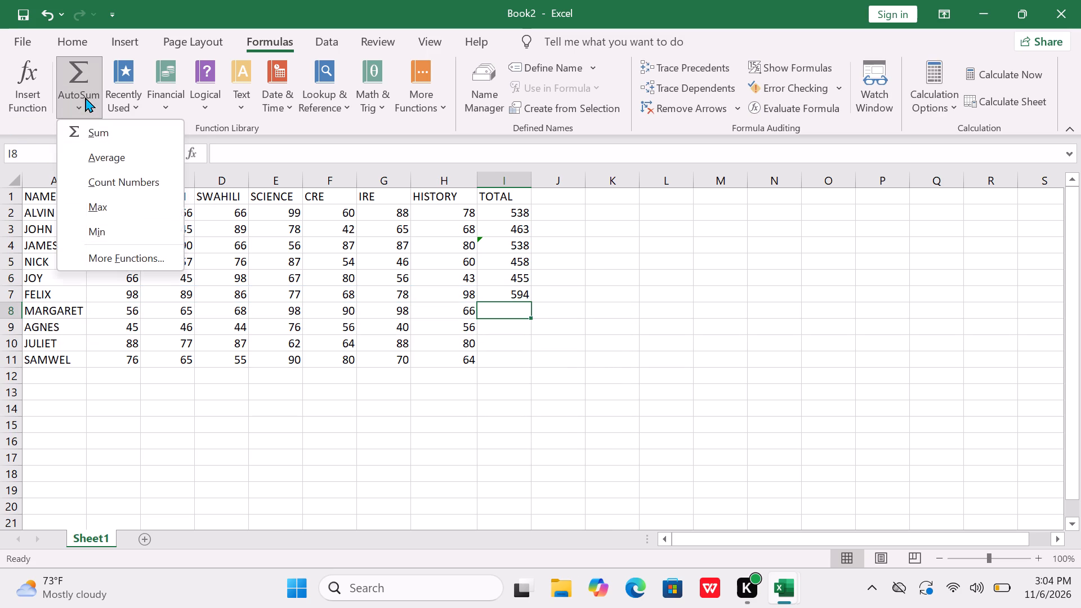
{"action": "left_click", "coordinate": [91, 129]}
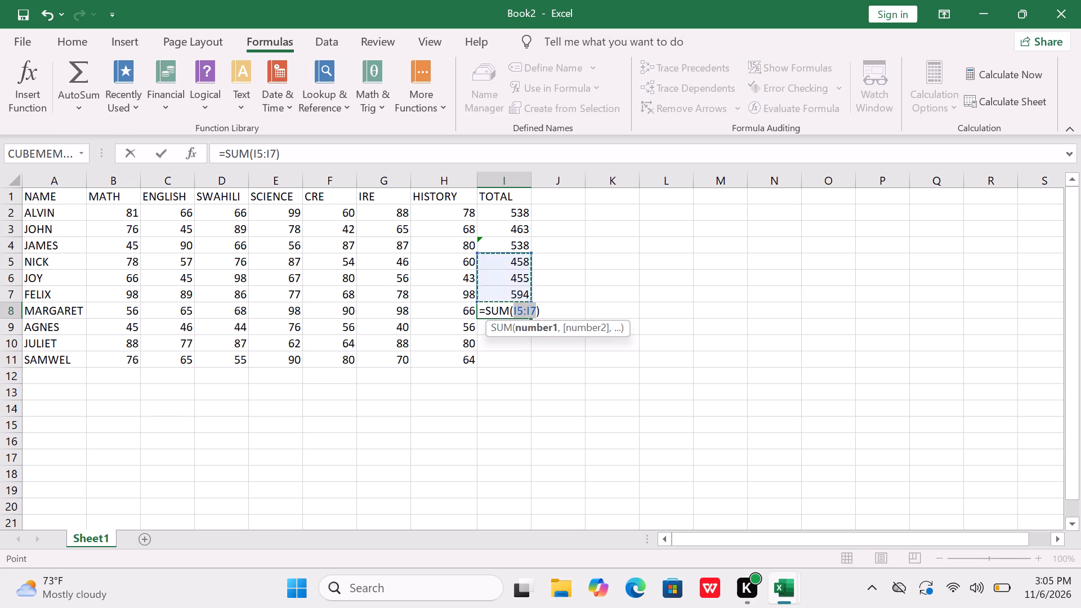
{"action": "left_click", "coordinate": [522, 310]}
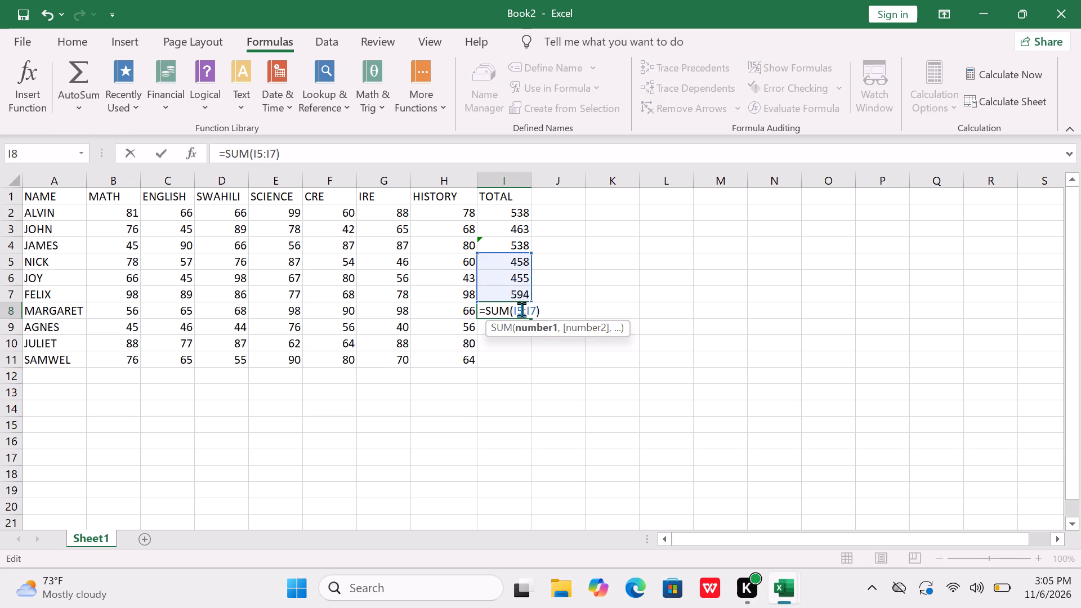
{"action": "key", "text": "BackSpace"}
{"action": "key", "text": "BackSpace"}
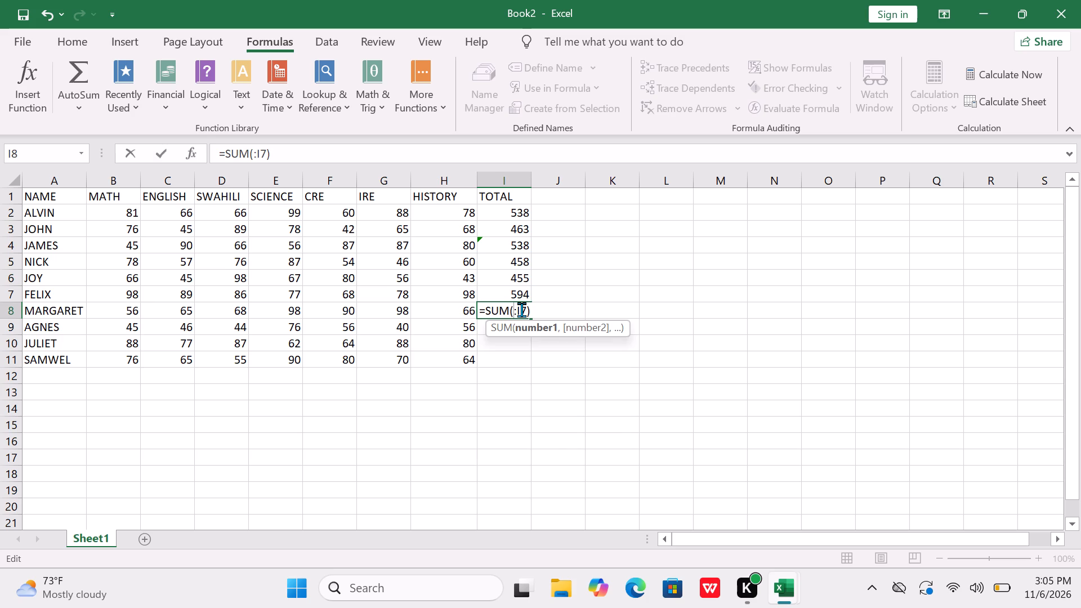
{"action": "type", "text": "B8"}
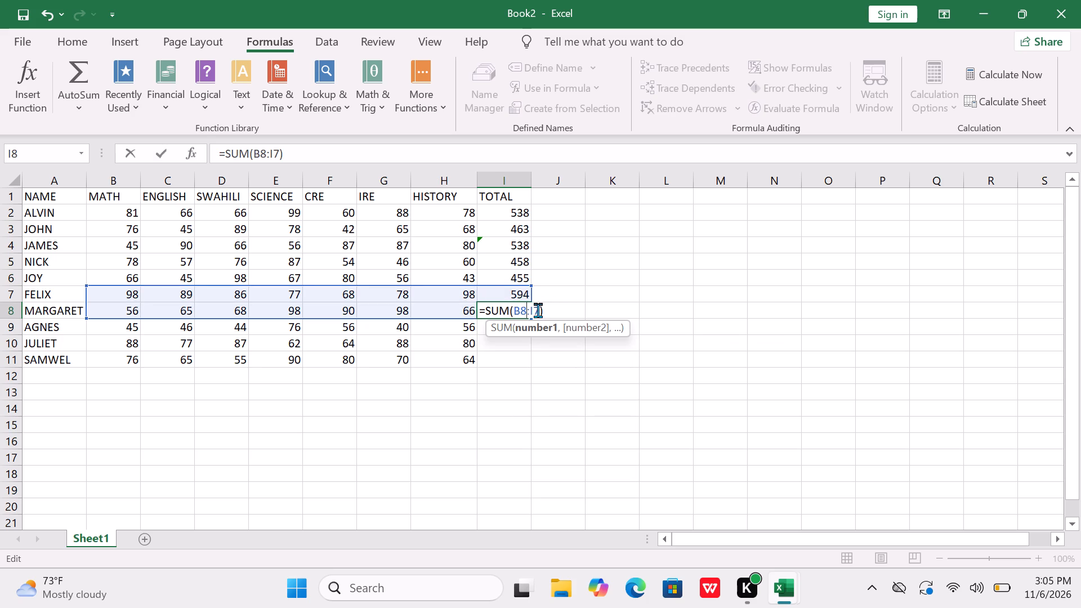
{"action": "left_click", "coordinate": [539, 311]}
{"action": "left_click", "coordinate": [539, 311]}
{"action": "key", "text": "BackSpace"}
{"action": "key", "text": "BackSpace"}
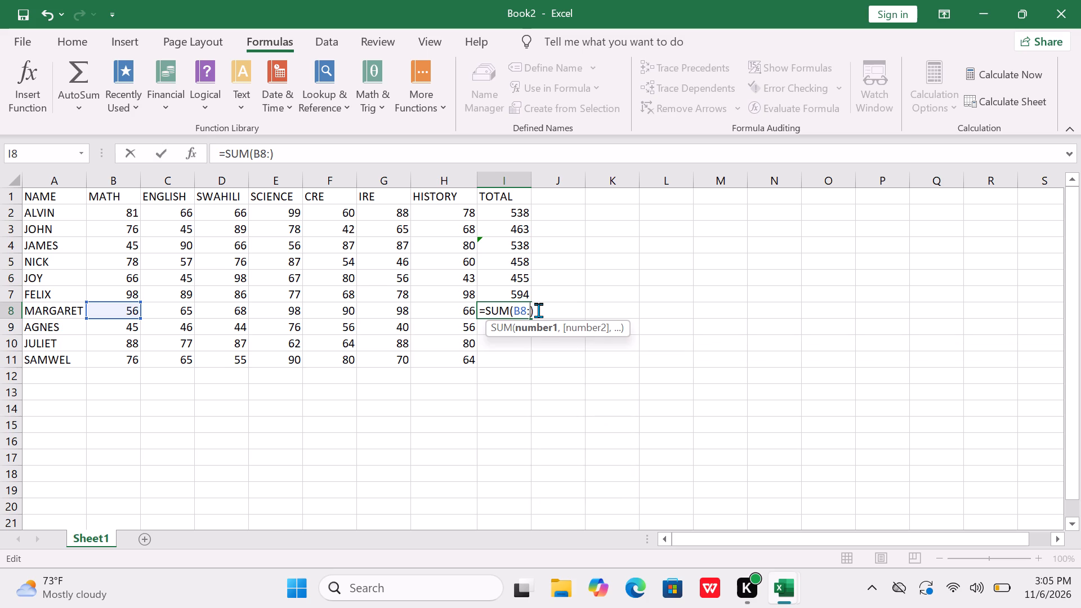
{"action": "key", "text": "h"}
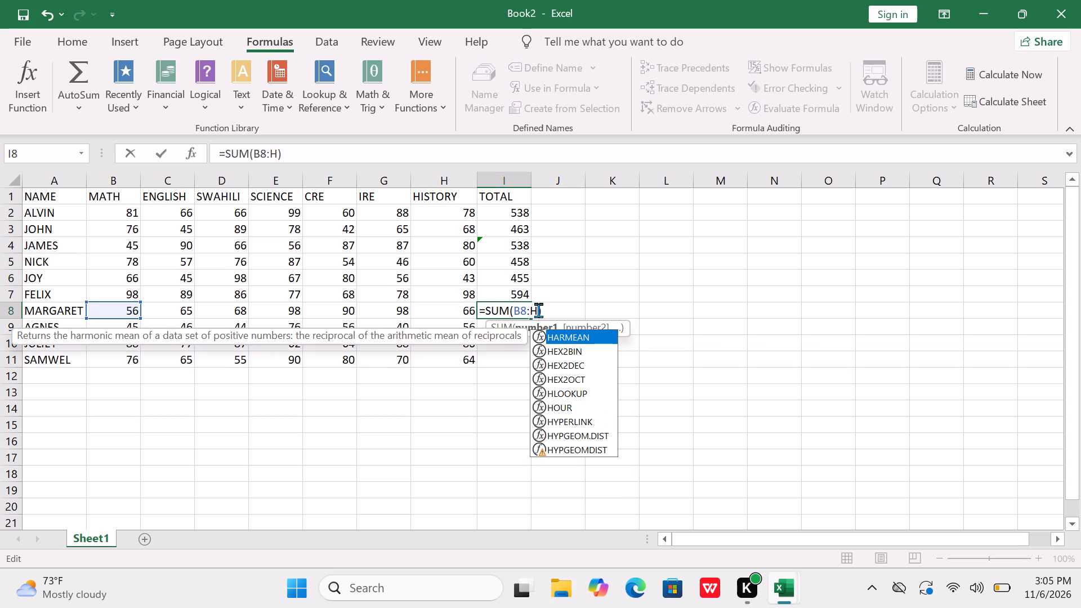
{"action": "key", "text": "8"}
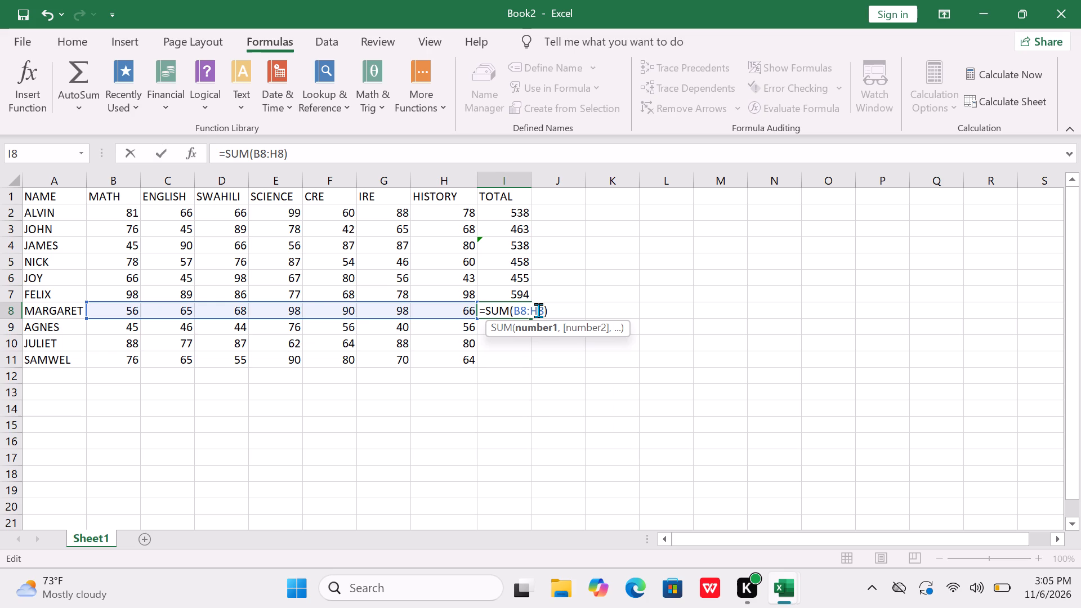
{"action": "key", "text": "Return"}
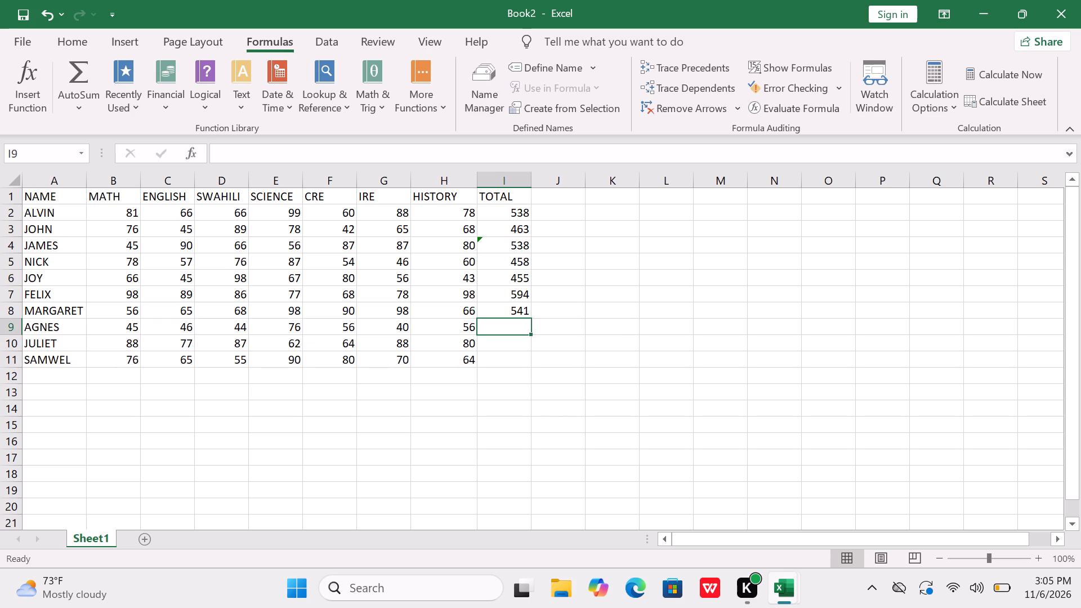
Total AGNES's marks in cell I9 with the Sum function, setting its range to B9:H9.
{"action": "left_click", "coordinate": [90, 115]}
{"action": "left_click", "coordinate": [93, 137]}
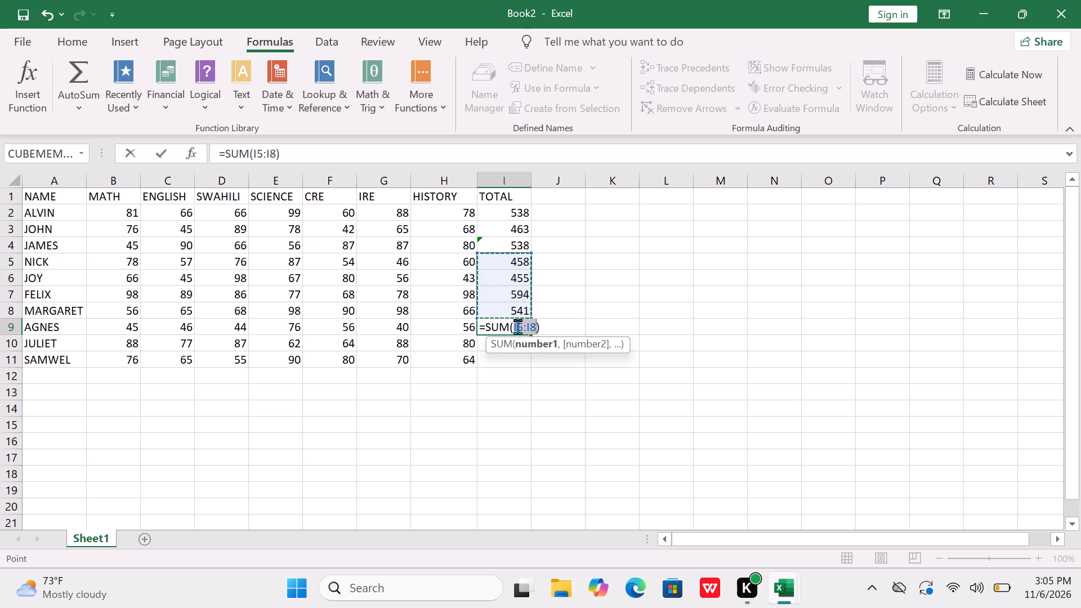
{"action": "left_click", "coordinate": [518, 327]}
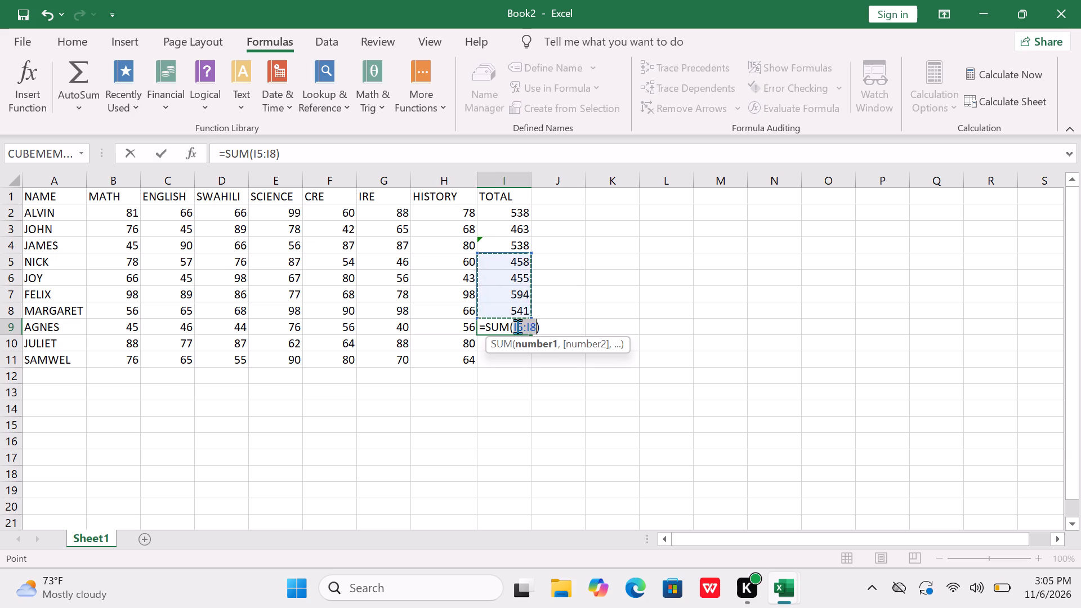
{"action": "left_click", "coordinate": [526, 327]}
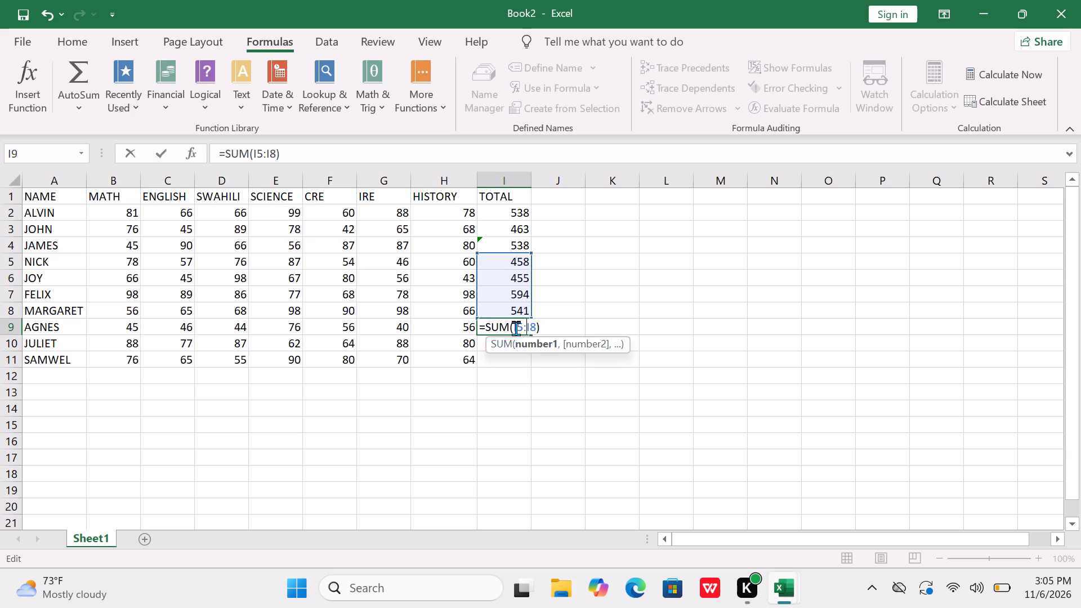
{"action": "left_click", "coordinate": [525, 330]}
{"action": "key", "text": "BackSpace"}
{"action": "key", "text": "BackSpace"}
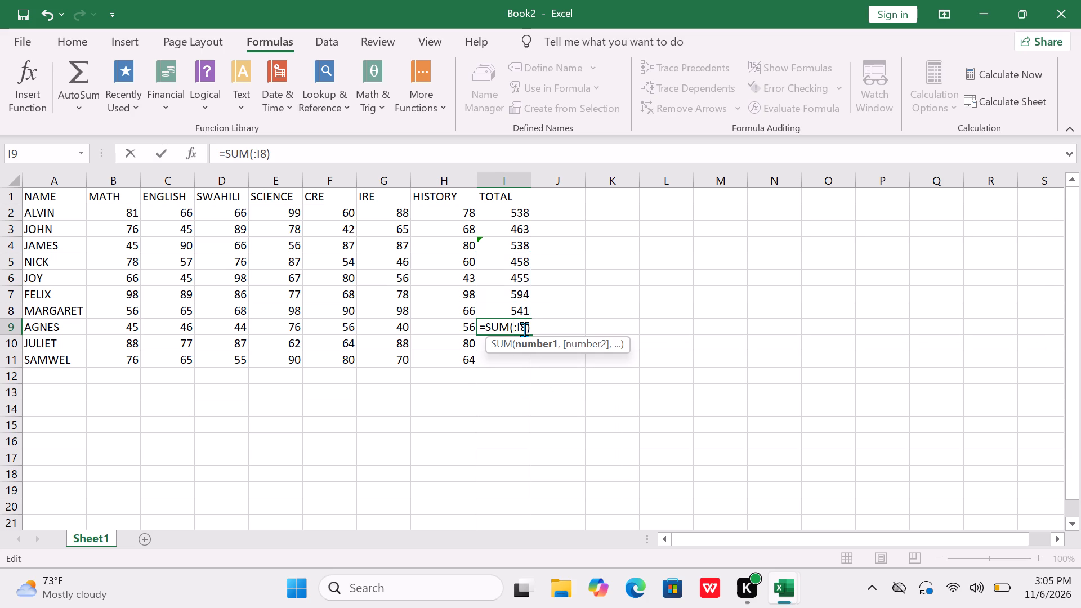
{"action": "key", "text": "b"}
{"action": "key", "text": "9"}
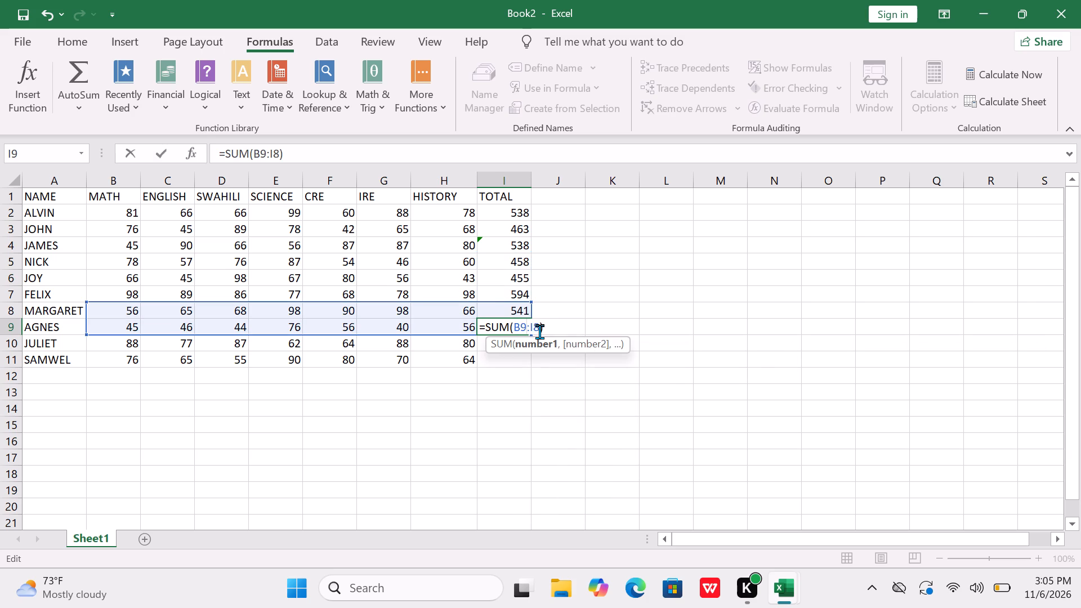
{"action": "left_click", "coordinate": [540, 332]}
{"action": "key", "text": "BackSpace"}
{"action": "key", "text": "BackSpace"}
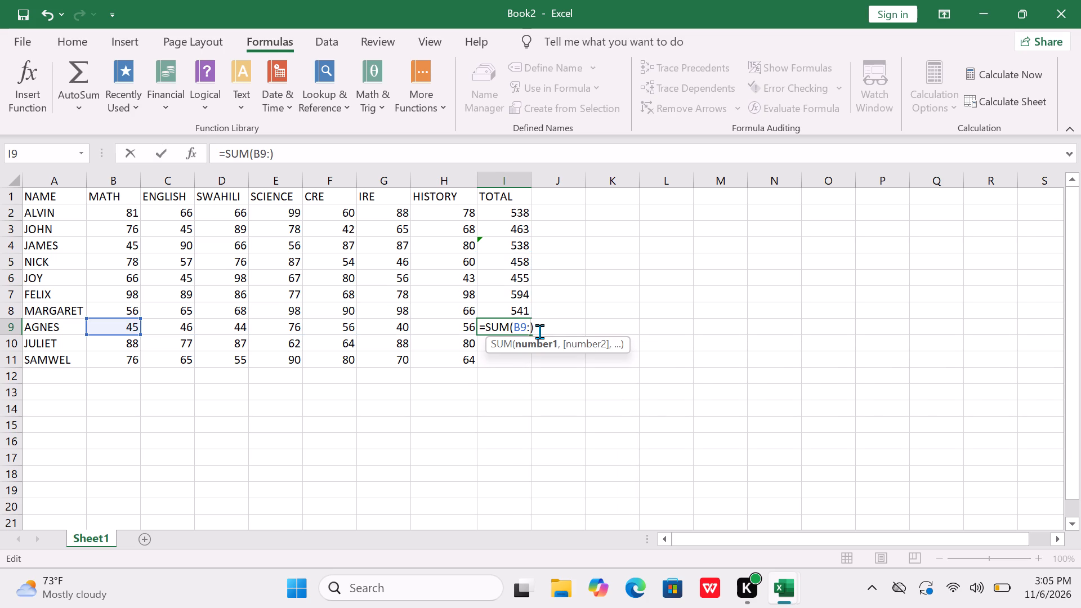
{"action": "key", "text": "h"}
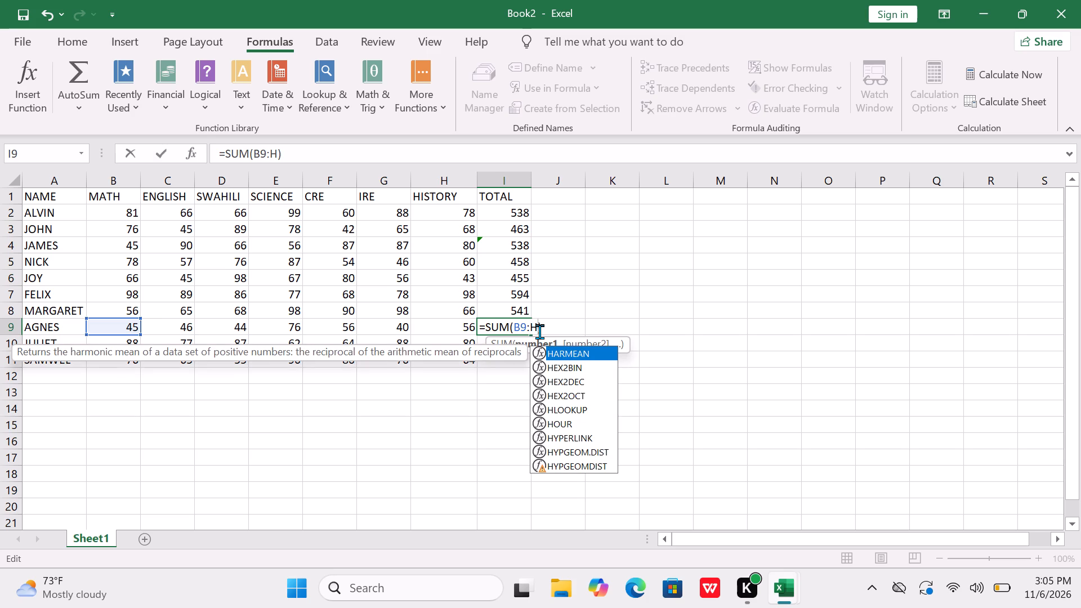
{"action": "key", "text": "9"}
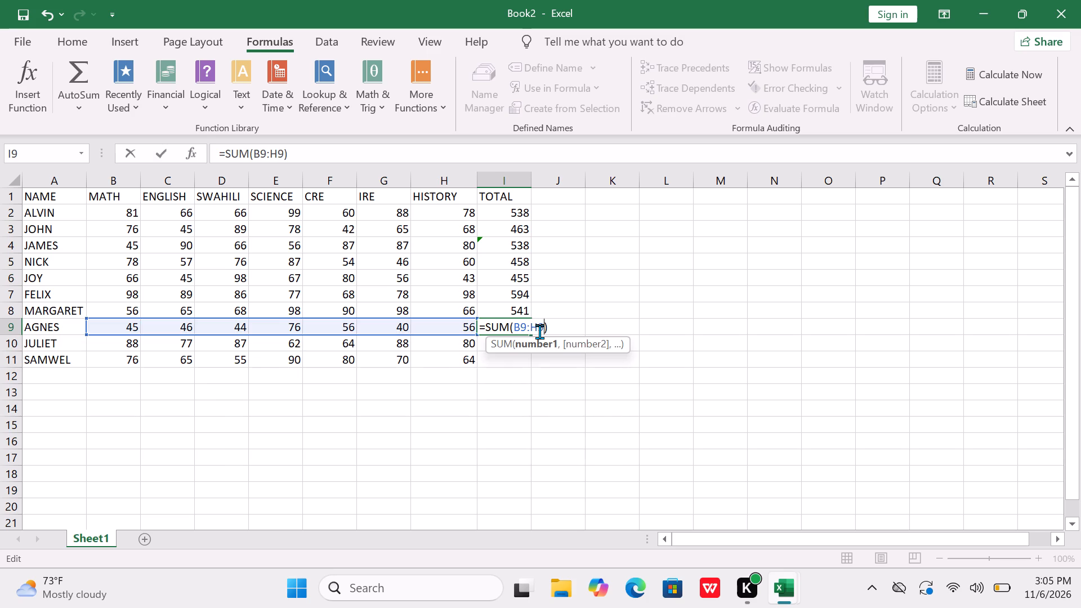
{"action": "key", "text": "Return"}
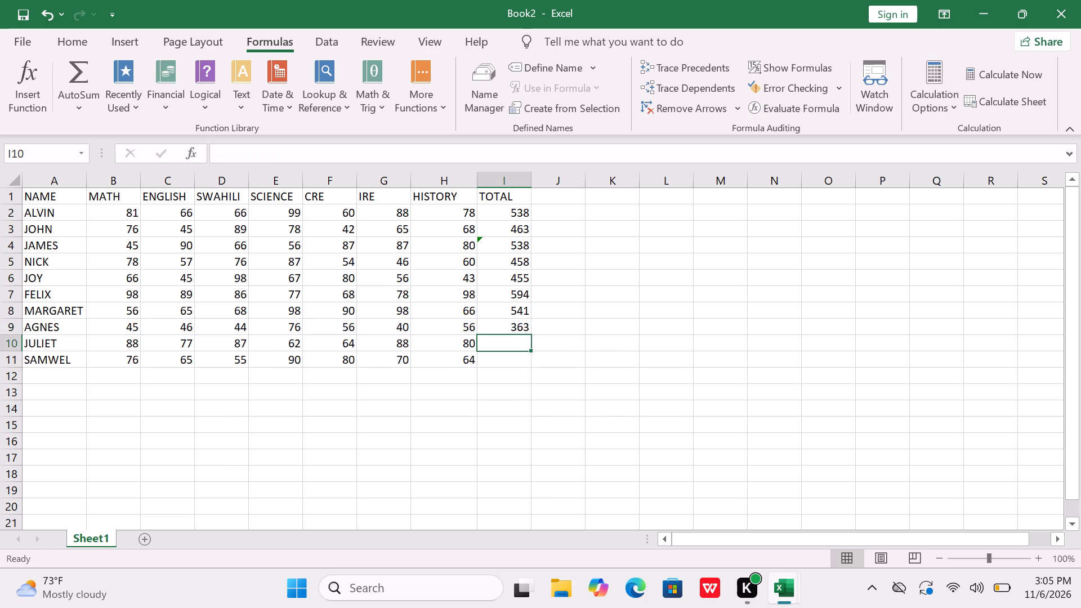
Total JULIET's marks in cell I10 with the Sum function, setting its range to B10:H10.
{"action": "left_click", "coordinate": [89, 113]}
{"action": "left_click", "coordinate": [103, 125]}
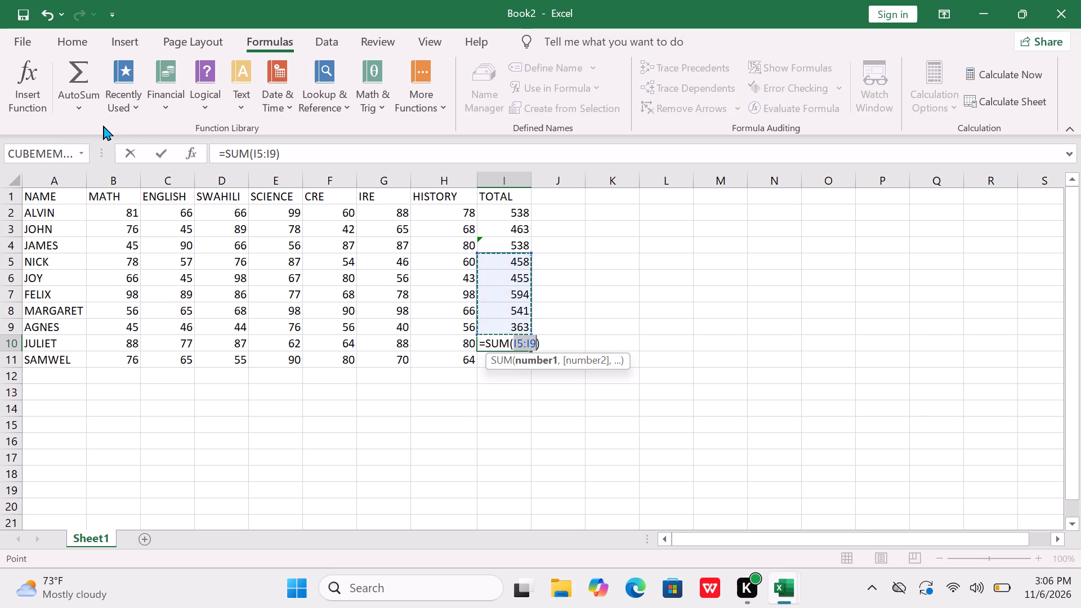
{"action": "left_click", "coordinate": [519, 348]}
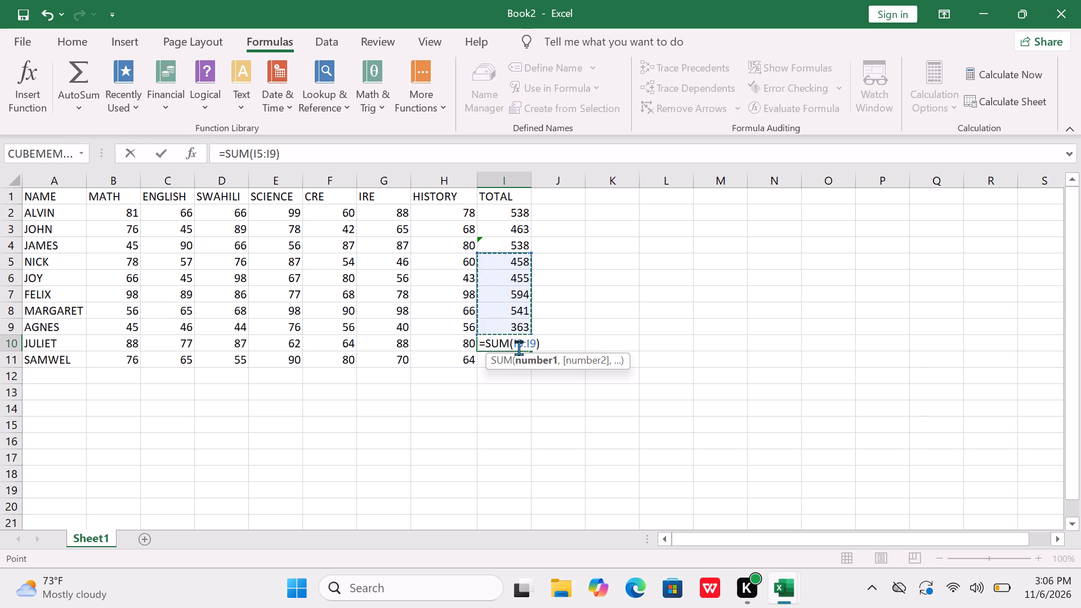
{"action": "left_click", "coordinate": [524, 345]}
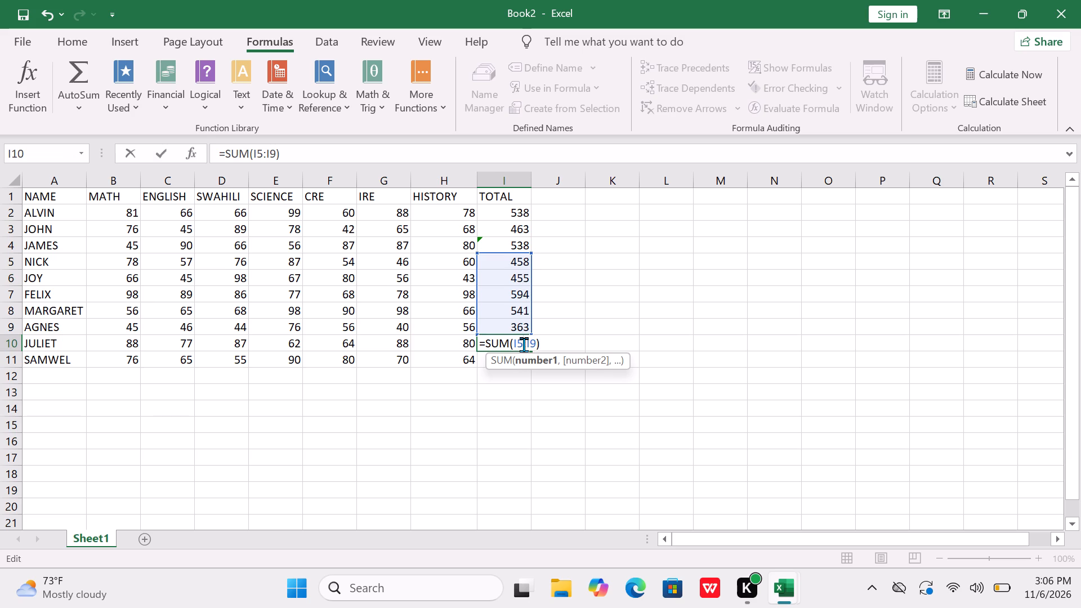
{"action": "key", "text": "BackSpace"}
{"action": "key", "text": "BackSpace"}
{"action": "type", "text": "B1"}
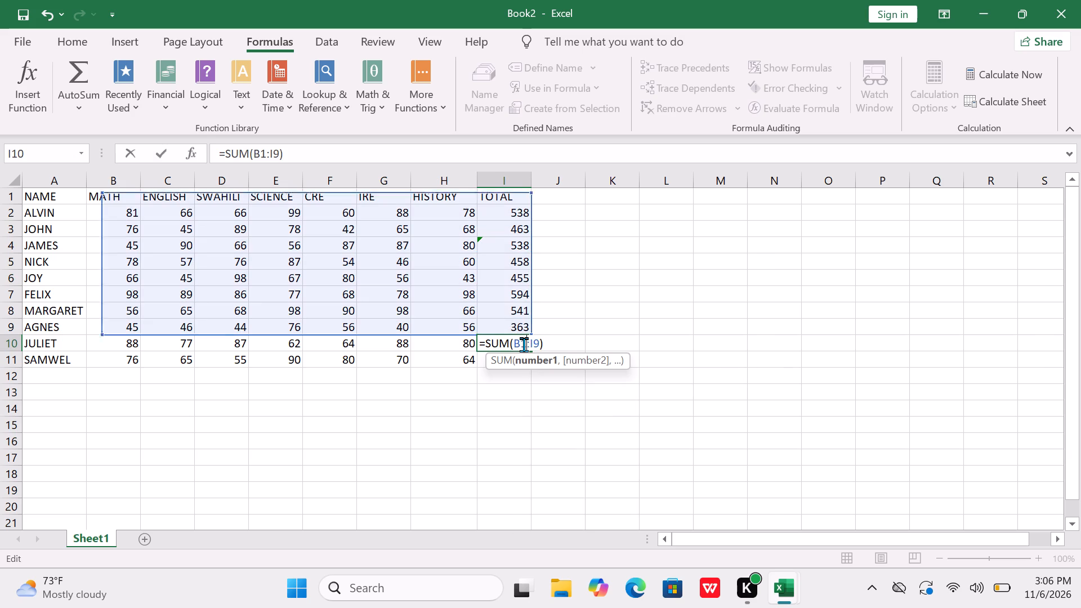
{"action": "key", "text": "0"}
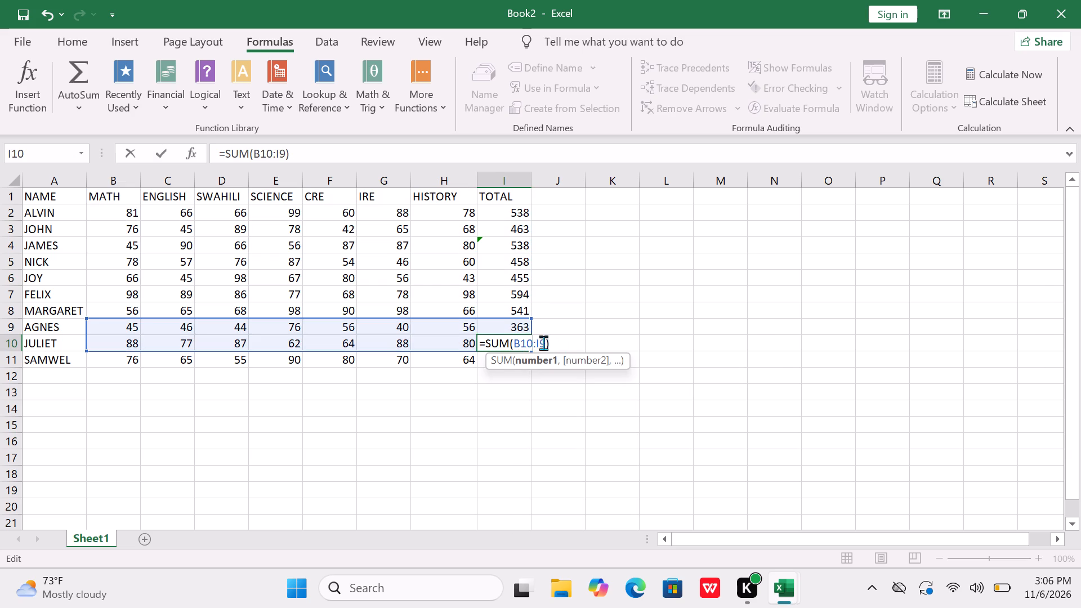
{"action": "left_click", "coordinate": [544, 343]}
{"action": "key", "text": "BackSpace"}
{"action": "key", "text": "BackSpace"}
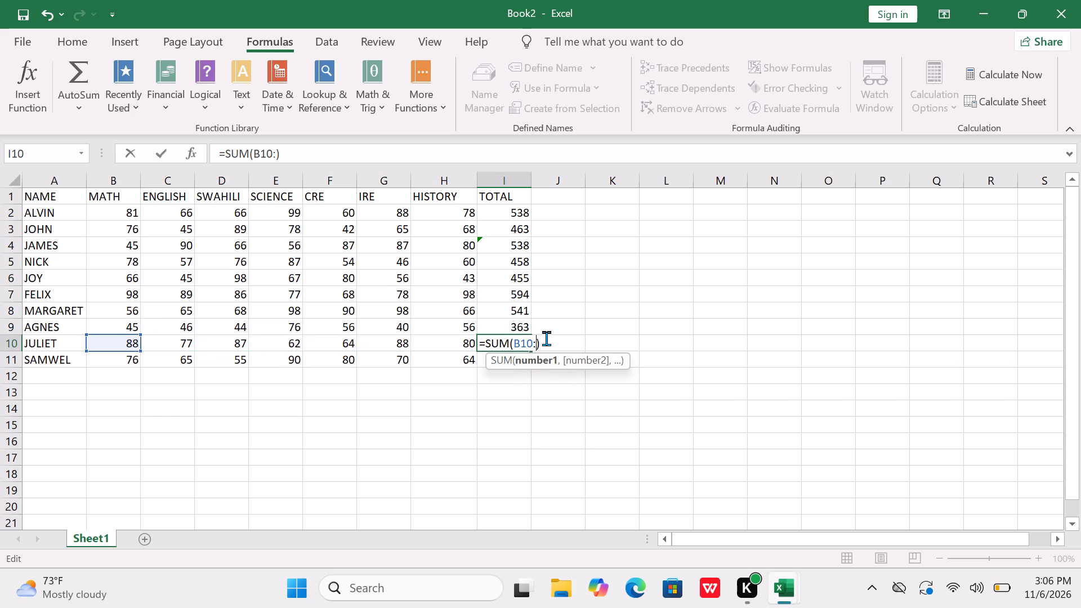
{"action": "key", "text": "h"}
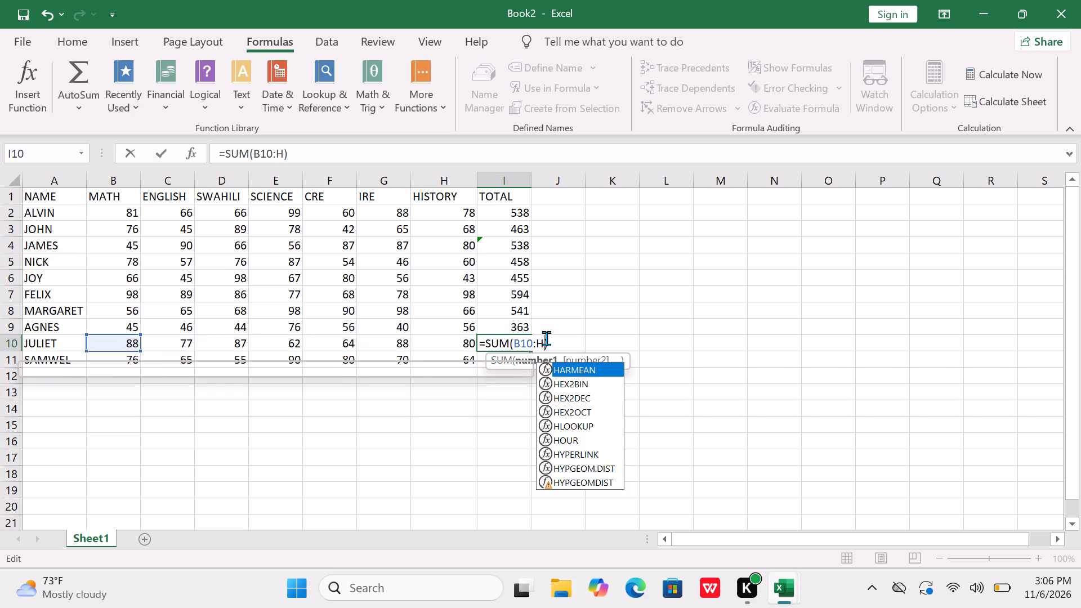
{"action": "type", "text": "10"}
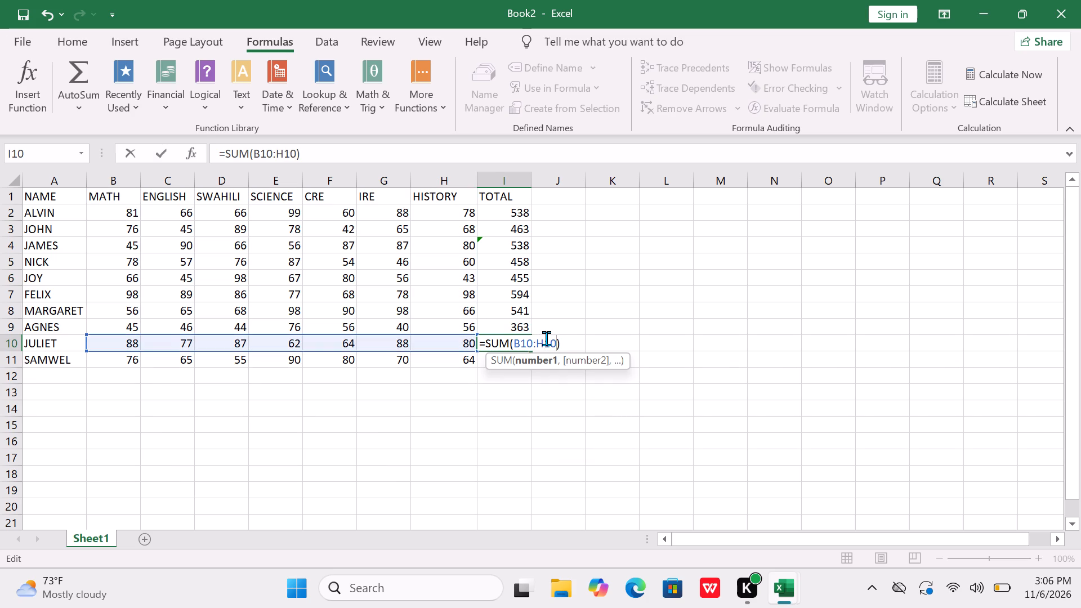
{"action": "key", "text": "Return"}
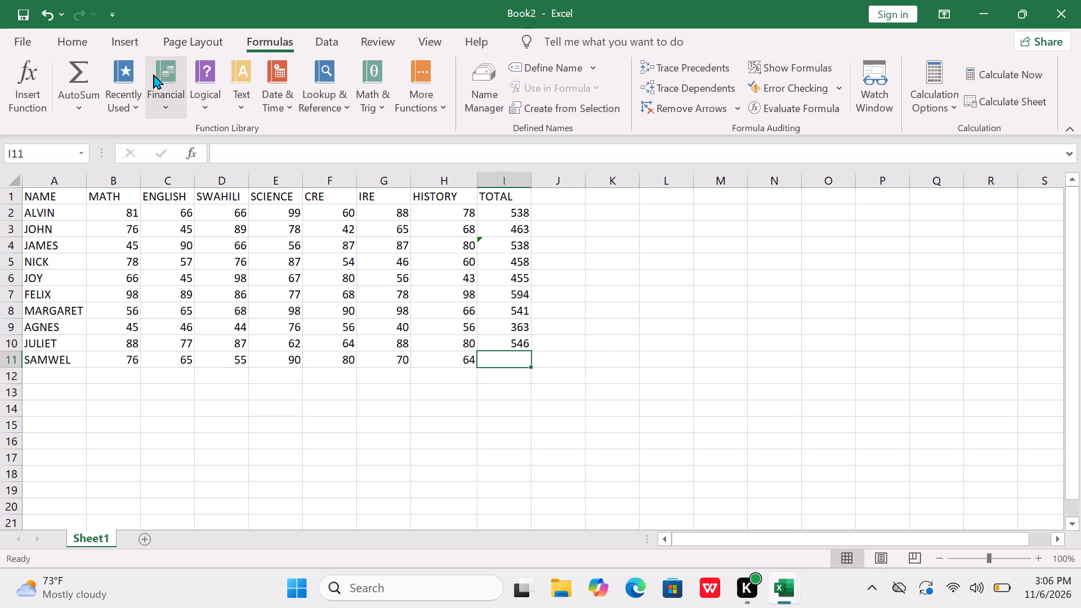
Total SAMWEL's marks in cell I11 with the Sum function, setting its range to B11:H11.
{"action": "left_click", "coordinate": [79, 106]}
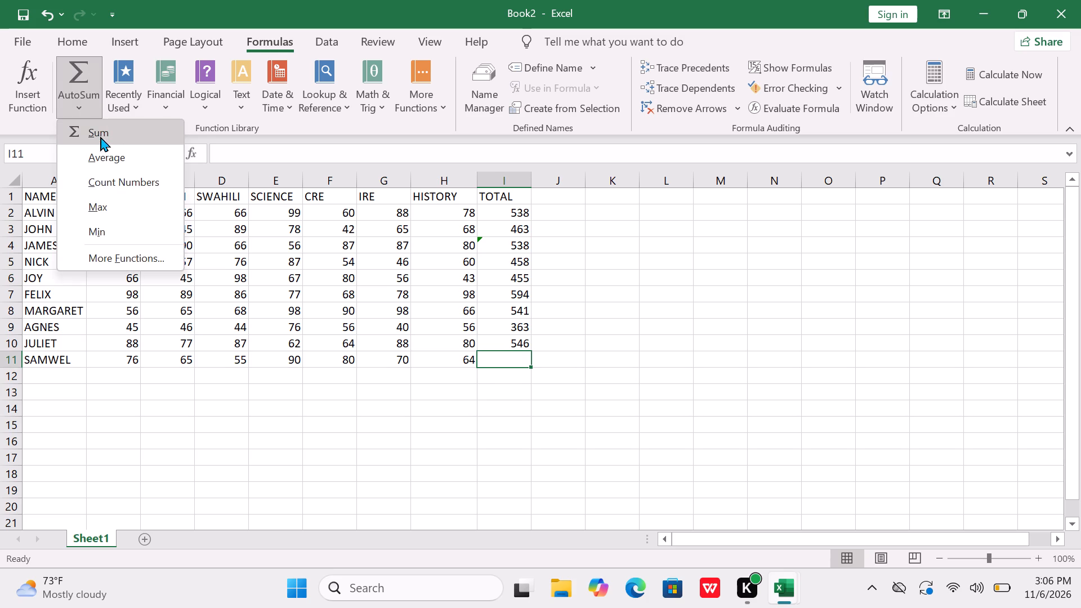
{"action": "left_click", "coordinate": [100, 133]}
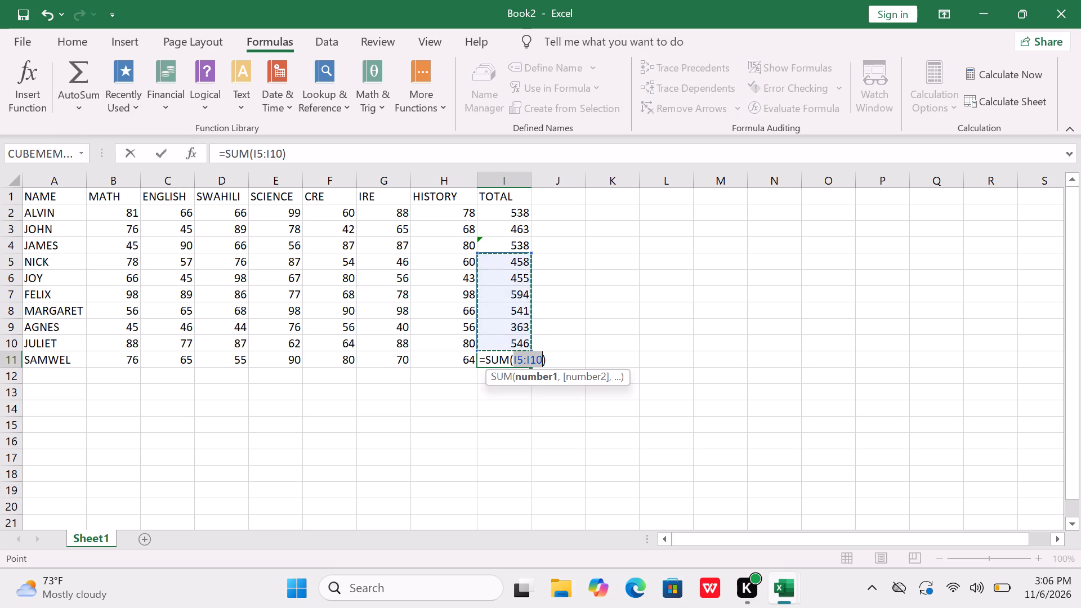
{"action": "left_click", "coordinate": [524, 361]}
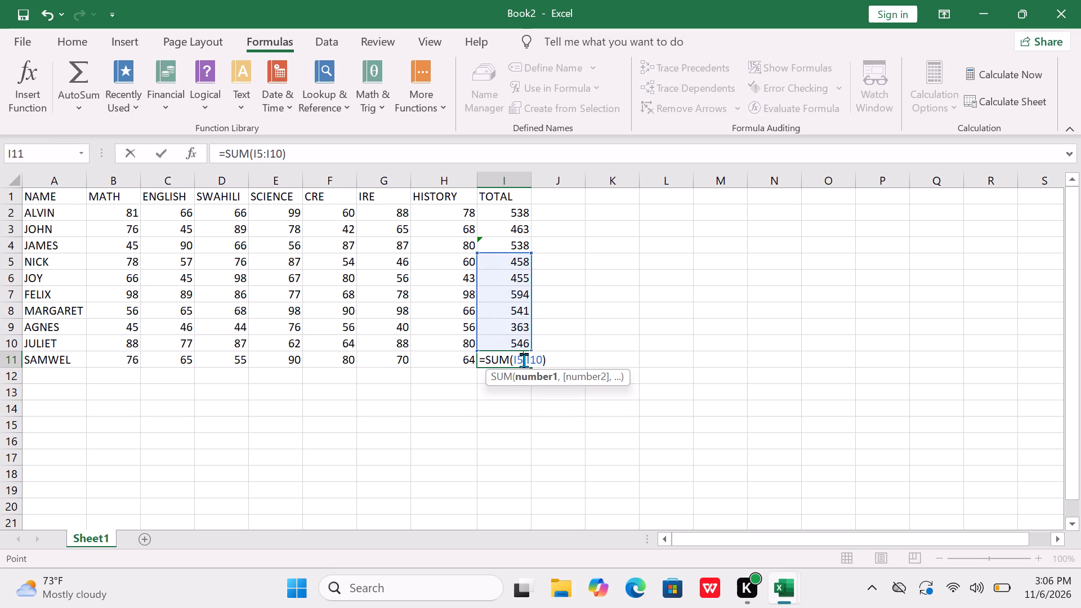
{"action": "key", "text": "BackSpace"}
{"action": "key", "text": "BackSpace"}
{"action": "type", "text": "B11"}
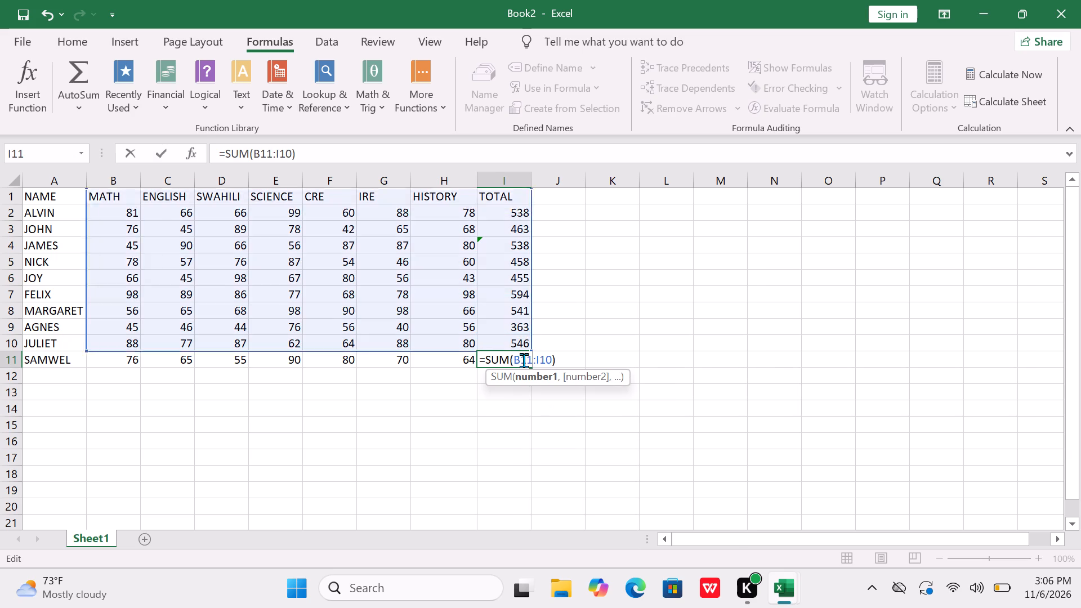
{"action": "left_click", "coordinate": [554, 361]}
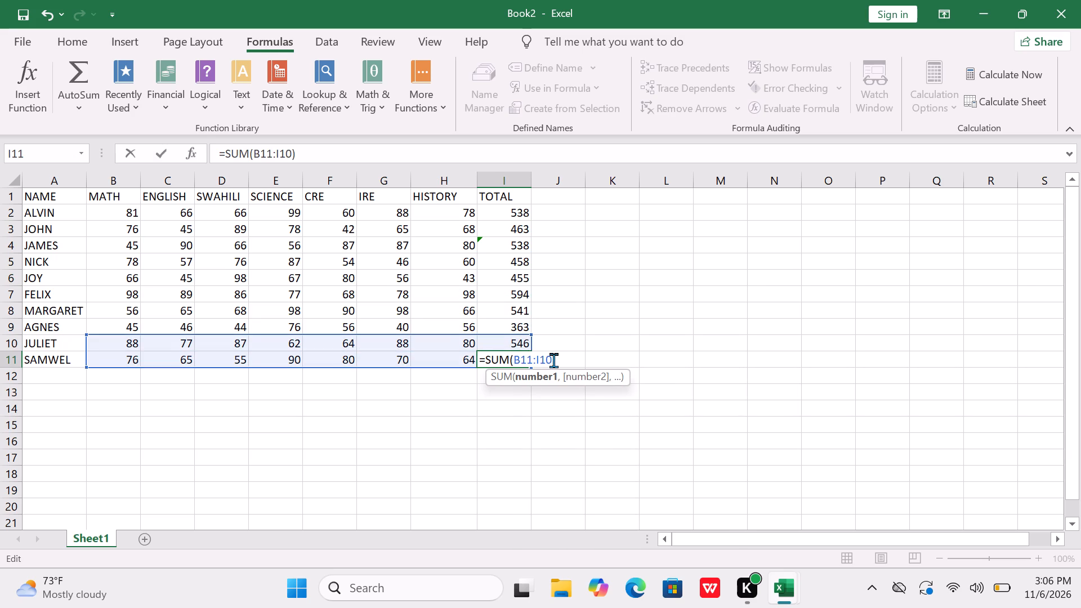
{"action": "key", "text": "BackSpace"}
{"action": "key", "text": "BackSpace"}
{"action": "key", "text": "BackSpace"}
{"action": "key", "text": "BackSpace"}
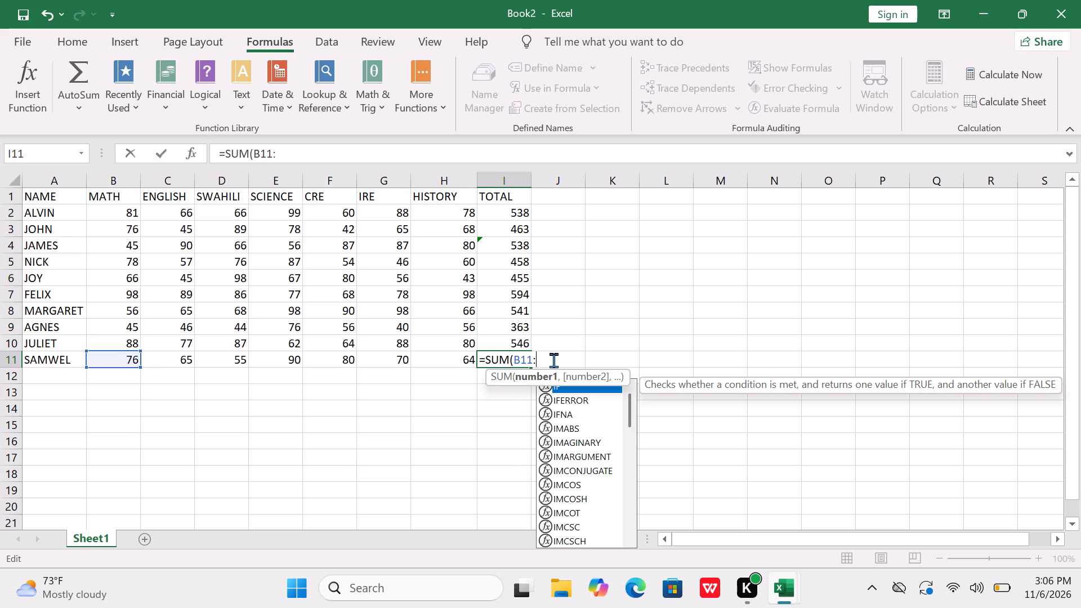
{"action": "type", "text": "H11"}
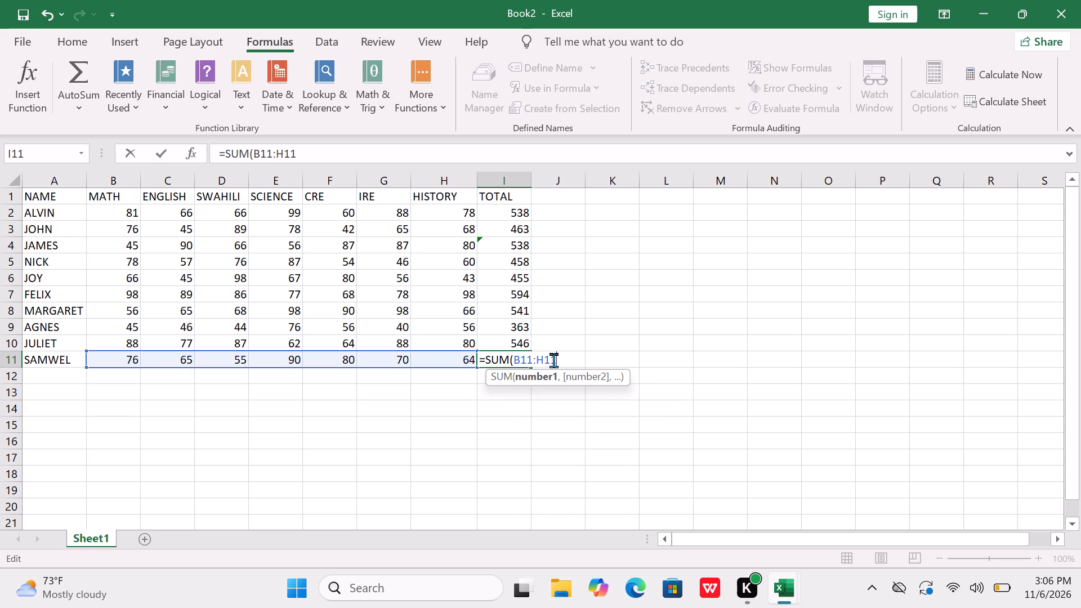
{"action": "key", "text": "Return"}
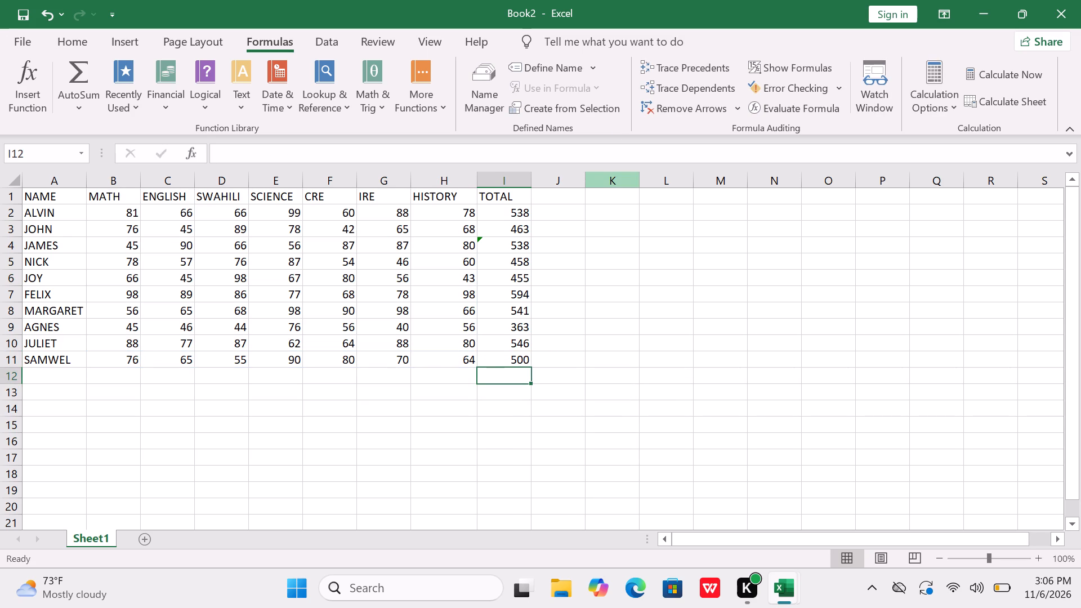
Redo JAMES's total in cell I4 with the Sum function, setting its range to B4:H4.
{"action": "left_click", "coordinate": [525, 244]}
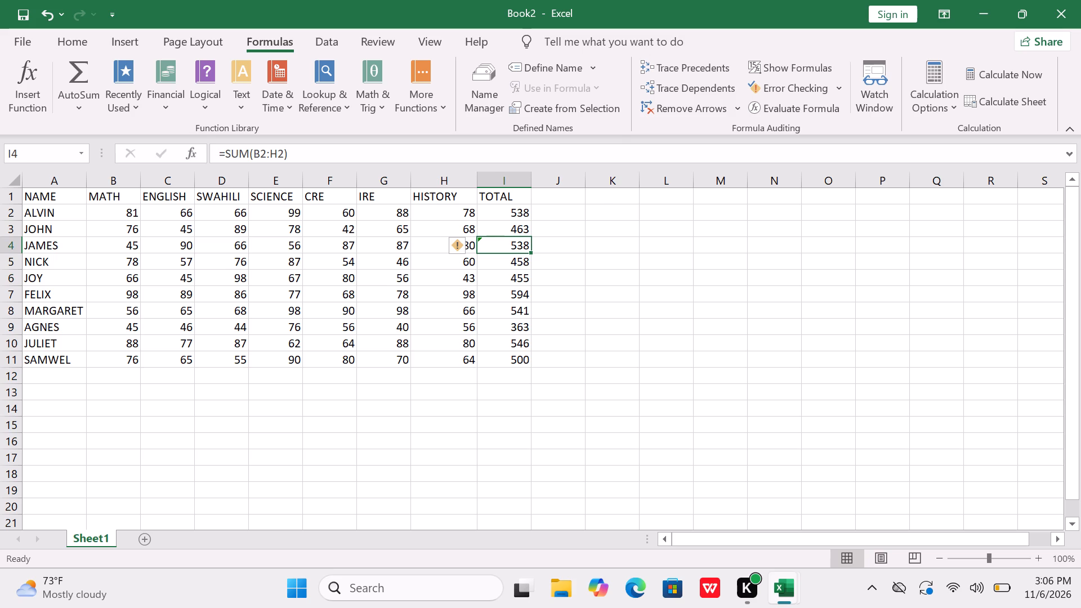
{"action": "left_click", "coordinate": [74, 102]}
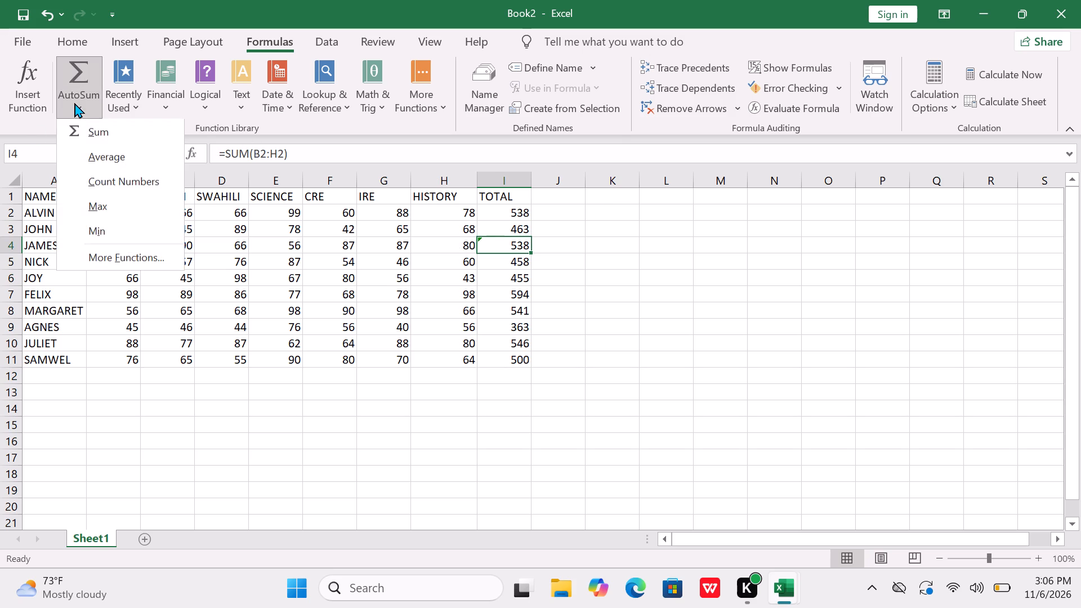
{"action": "left_click", "coordinate": [105, 128]}
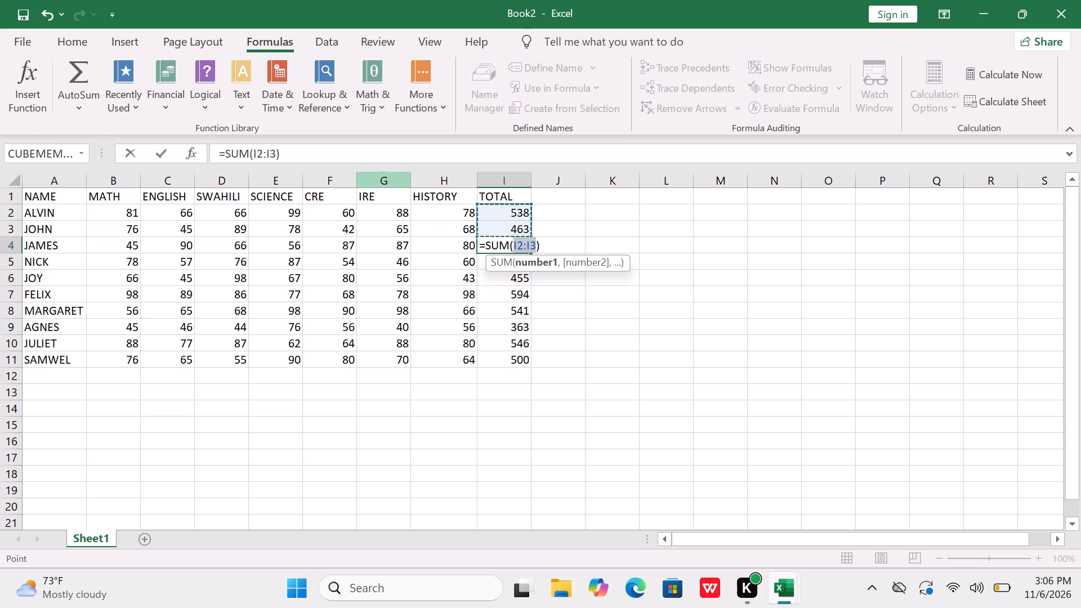
{"action": "left_click", "coordinate": [523, 247]}
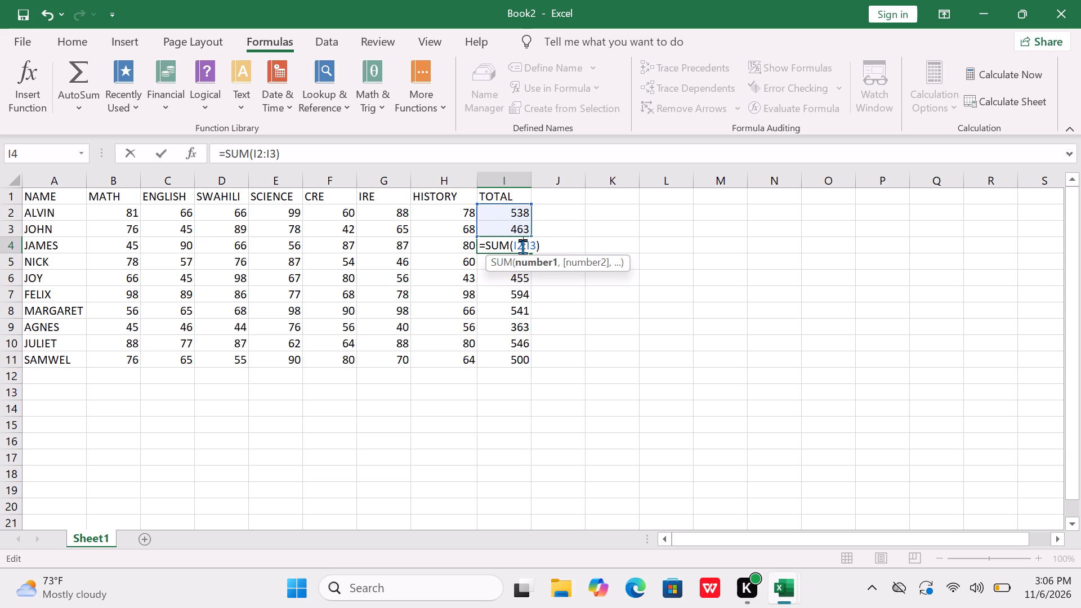
{"action": "key", "text": "BackSpace"}
{"action": "key", "text": "BackSpace"}
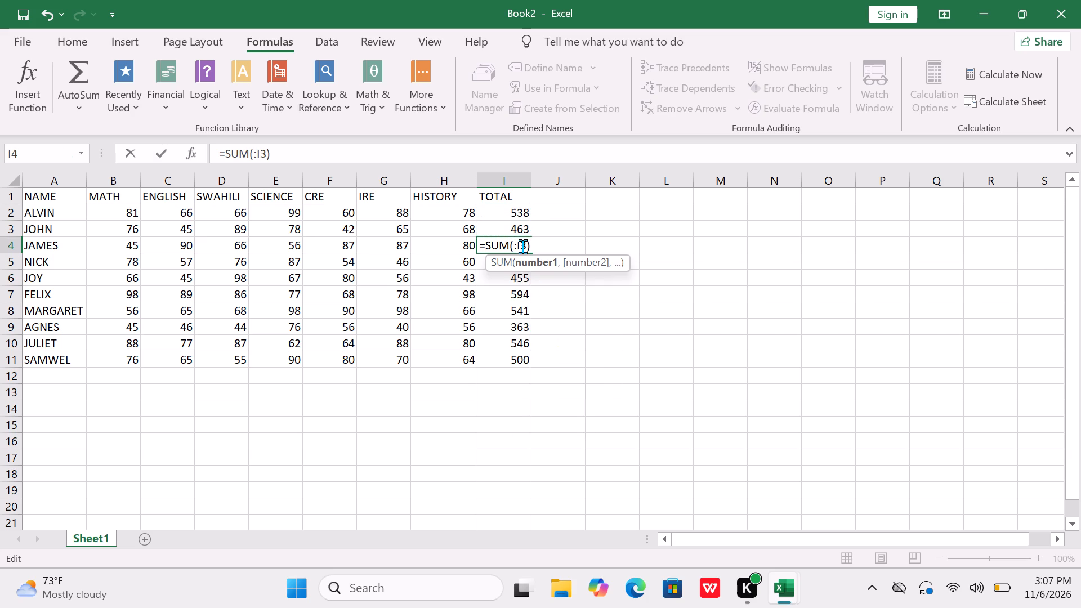
{"action": "key", "text": "b"}
{"action": "key", "text": "5"}
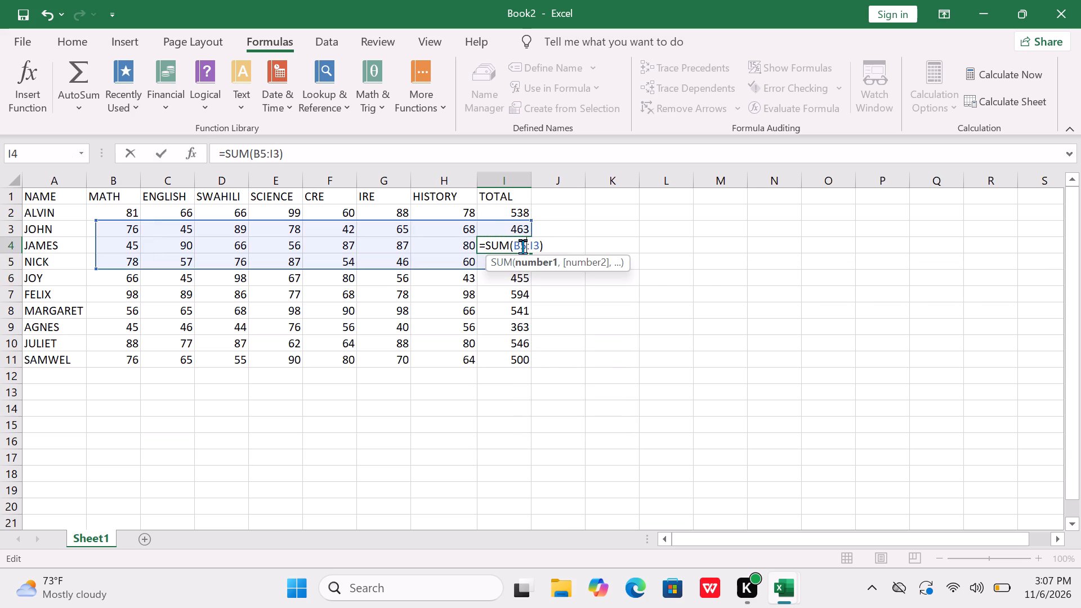
{"action": "key", "text": "BackSpace"}
{"action": "key", "text": "4"}
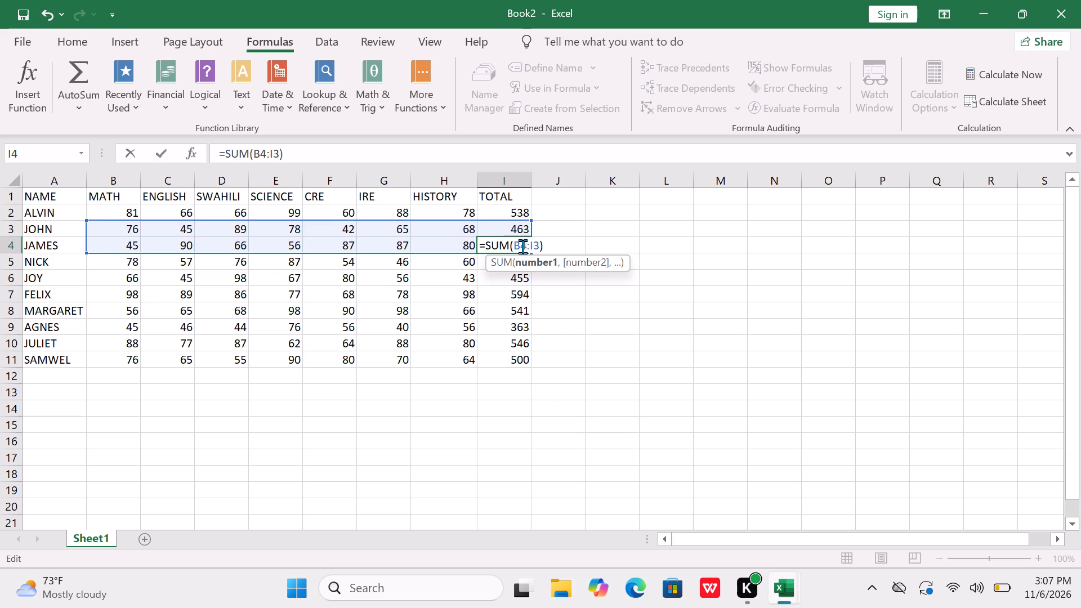
{"action": "left_click", "coordinate": [537, 244]}
{"action": "key", "text": "BackSpace"}
{"action": "key", "text": "BackSpace"}
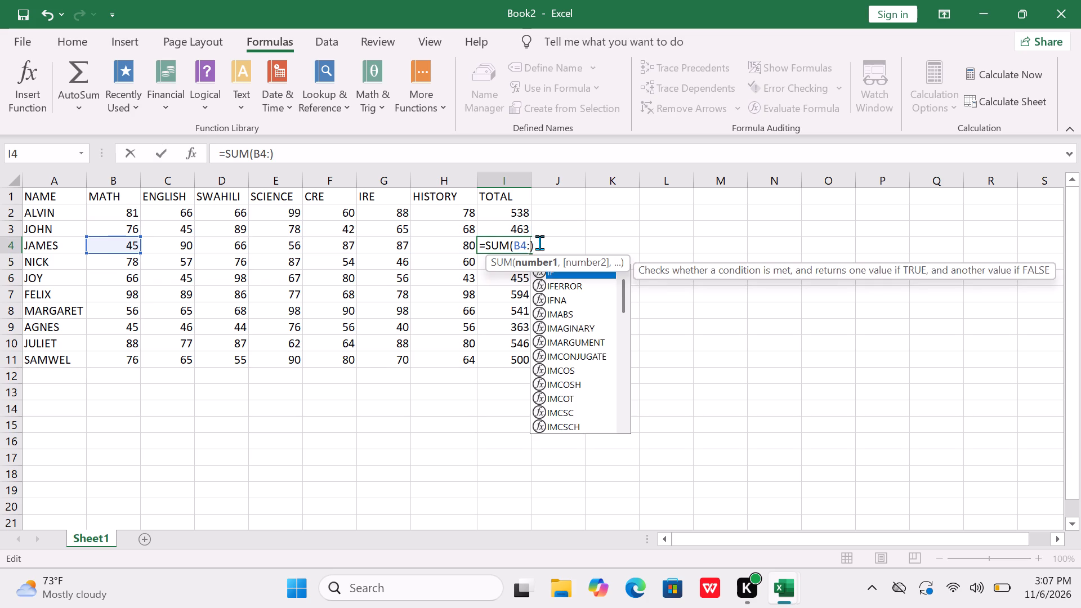
{"action": "key", "text": "h"}
{"action": "key", "text": "4"}
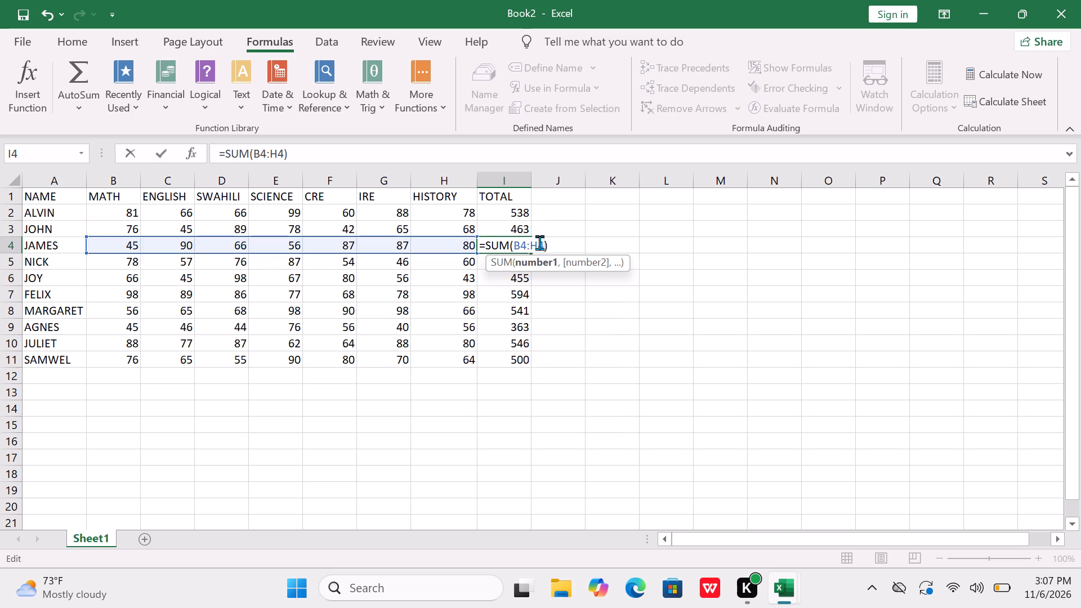
{"action": "key", "text": "Return"}
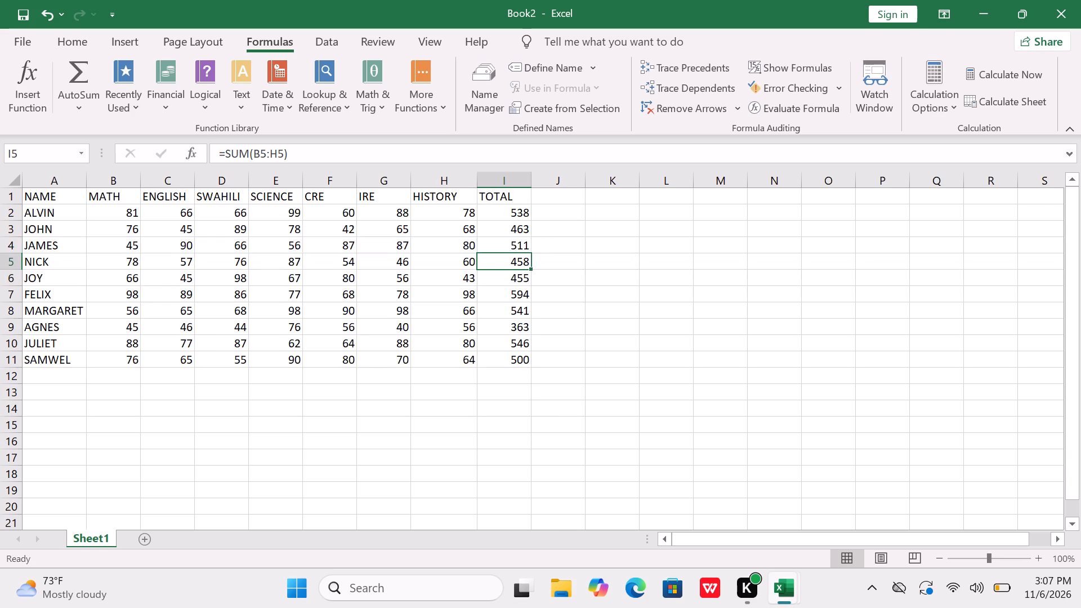
Enter the row label TOTAL in cell A12, below the last student's name.
{"action": "left_click", "coordinate": [524, 371]}
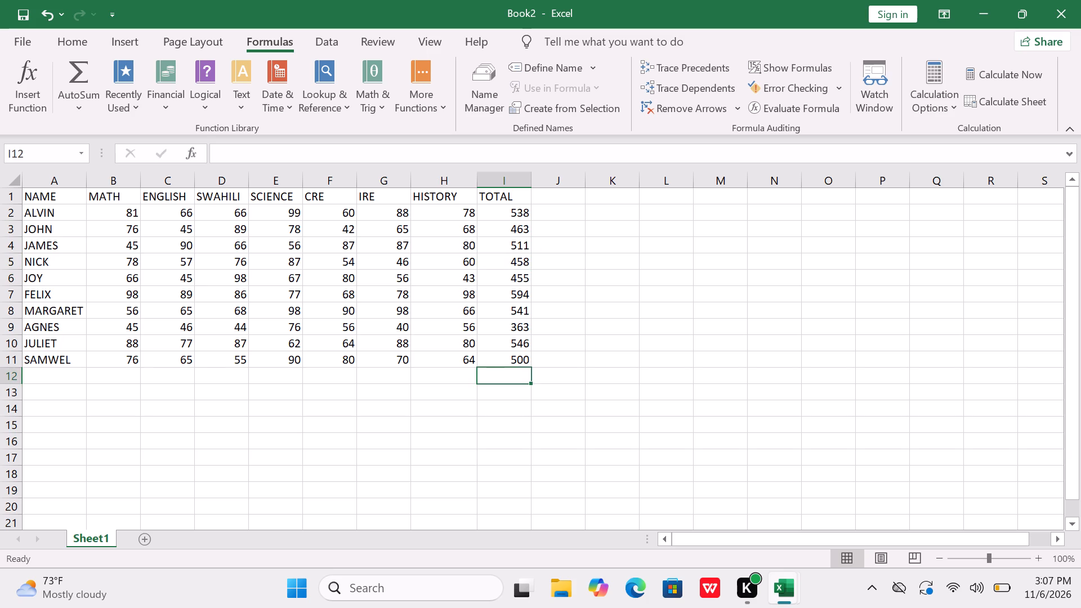
{"action": "left_click", "coordinate": [562, 200]}
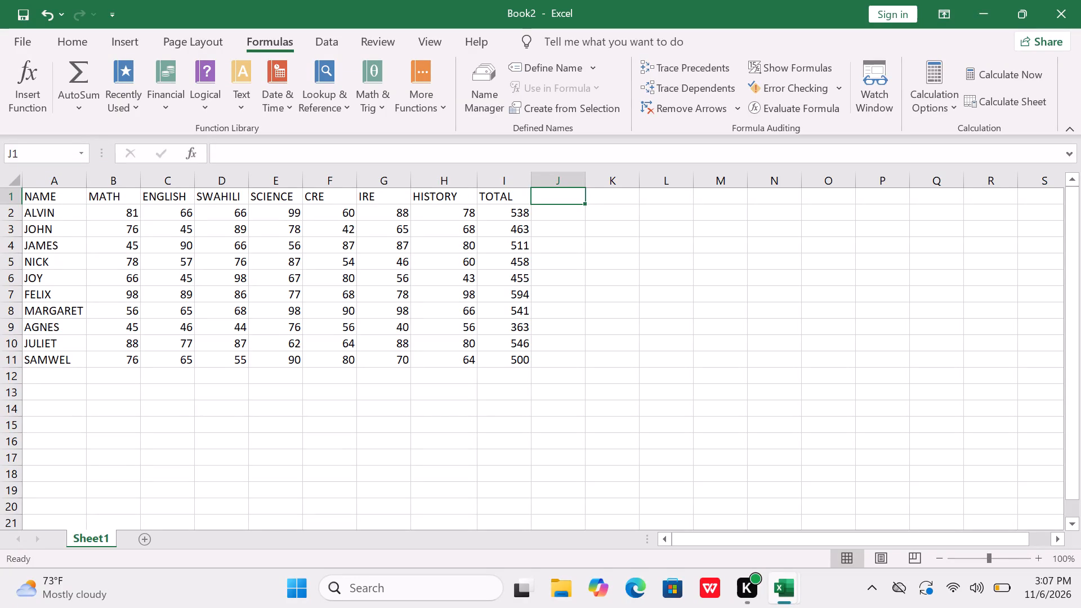
{"action": "left_click", "coordinate": [36, 376]}
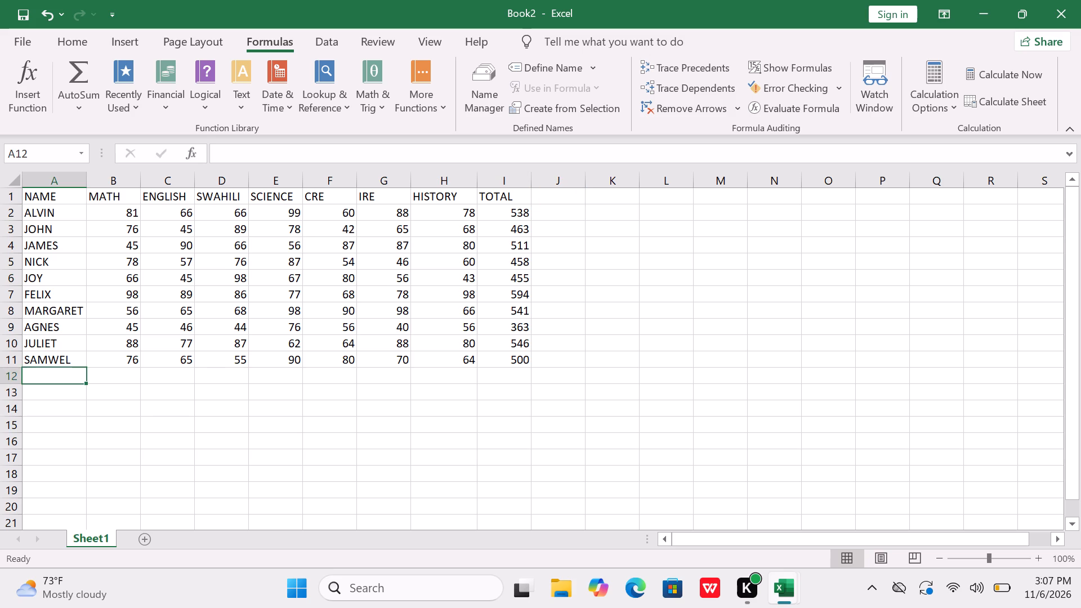
{"action": "type", "text": "TOT"}
{"action": "key", "text": "a"}
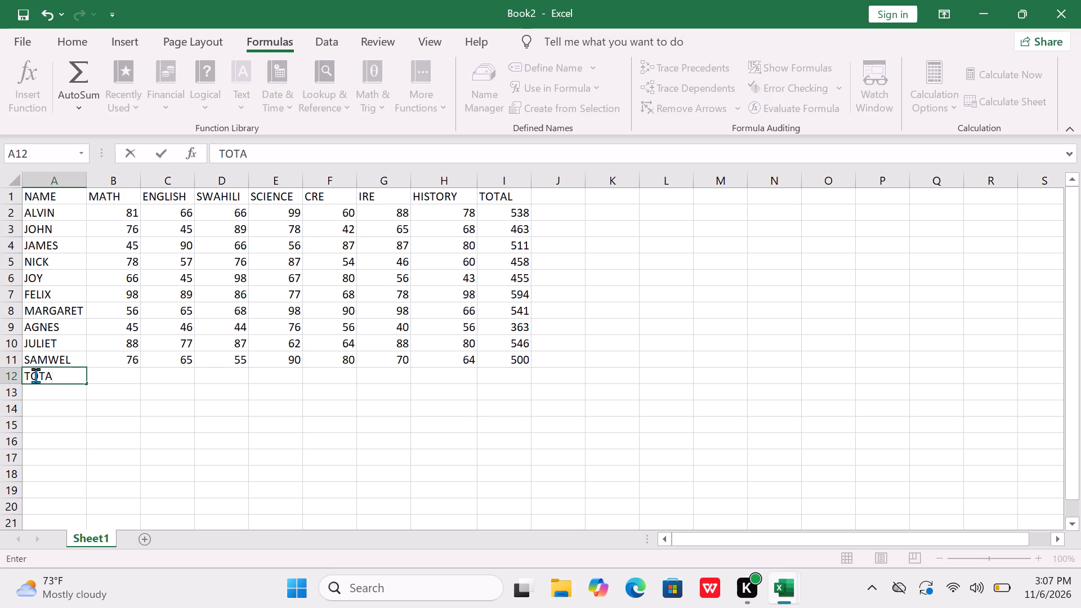
{"action": "key", "text": "apostrophe"}
{"action": "key", "text": "BackSpace"}
{"action": "key", "text": "l"}
Total the MATH column in cell B12 with the Sum function over the range B2:B11.
{"action": "left_click", "coordinate": [120, 376]}
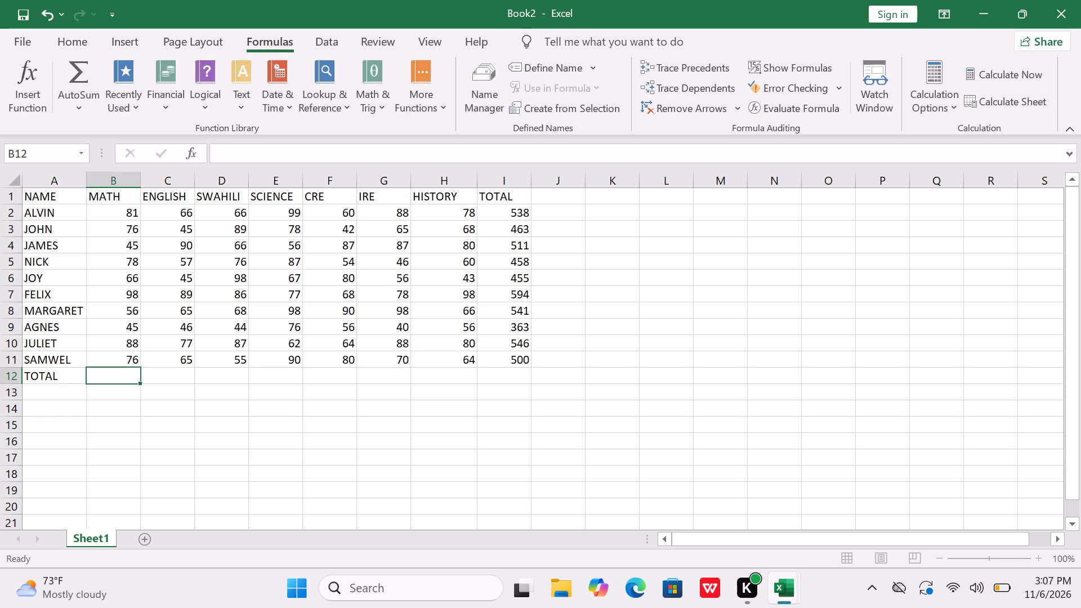
{"action": "left_click", "coordinate": [73, 104]}
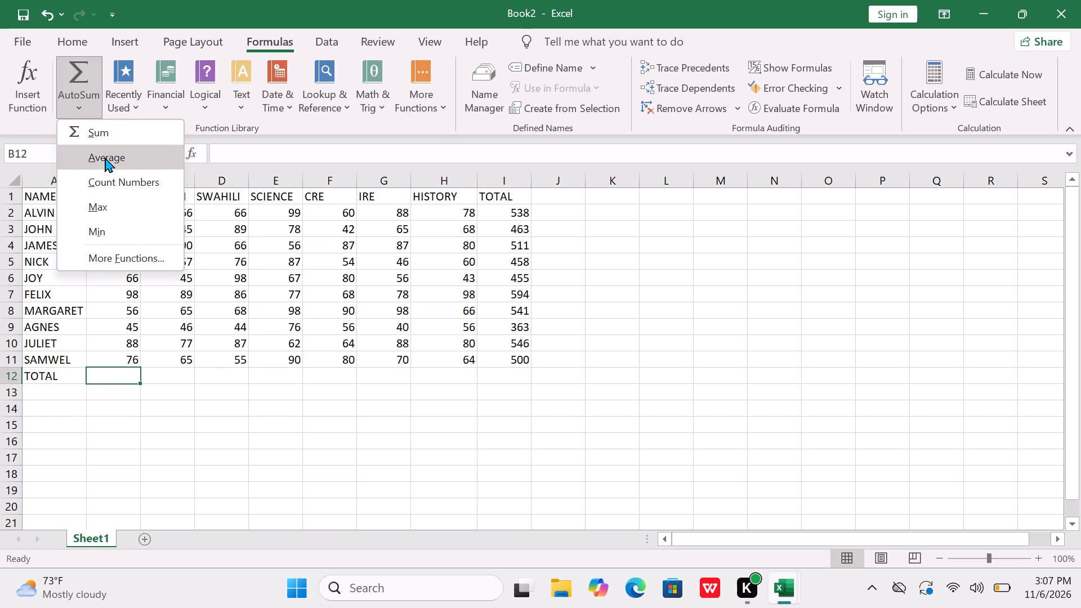
{"action": "left_click", "coordinate": [99, 129]}
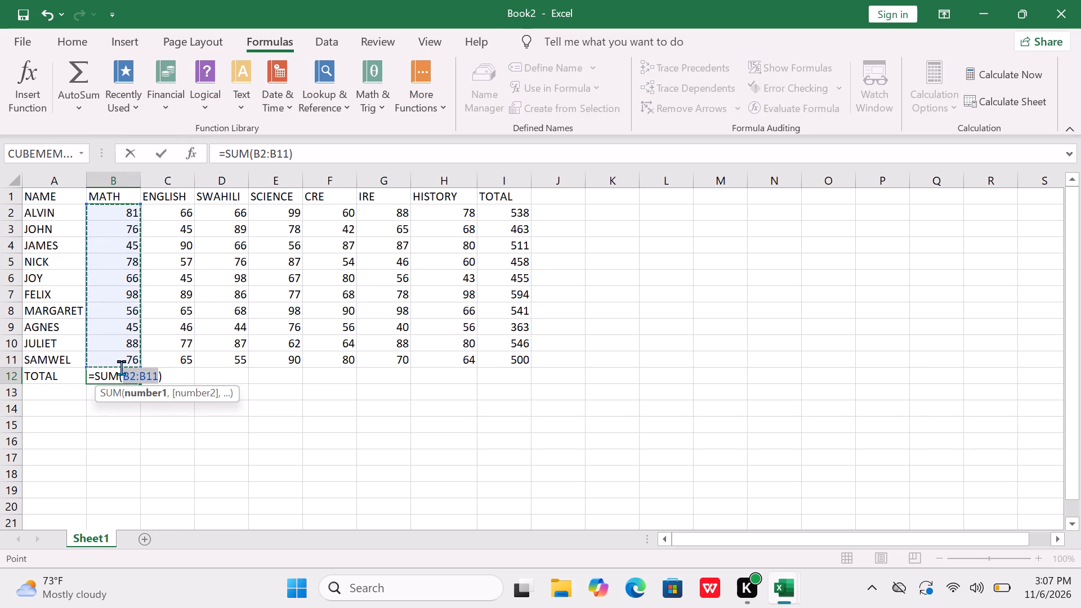
{"action": "key", "text": "Return"}
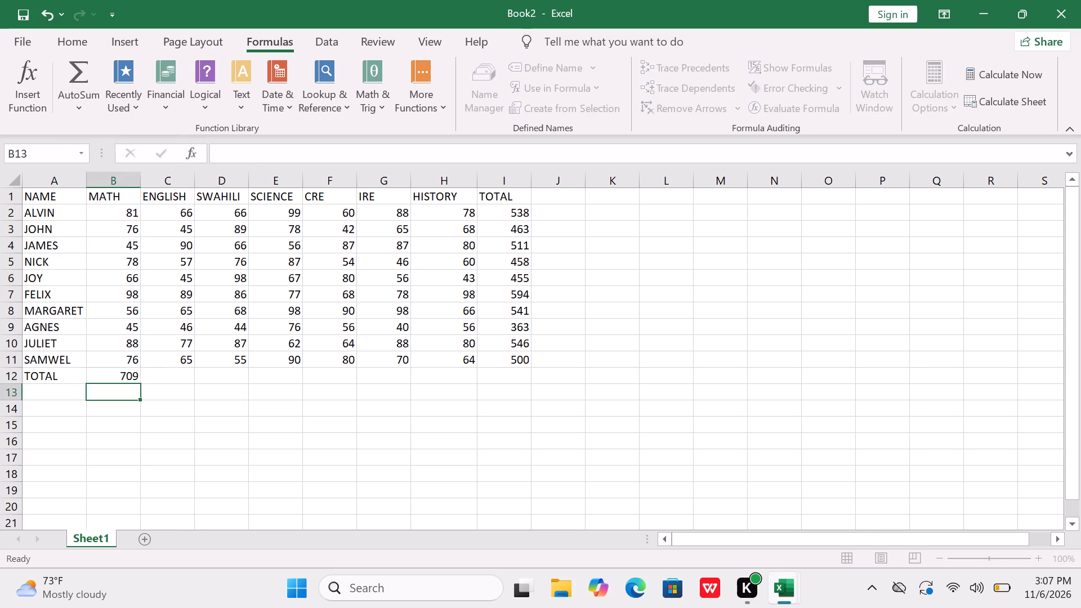
Total the ENGLISH column in cell C12 with the Sum function over the range C2:C11.
{"action": "left_click", "coordinate": [181, 380]}
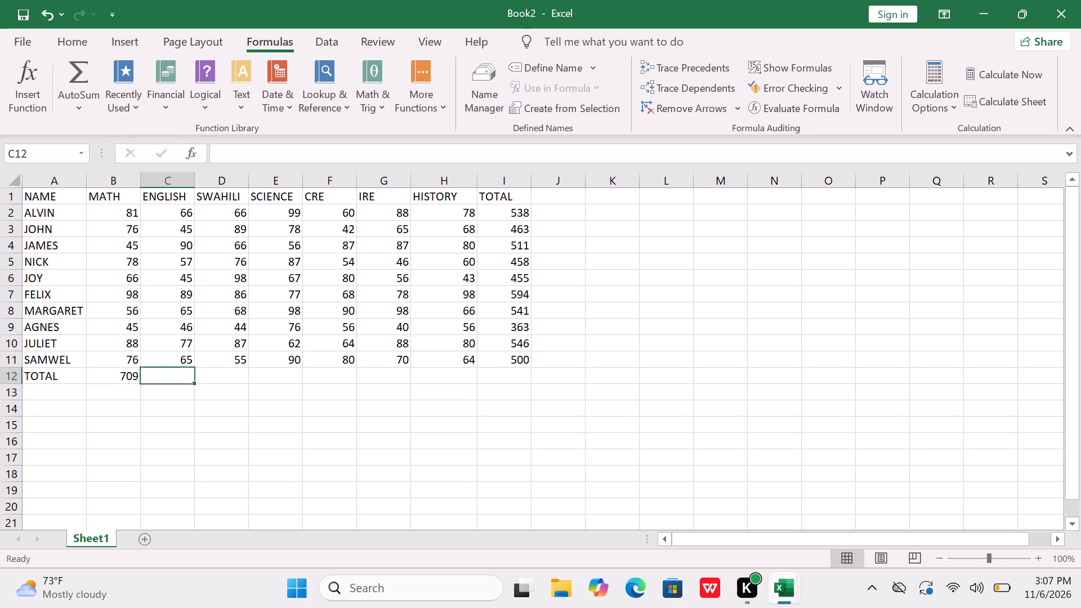
{"action": "left_click", "coordinate": [65, 99]}
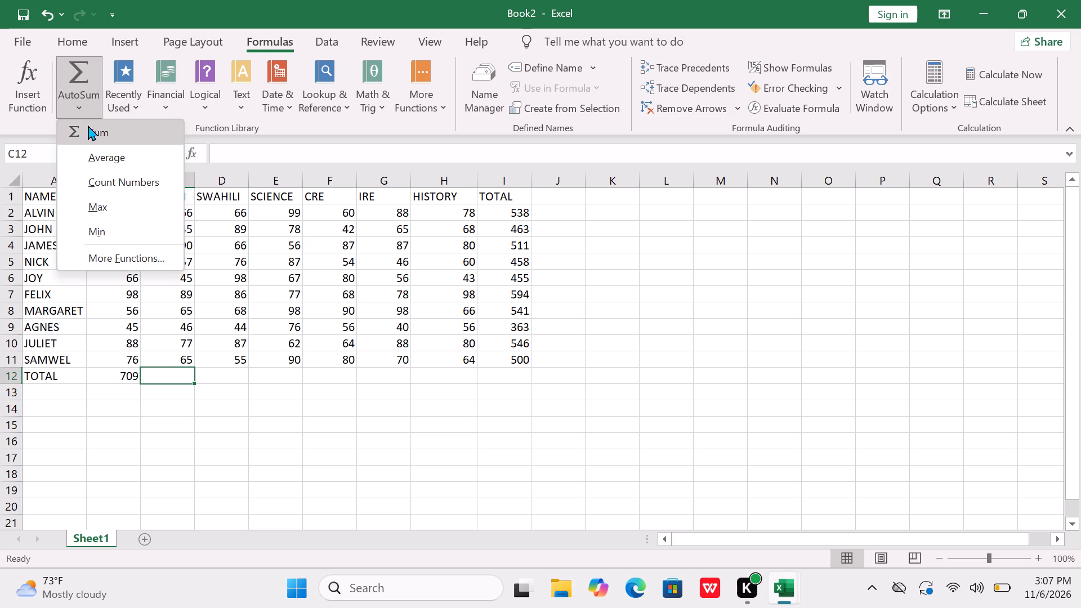
{"action": "left_click", "coordinate": [88, 125]}
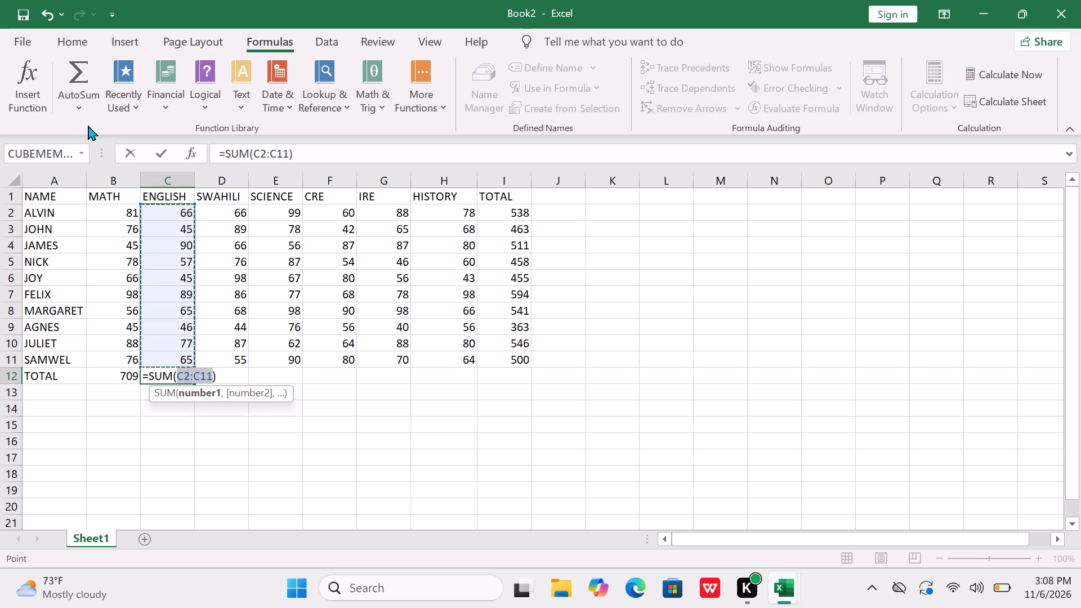
{"action": "key", "text": "Return"}
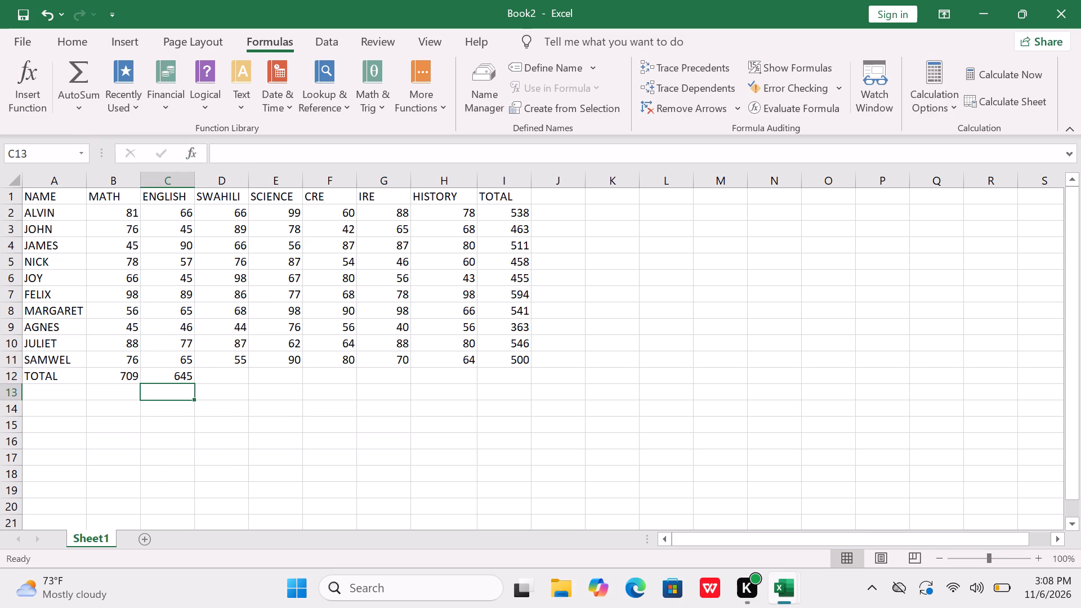
Total the SWAHILI column in cell D12 with the Sum function over the range D2:D11.
{"action": "left_click", "coordinate": [240, 378]}
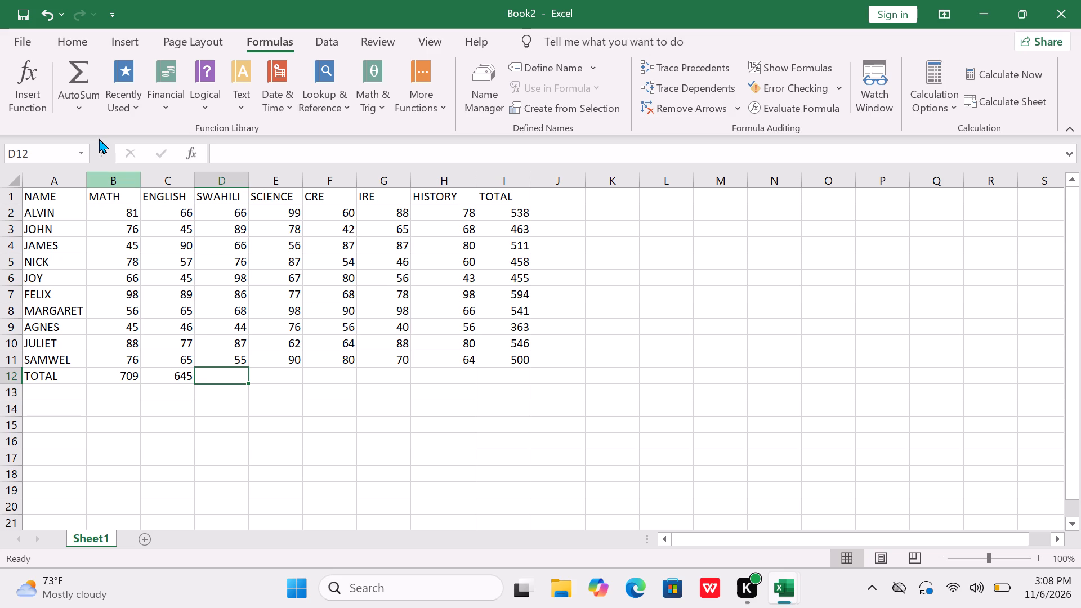
{"action": "left_click", "coordinate": [86, 109]}
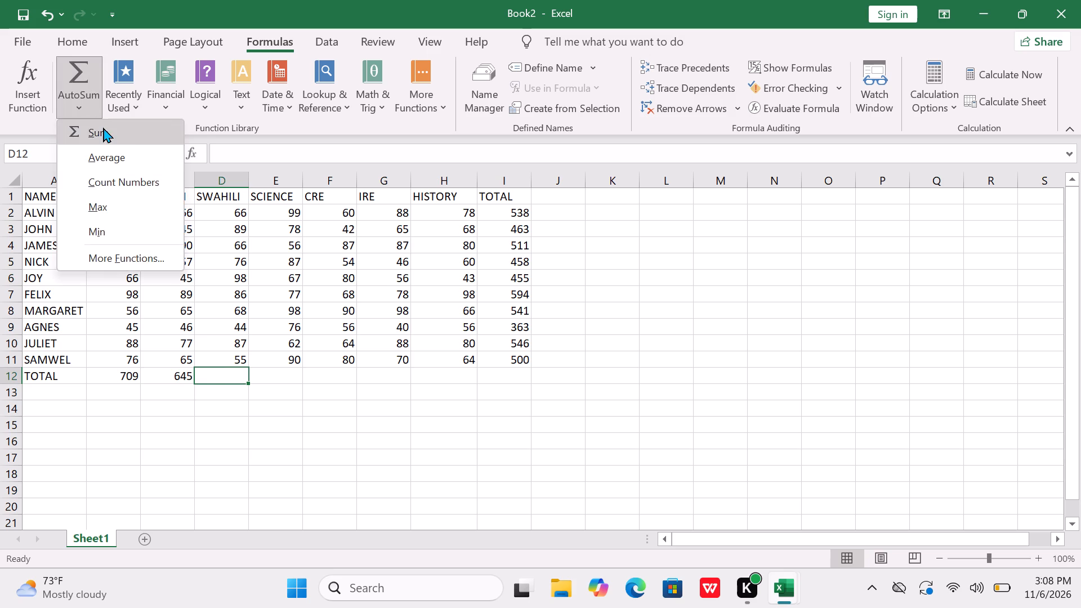
{"action": "left_click", "coordinate": [103, 127]}
{"action": "key", "text": "Return"}
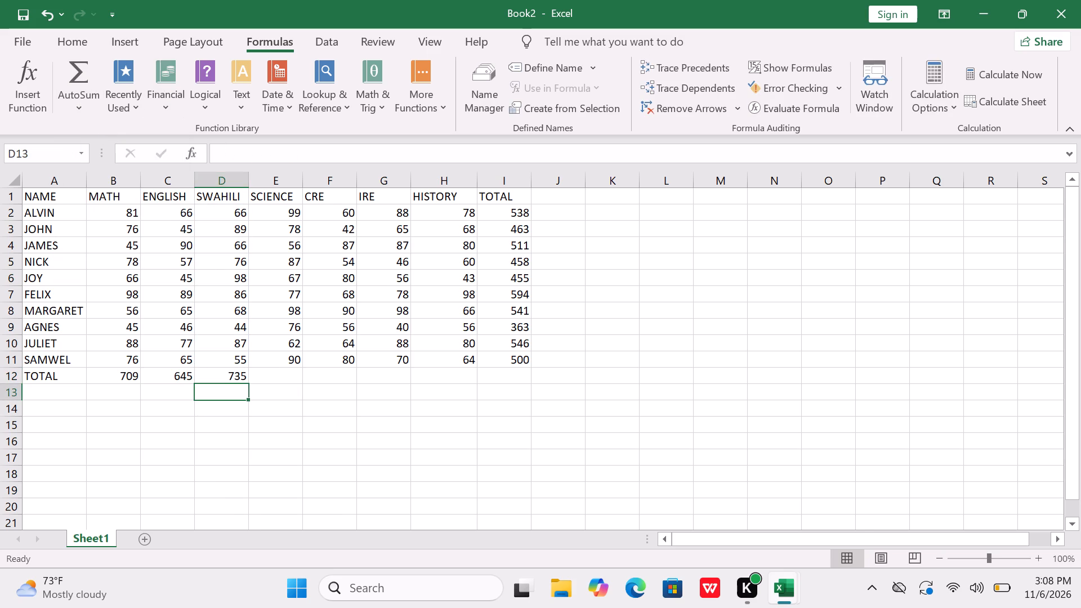
Total the SCIENCE column in cell E12 with the Sum function over the range E2:E11.
{"action": "left_click", "coordinate": [282, 378]}
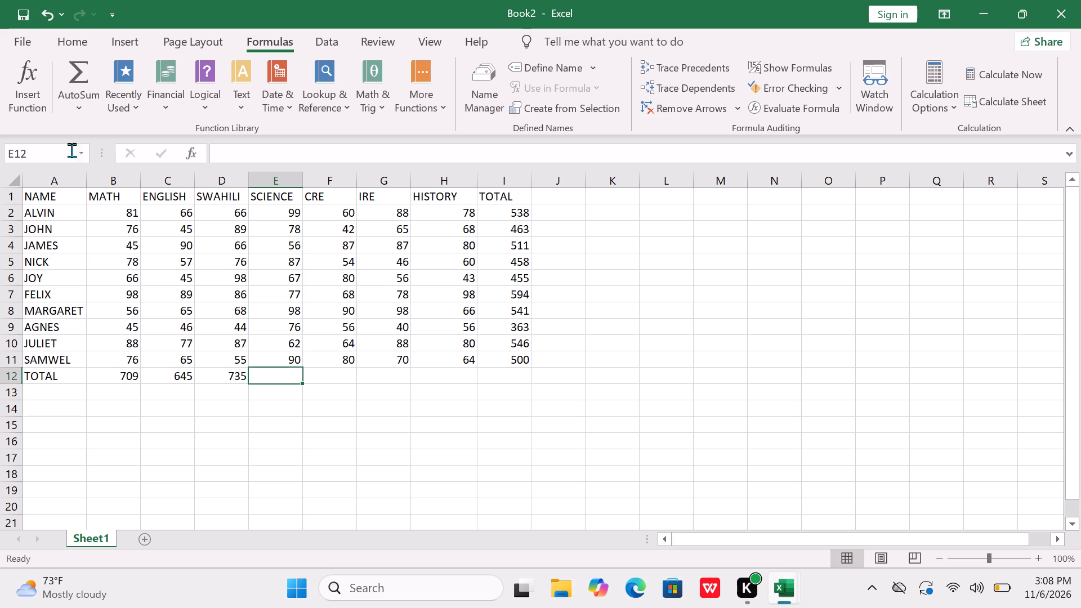
{"action": "left_click", "coordinate": [67, 101]}
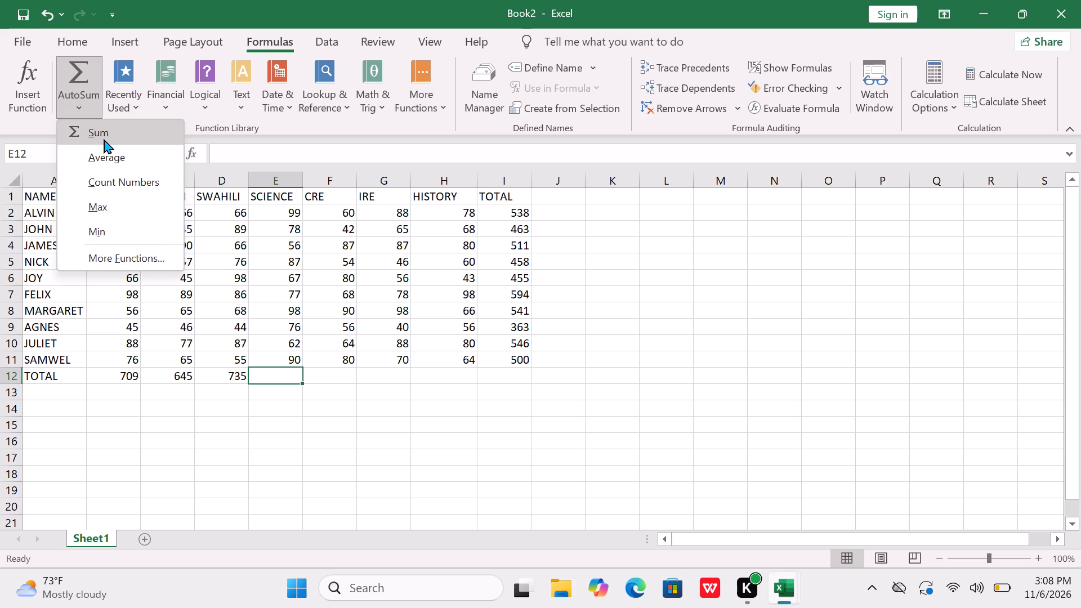
{"action": "left_click", "coordinate": [104, 138]}
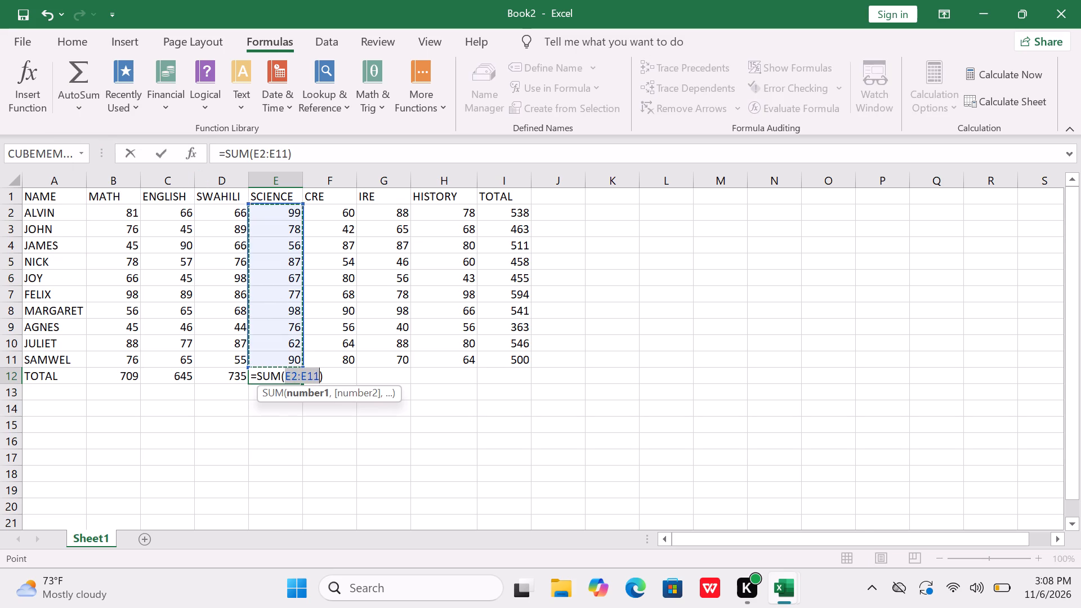
{"action": "key", "text": "Return"}
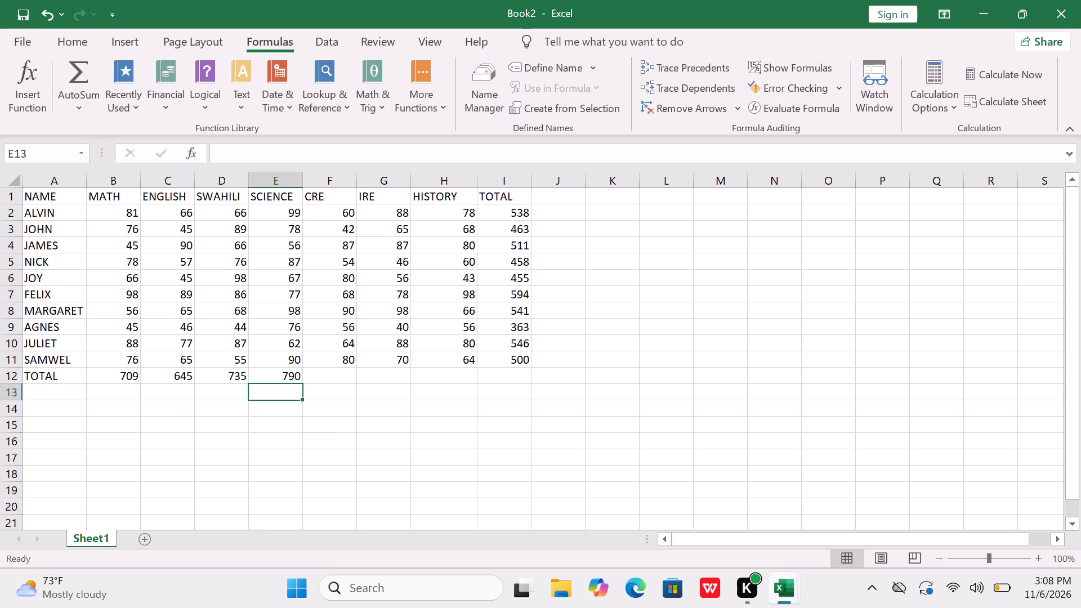
Fill the SCIENCE total formula from E12 across to H12 to total the CRE, IRE and HISTORY columns.
{"action": "left_click", "coordinate": [293, 374]}
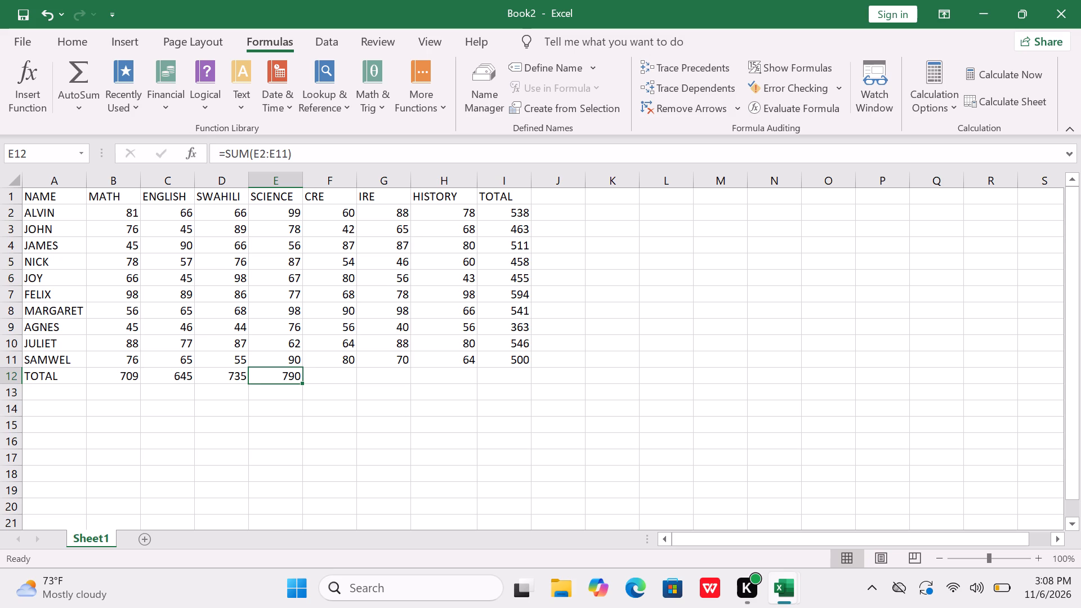
{"action": "left_click_drag", "start_coordinate": [305, 383], "coordinate": [341, 379]}
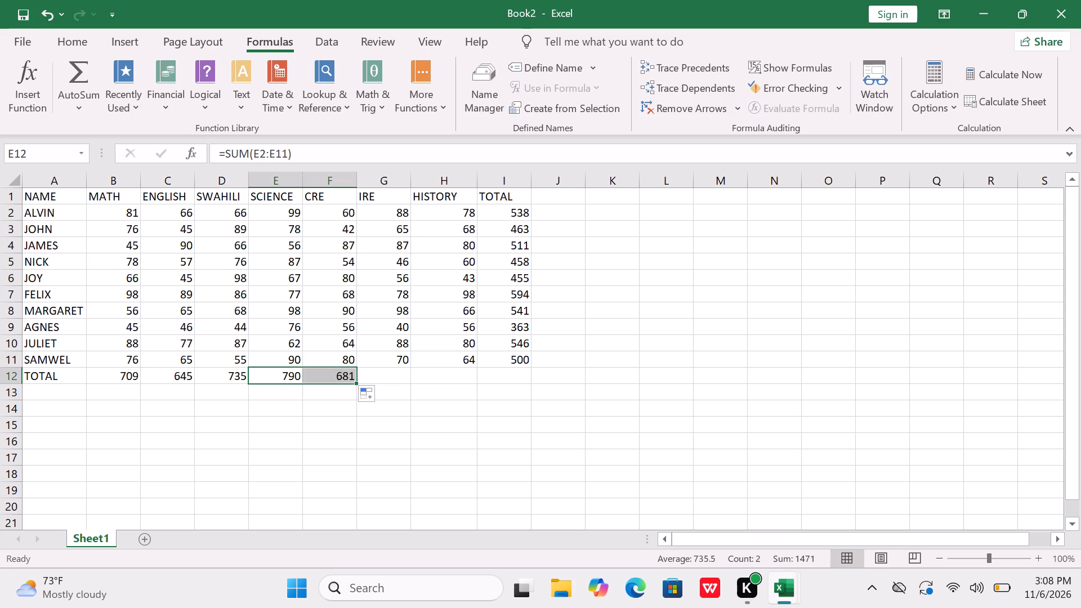
{"action": "left_click", "coordinate": [341, 379]}
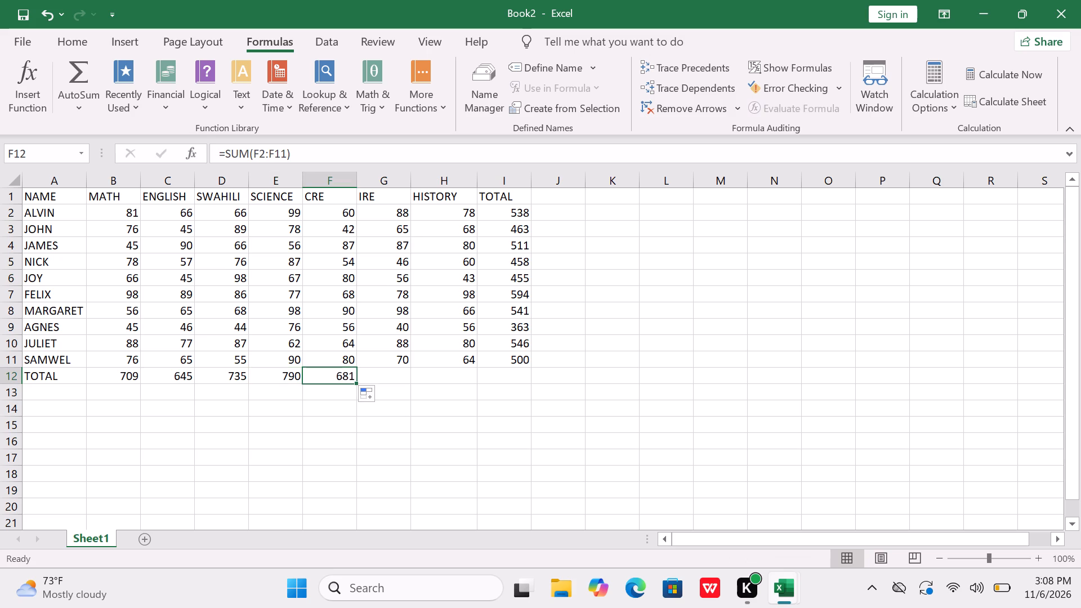
{"action": "left_click_drag", "start_coordinate": [356, 382], "coordinate": [455, 359]}
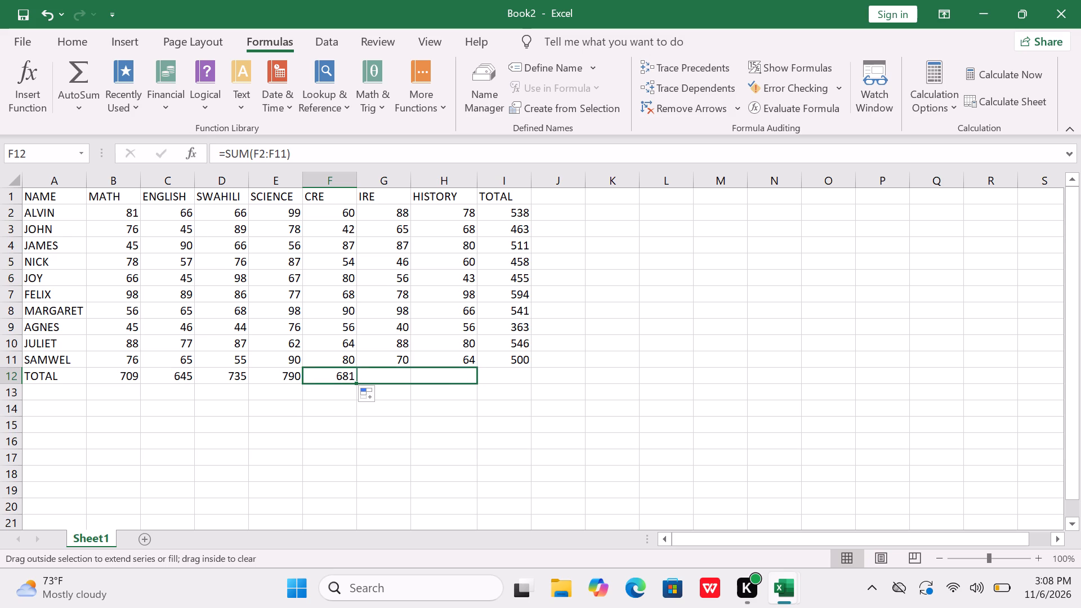
{"action": "left_click_drag", "start_coordinate": [455, 359], "coordinate": [455, 359]}
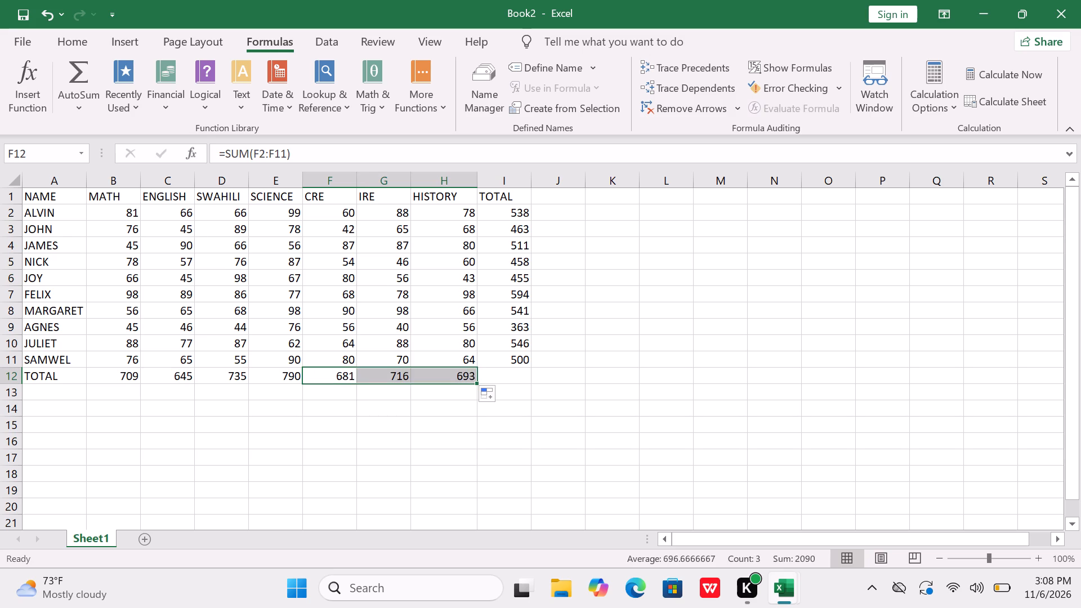
{"action": "left_click", "coordinate": [611, 211]}
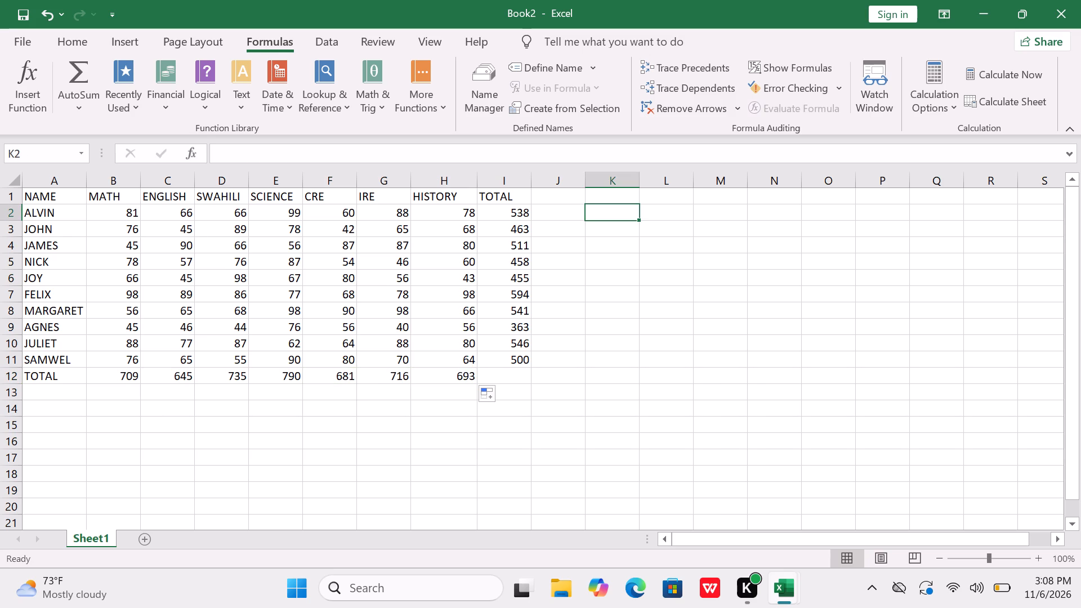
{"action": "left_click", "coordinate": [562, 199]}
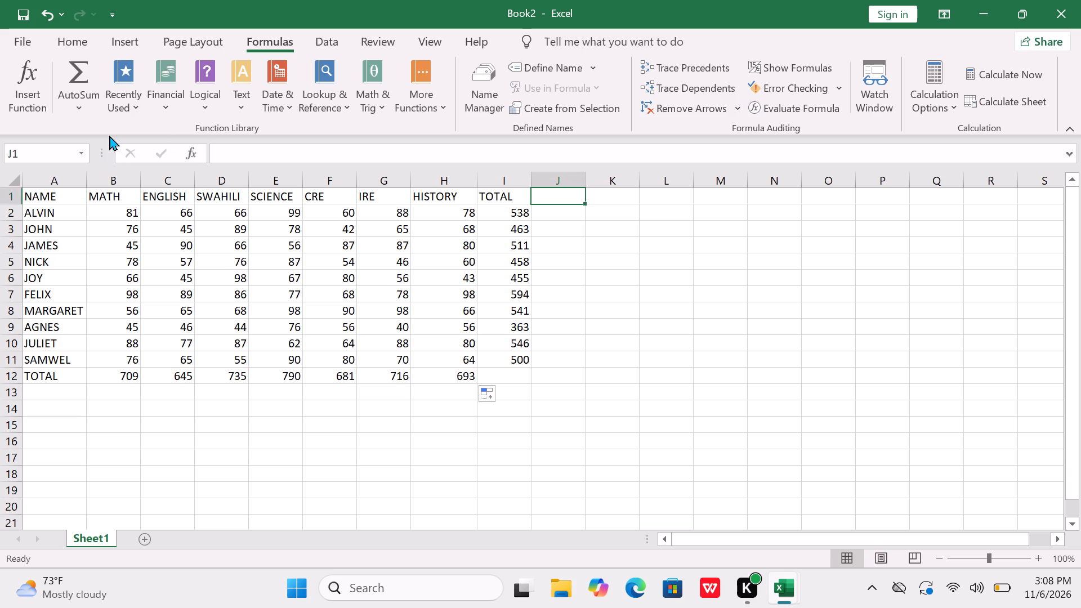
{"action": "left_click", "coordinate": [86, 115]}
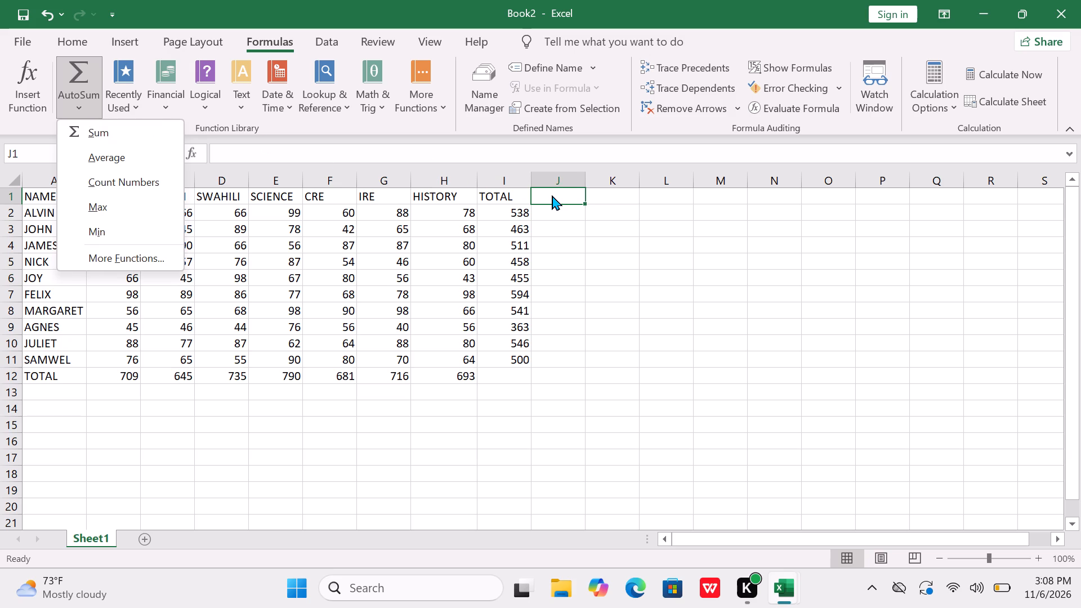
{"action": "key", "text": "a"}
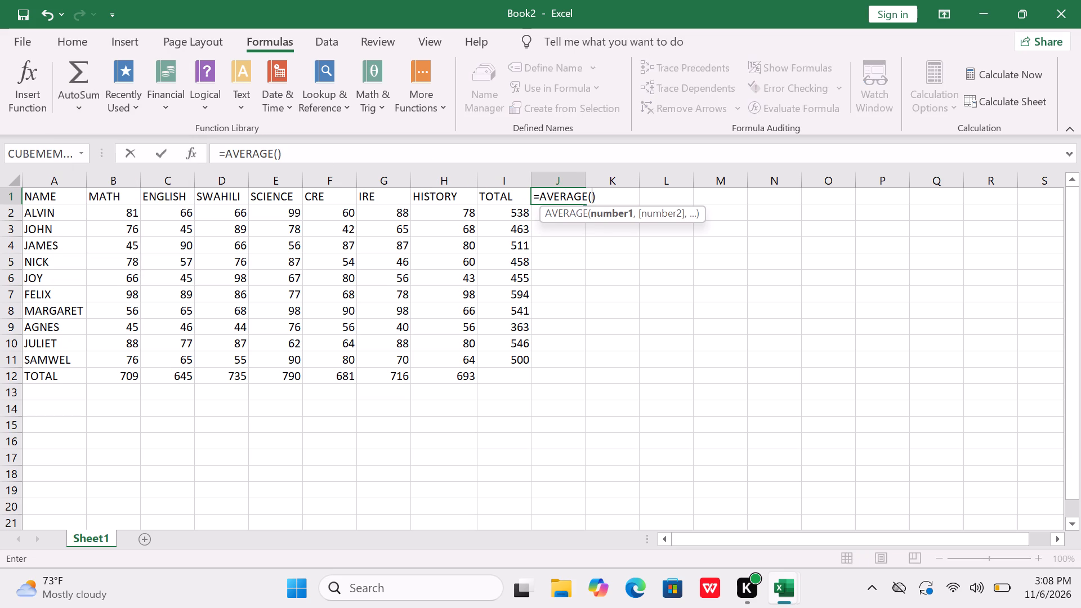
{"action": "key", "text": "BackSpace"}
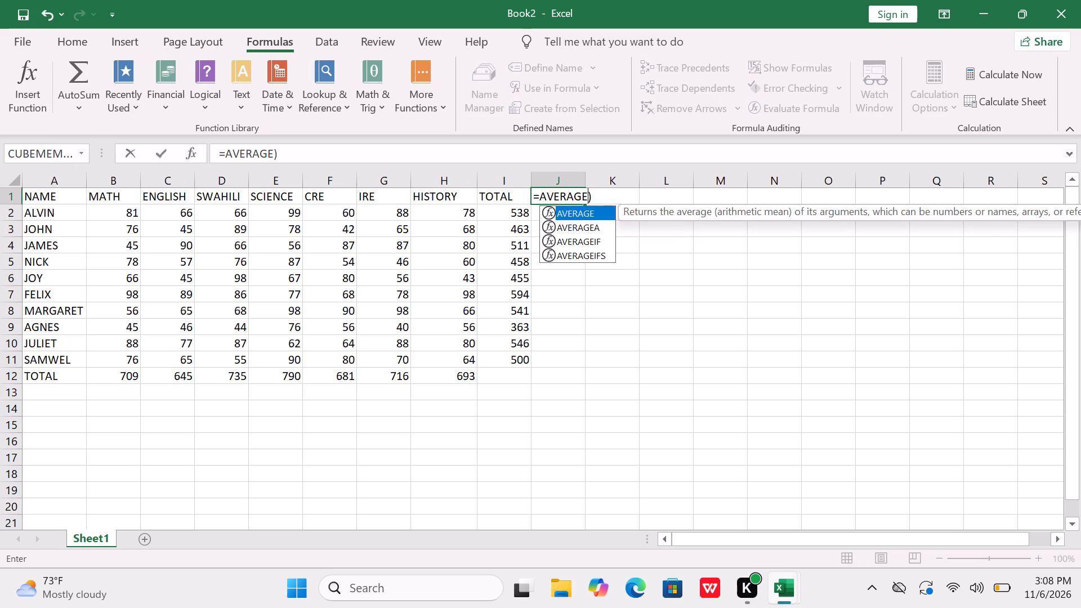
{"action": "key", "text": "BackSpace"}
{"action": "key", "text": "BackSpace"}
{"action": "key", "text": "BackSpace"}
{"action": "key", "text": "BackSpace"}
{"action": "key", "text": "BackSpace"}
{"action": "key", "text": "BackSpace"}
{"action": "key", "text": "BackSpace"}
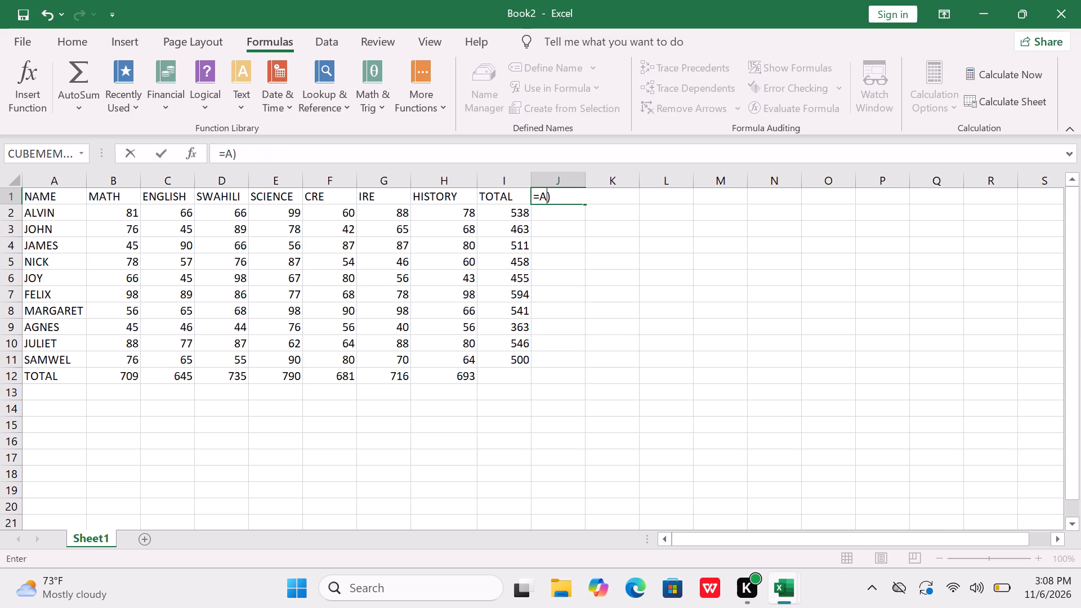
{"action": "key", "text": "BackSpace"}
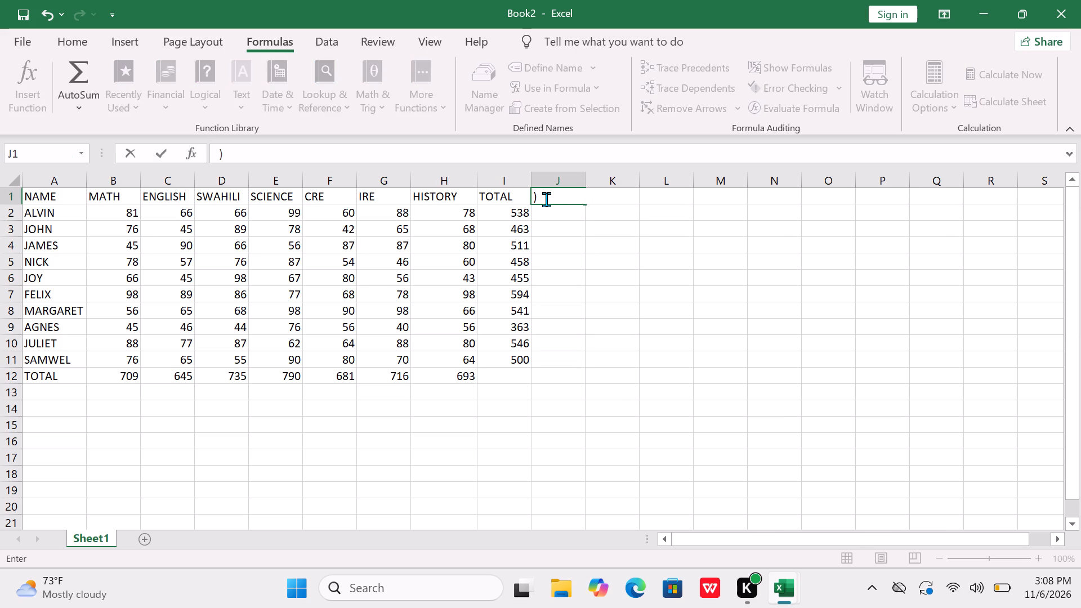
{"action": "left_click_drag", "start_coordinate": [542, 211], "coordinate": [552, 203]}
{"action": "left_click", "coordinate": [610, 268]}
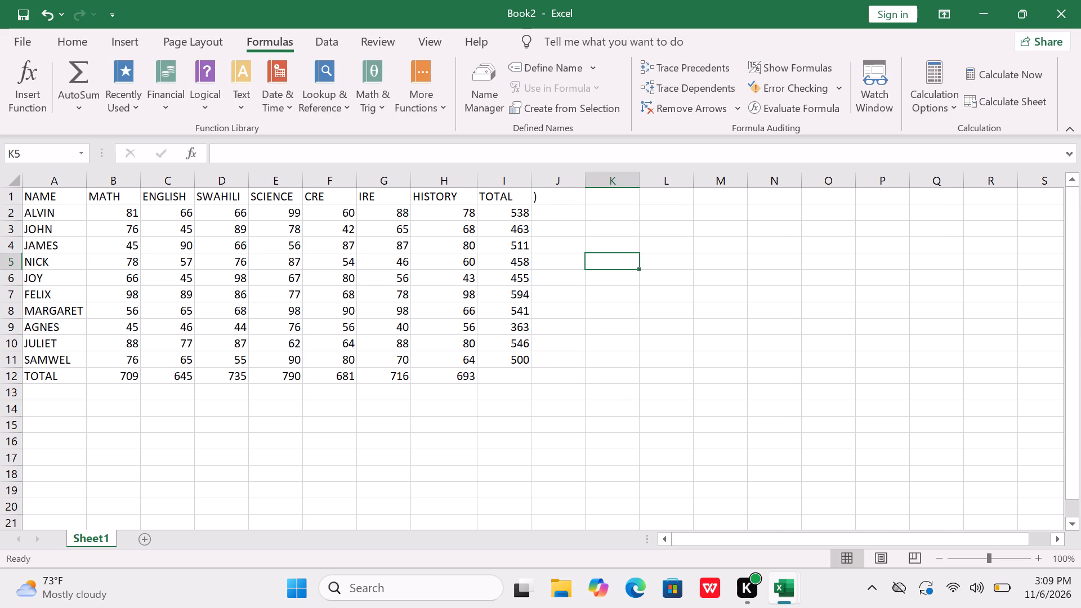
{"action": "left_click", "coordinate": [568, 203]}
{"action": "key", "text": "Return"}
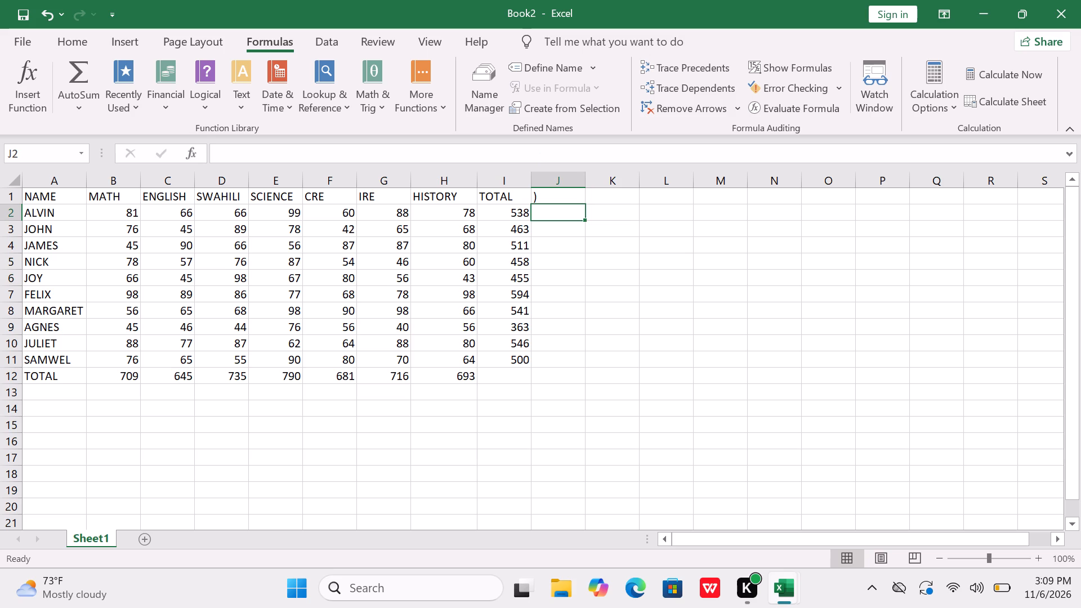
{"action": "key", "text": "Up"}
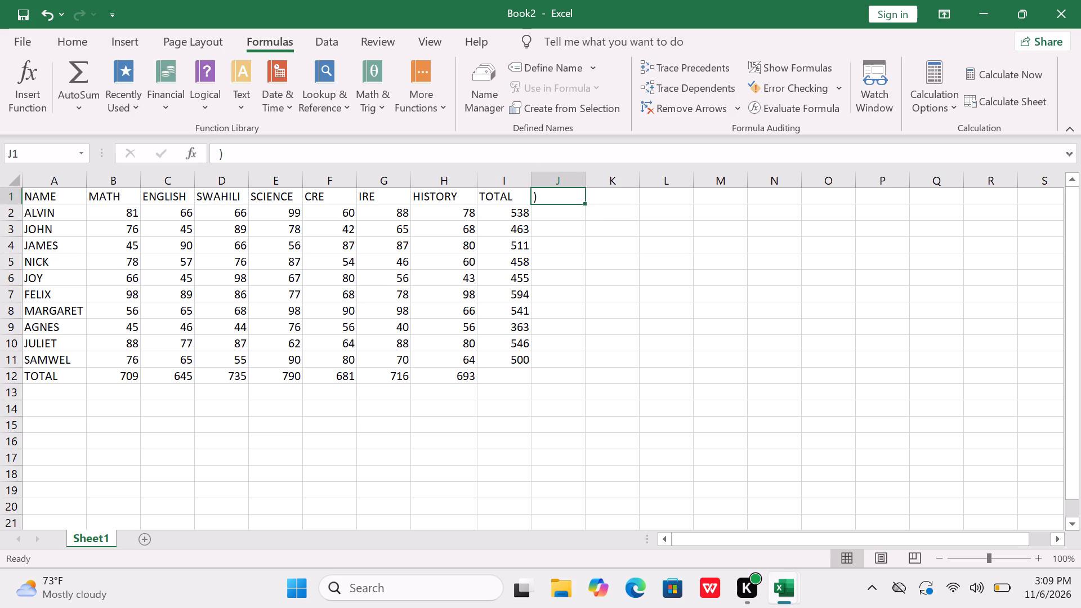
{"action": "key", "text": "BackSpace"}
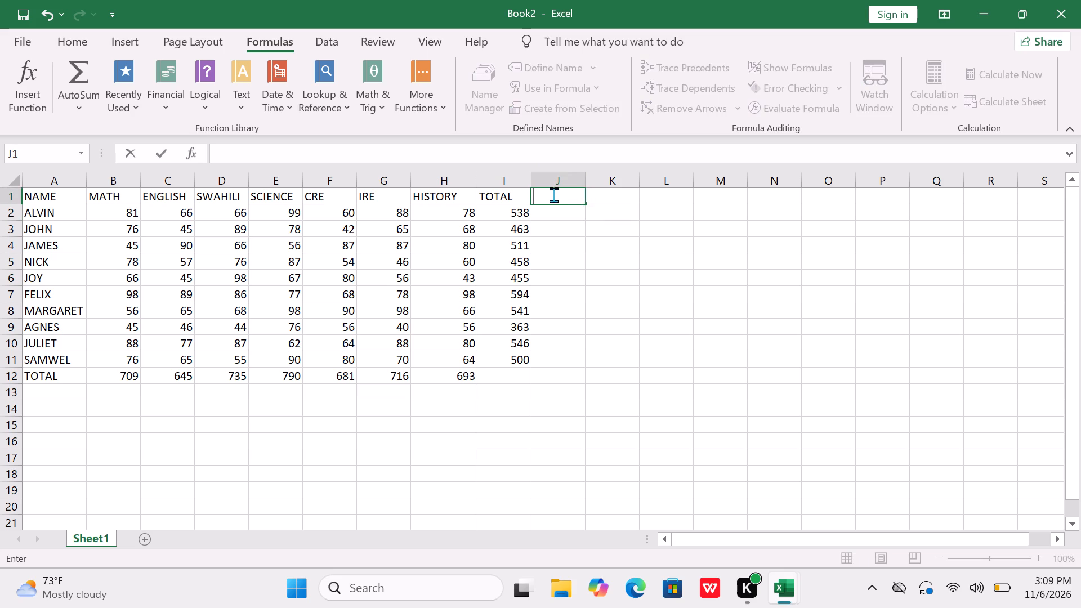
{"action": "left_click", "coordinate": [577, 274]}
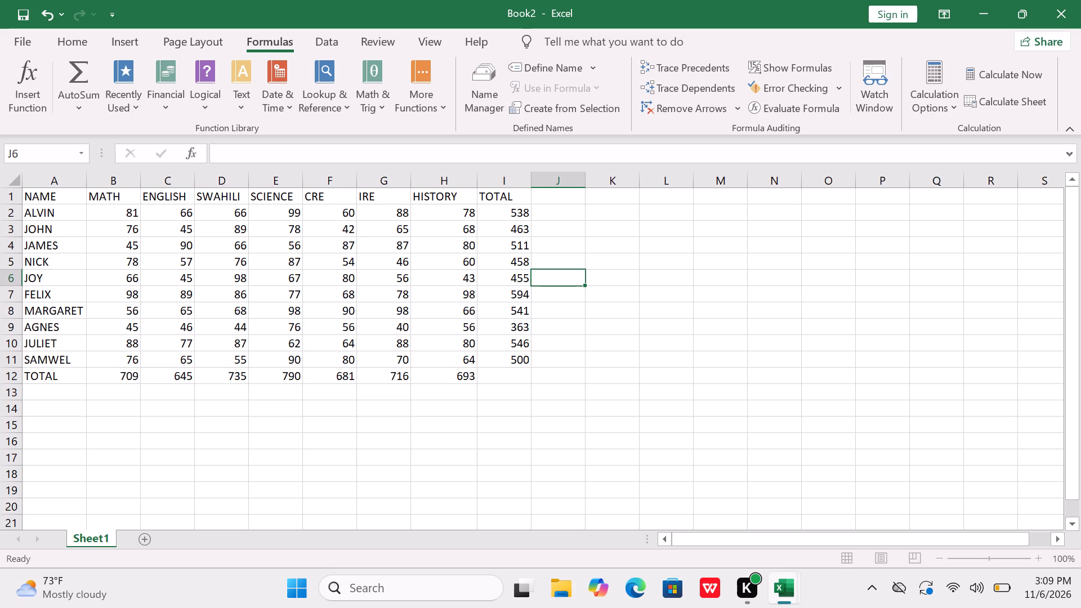
Enter the column heading AVERAGE in cell J1, beside the TOTAL heading.
{"action": "left_click", "coordinate": [559, 196]}
{"action": "key", "text": "a"}
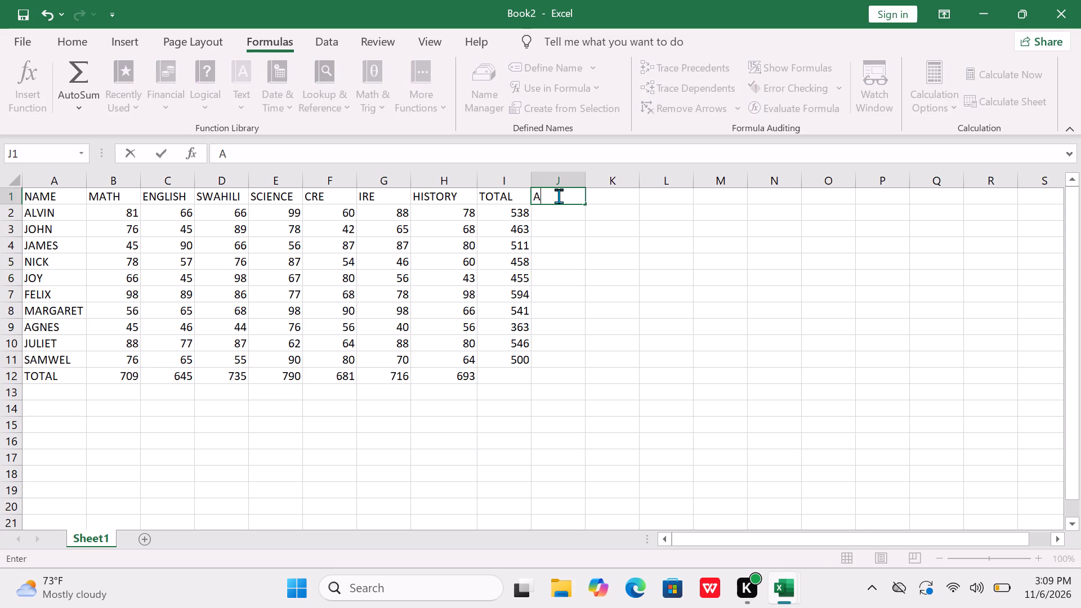
{"action": "type", "text": "VERAGE"}
Calculate ALVIN's average in cell J2 with the Average function, setting its range to B2:H2.
{"action": "left_click", "coordinate": [563, 217]}
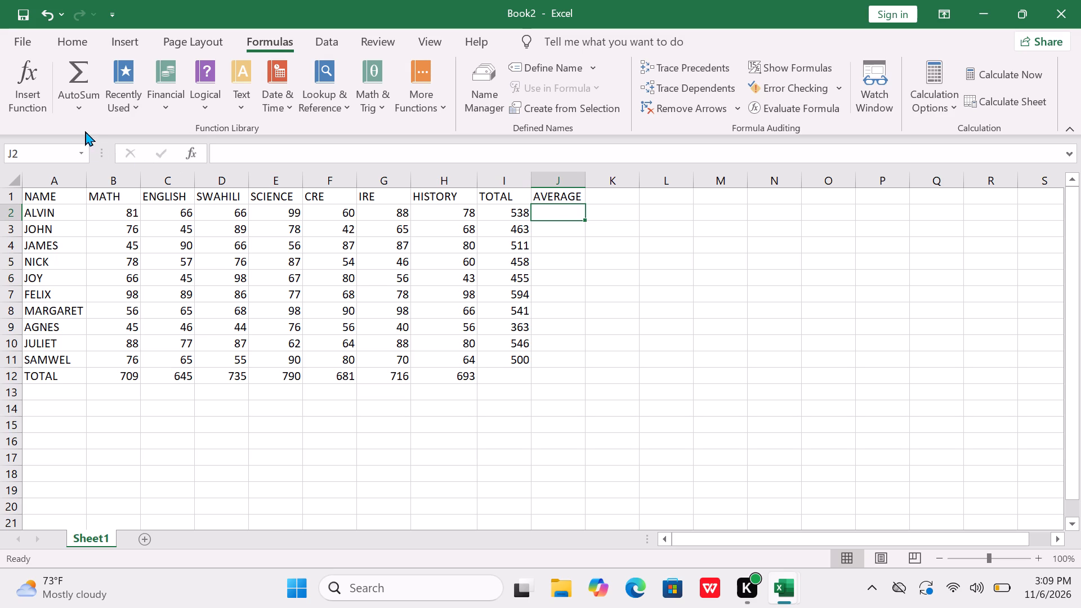
{"action": "left_click", "coordinate": [77, 111]}
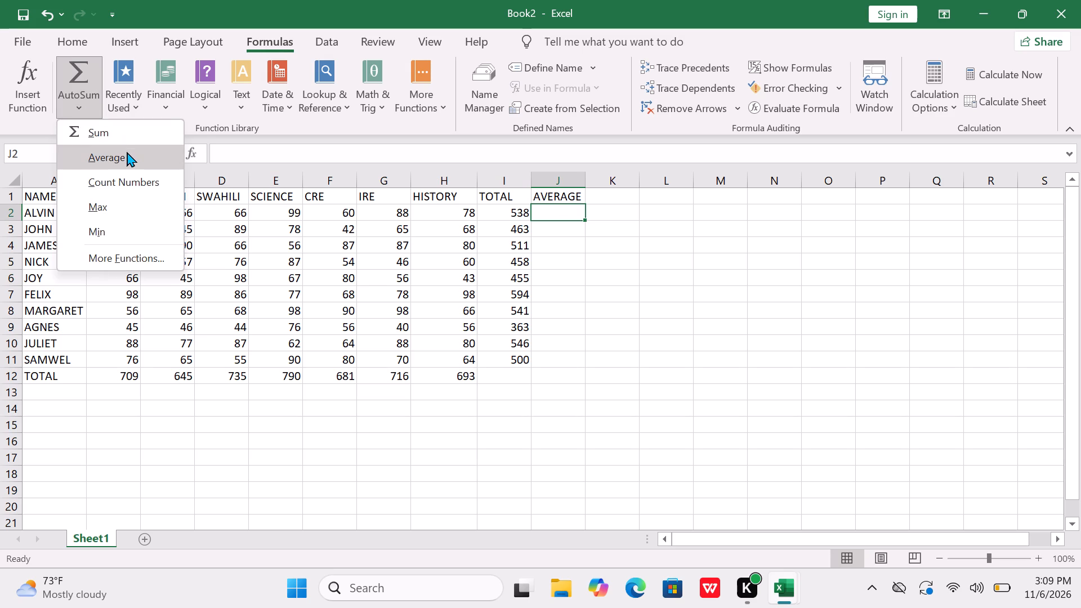
{"action": "left_click", "coordinate": [127, 151]}
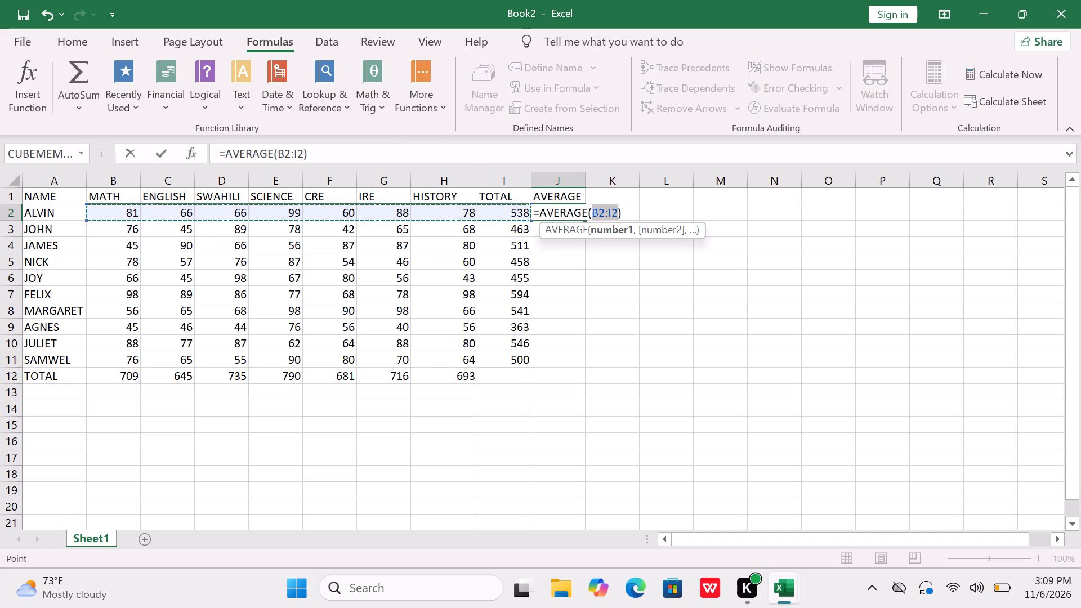
{"action": "left_click", "coordinate": [621, 211]}
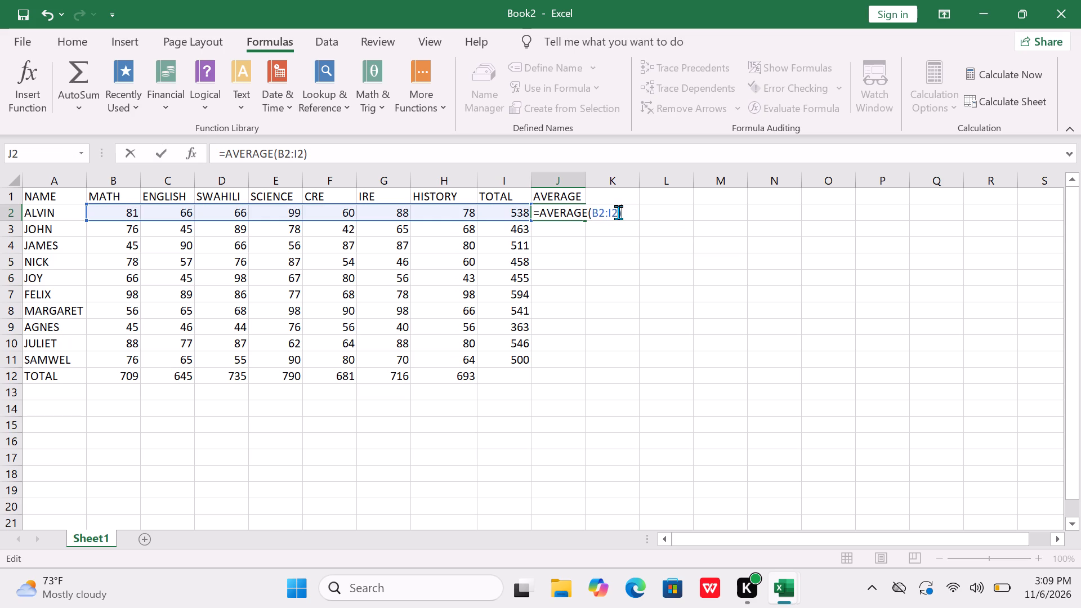
{"action": "left_click", "coordinate": [619, 213]}
{"action": "key", "text": "BackSpace"}
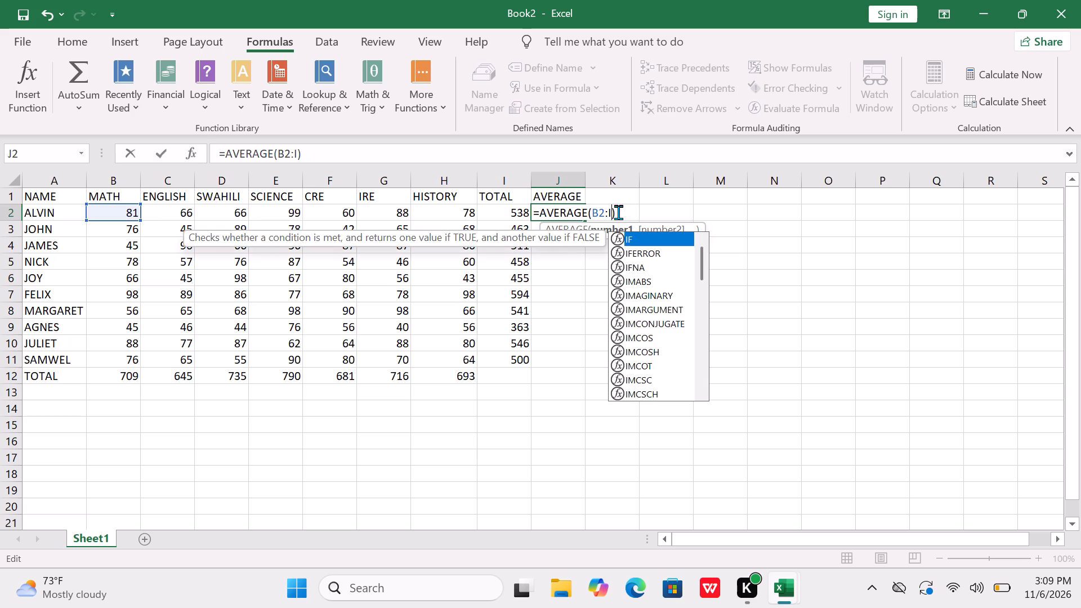
{"action": "key", "text": "BackSpace"}
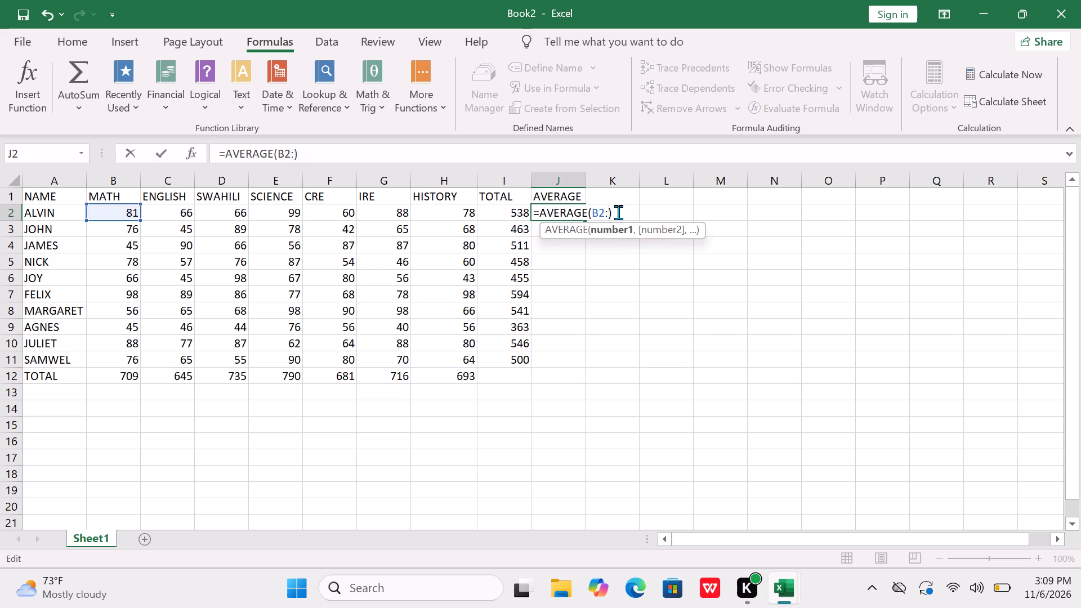
{"action": "type", "text": "H2"}
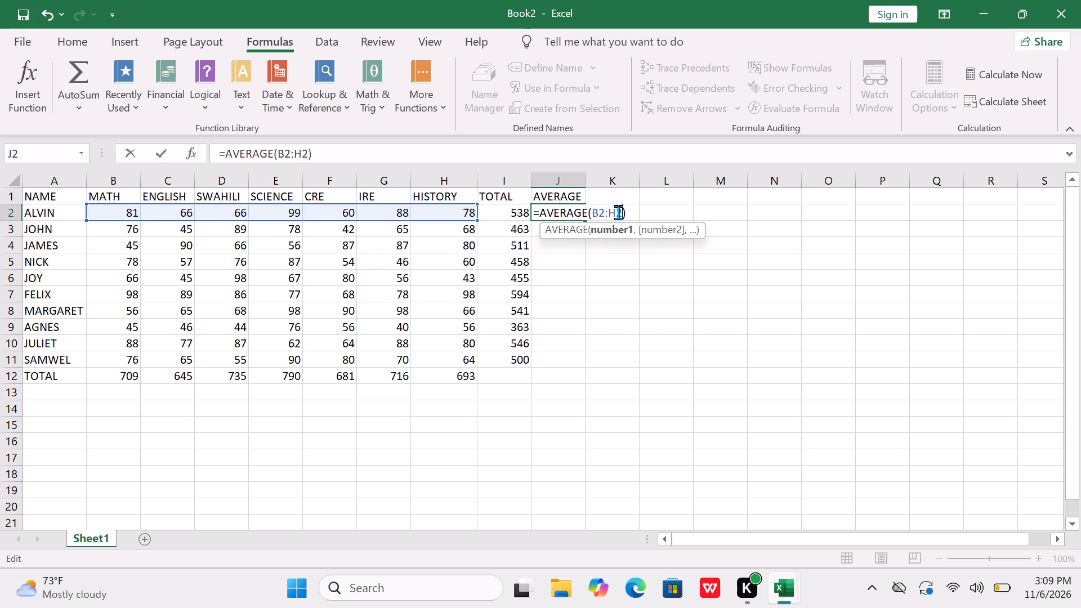
{"action": "key", "text": "Return"}
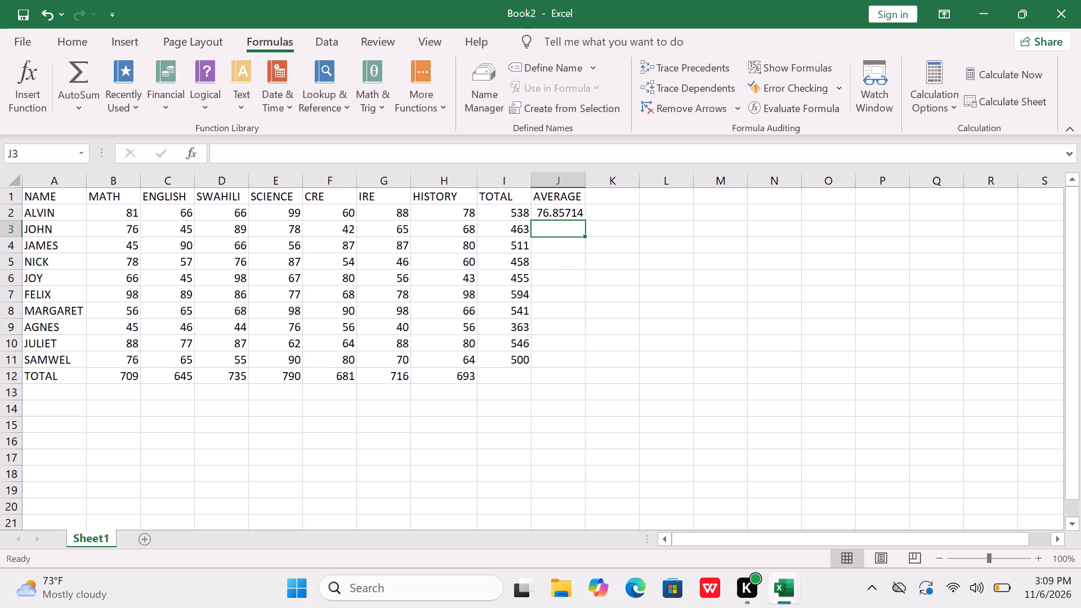
Fill ALVIN's average formula from J2 down to J11 to calculate the other students' averages.
{"action": "left_click", "coordinate": [578, 217]}
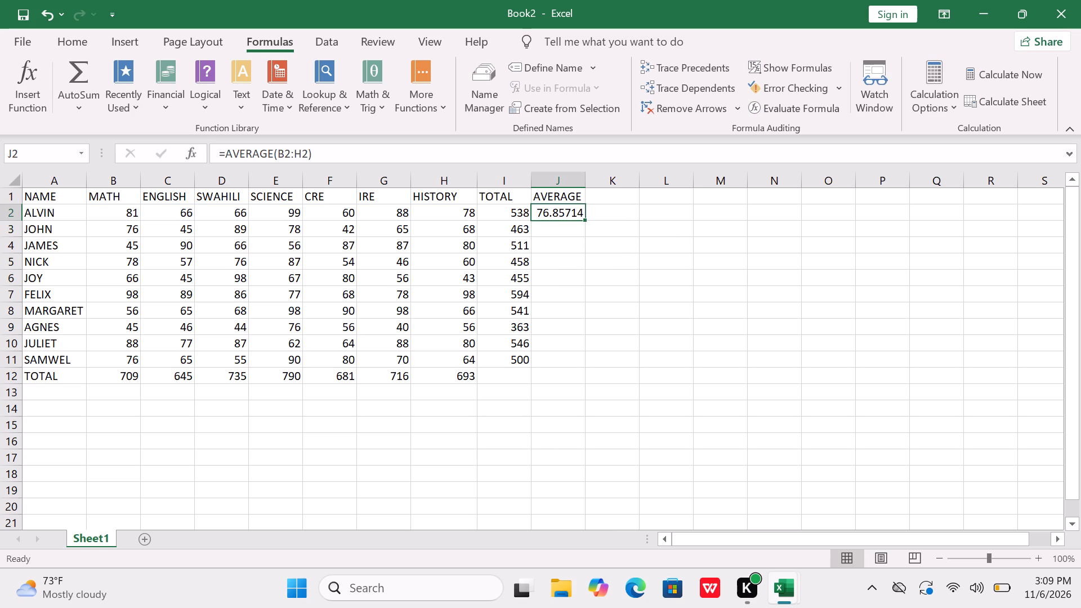
{"action": "left_click_drag", "start_coordinate": [582, 217], "coordinate": [593, 269]}
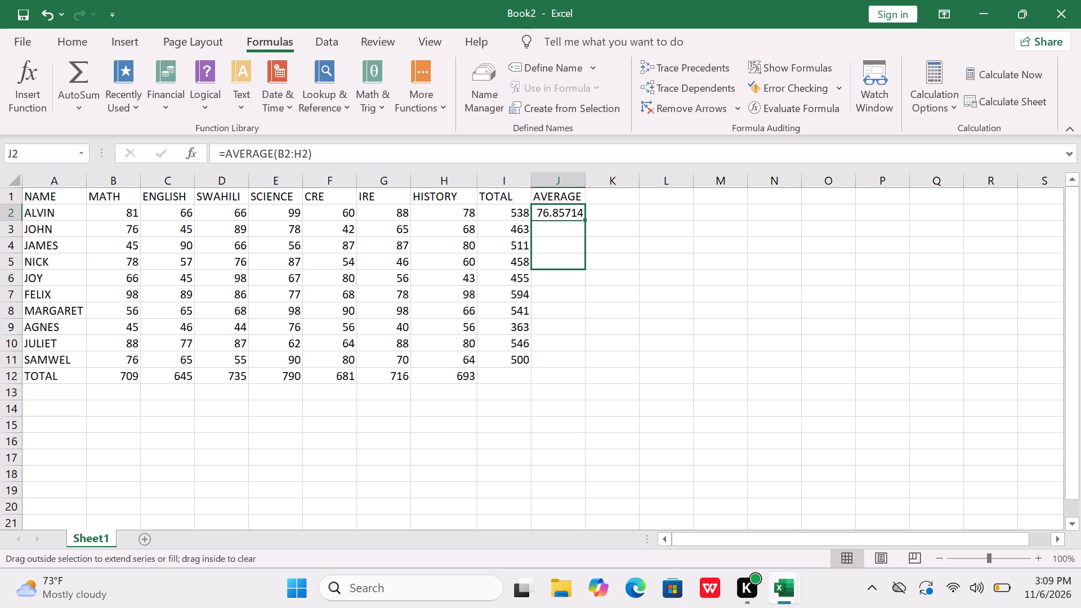
{"action": "left_click_drag", "start_coordinate": [593, 269], "coordinate": [596, 358]}
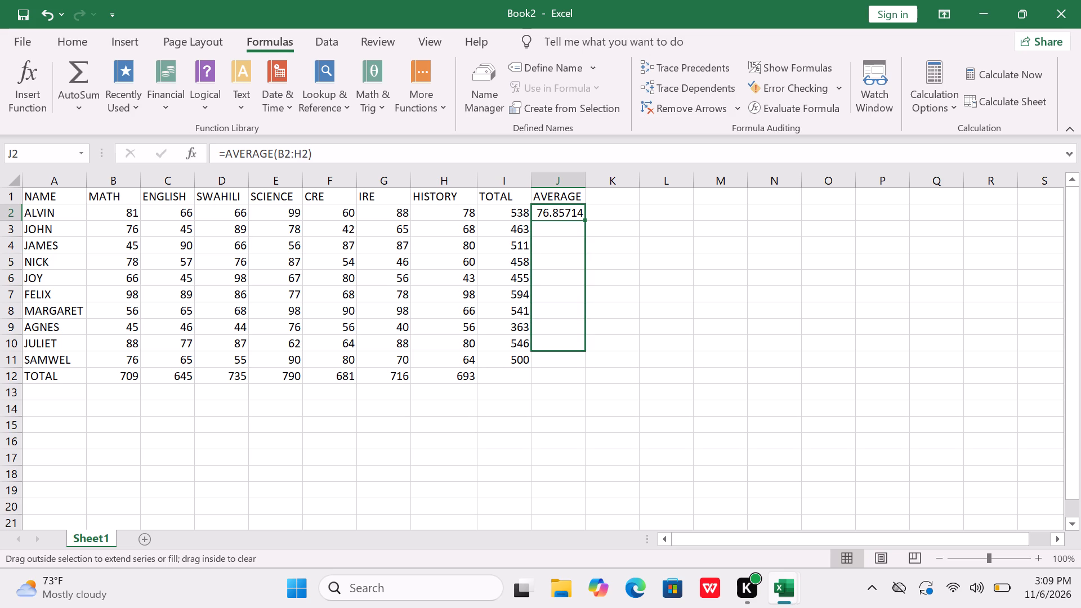
{"action": "left_click_drag", "start_coordinate": [596, 358], "coordinate": [598, 367]}
{"action": "left_click_drag", "start_coordinate": [598, 367], "coordinate": [597, 367]}
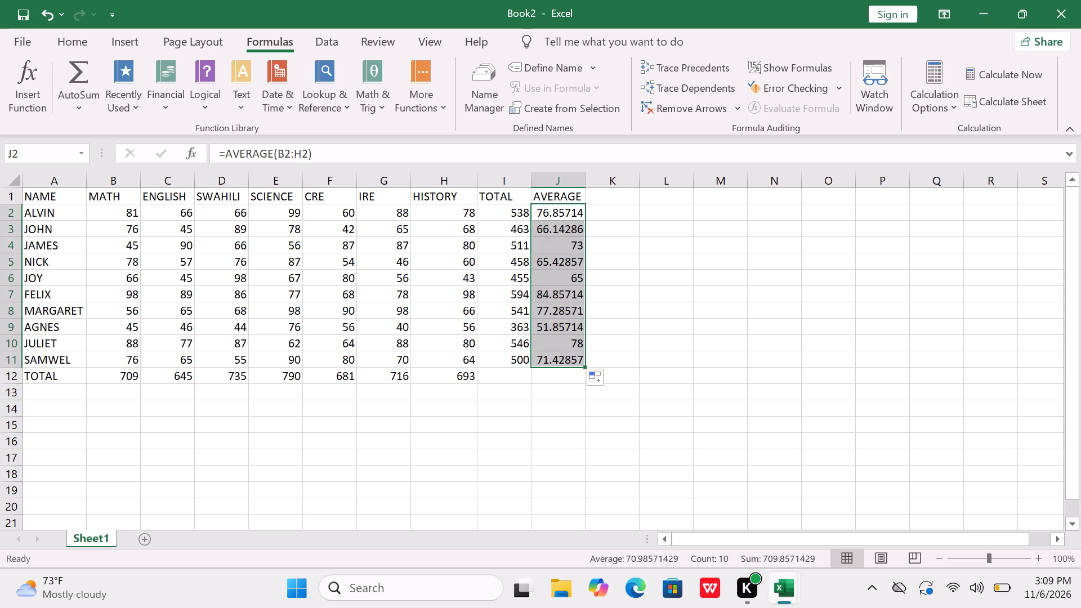
Enter the column heading MAX in cell K1, beside the AVERAGE heading.
{"action": "left_click", "coordinate": [613, 197]}
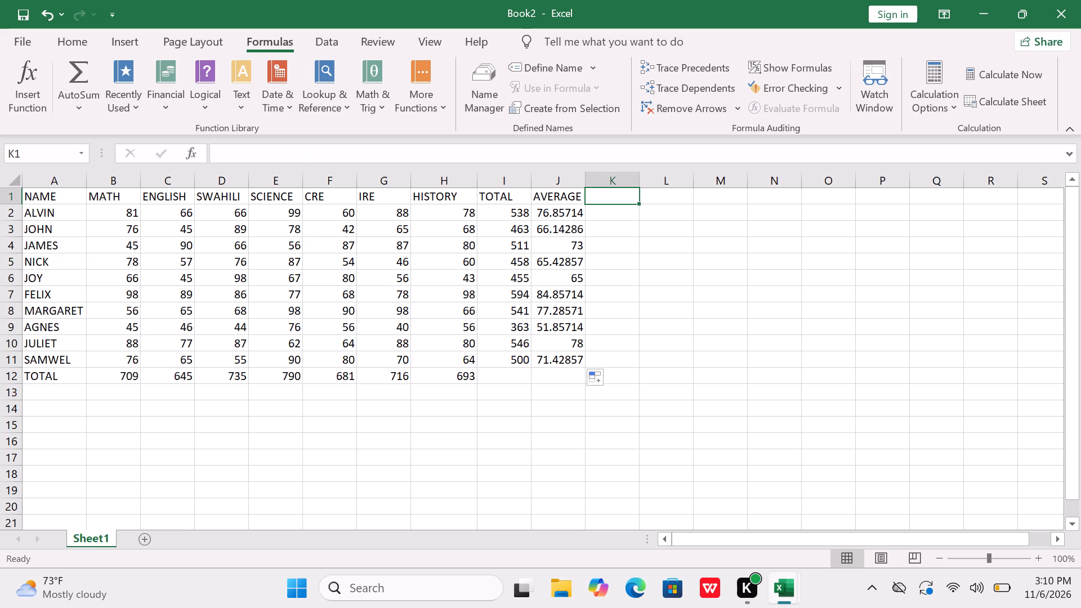
{"action": "type", "text": "MAX"}
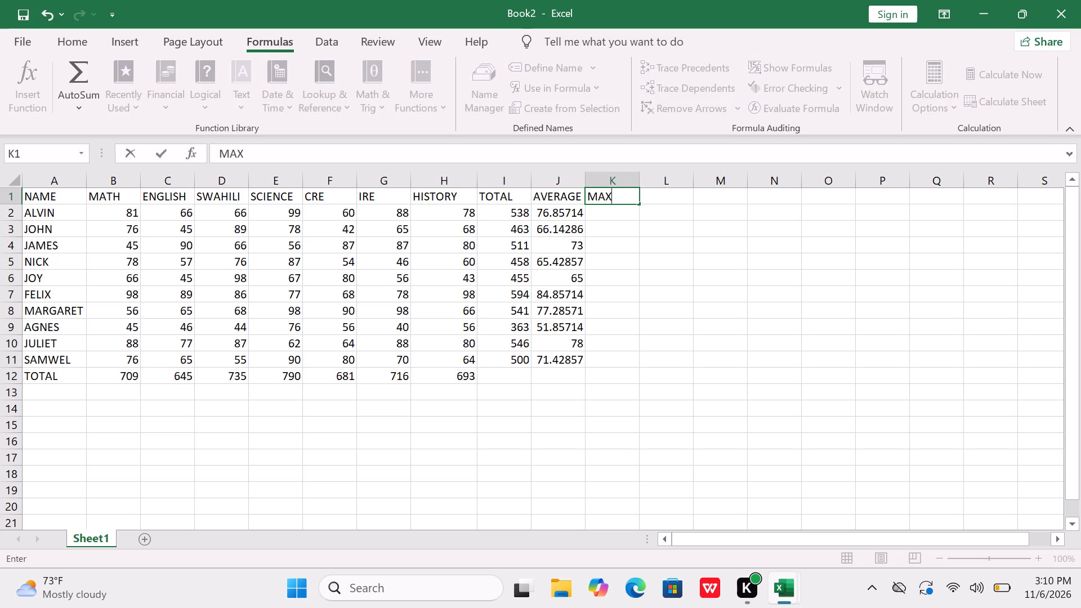
Calculate ALVIN's highest mark in cell K2 with the Max function, setting its range to B2:H2.
{"action": "left_click", "coordinate": [610, 209]}
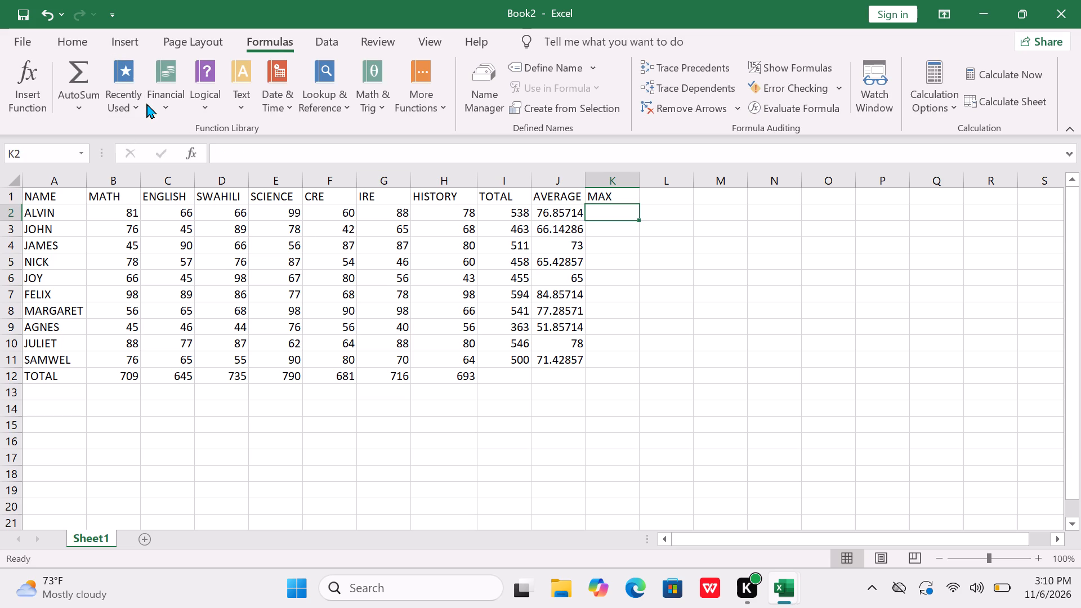
{"action": "left_click", "coordinate": [76, 108]}
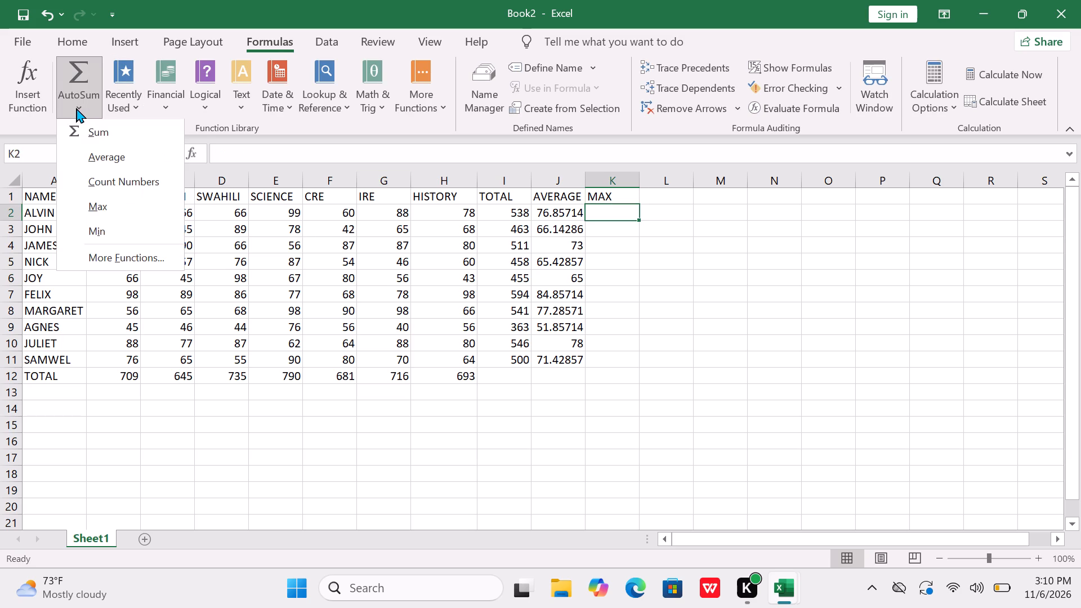
{"action": "left_click", "coordinate": [100, 217]}
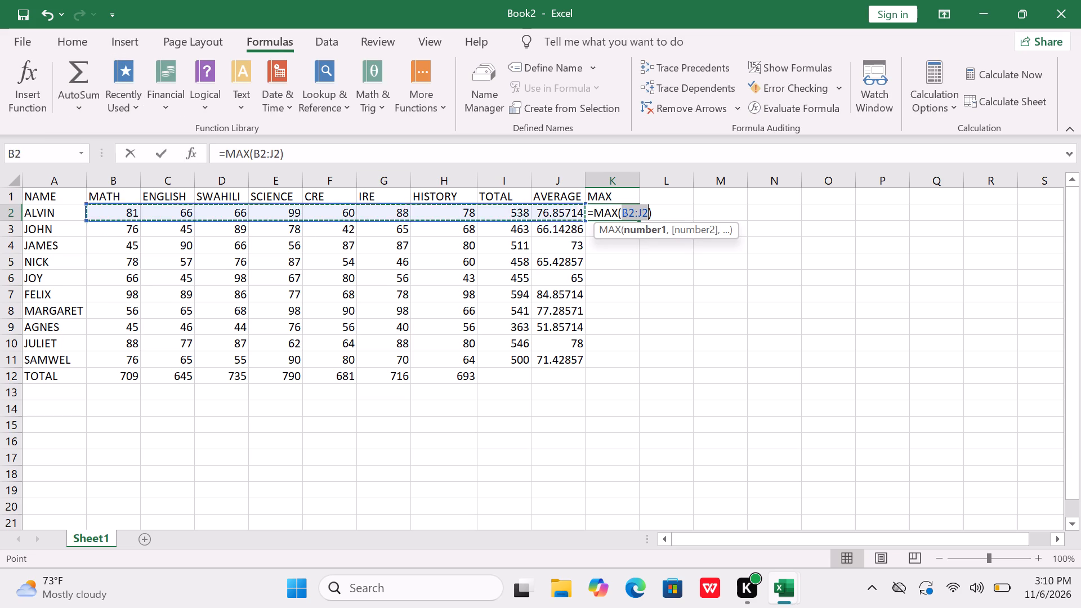
{"action": "left_click", "coordinate": [650, 213]}
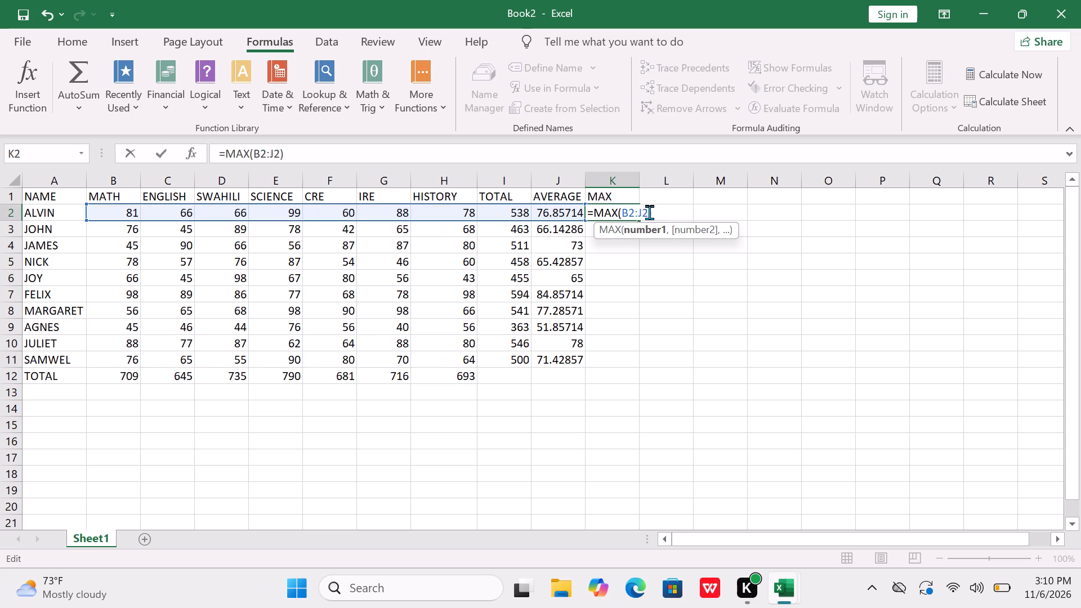
{"action": "key", "text": "BackSpace"}
{"action": "key", "text": "BackSpace"}
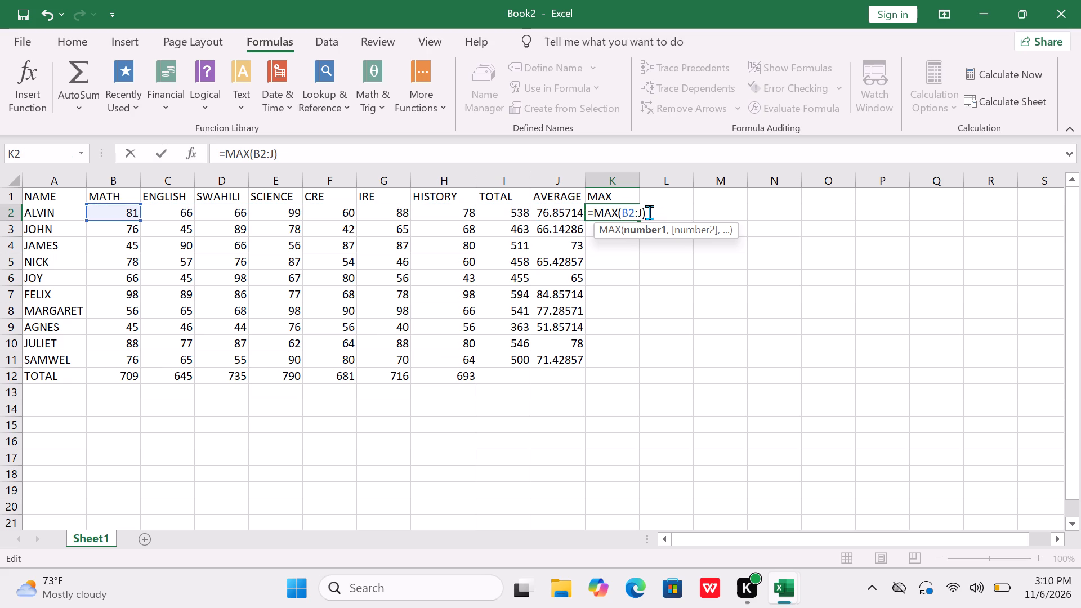
{"action": "key", "text": "h"}
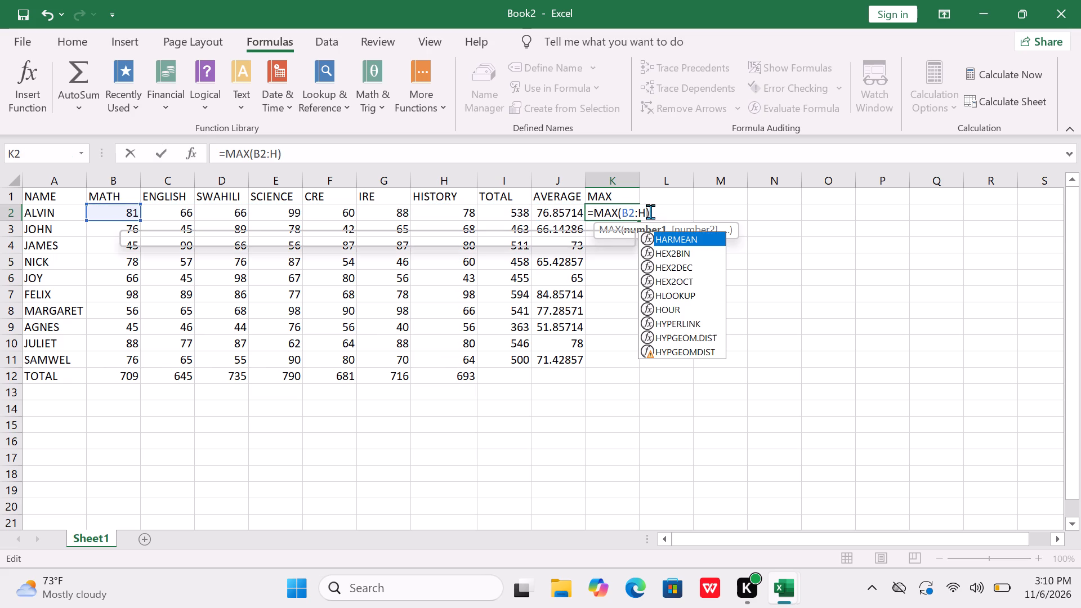
{"action": "key", "text": "2"}
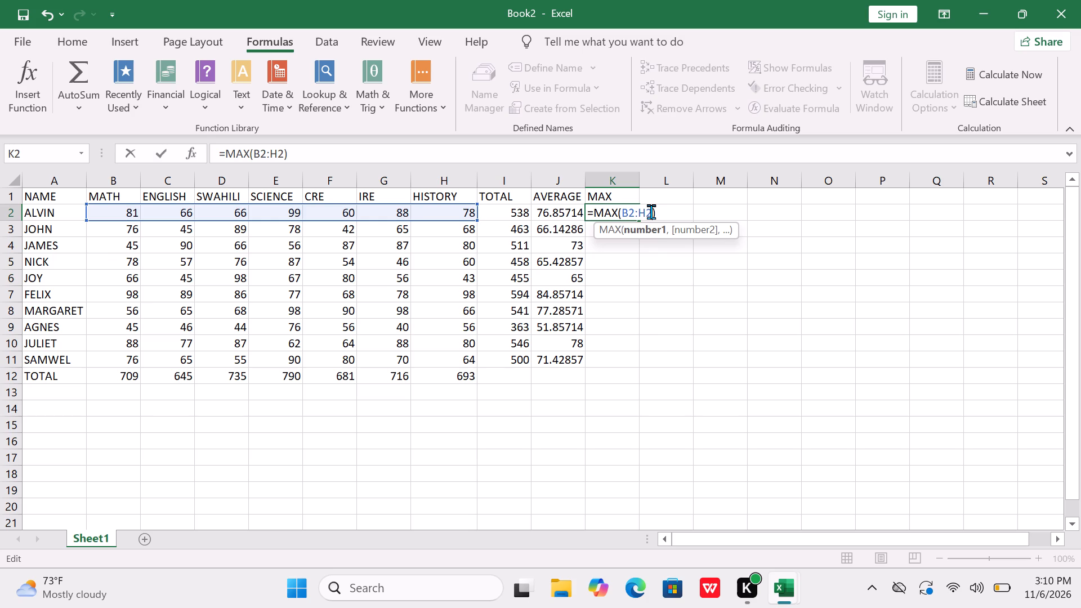
{"action": "key", "text": "Return"}
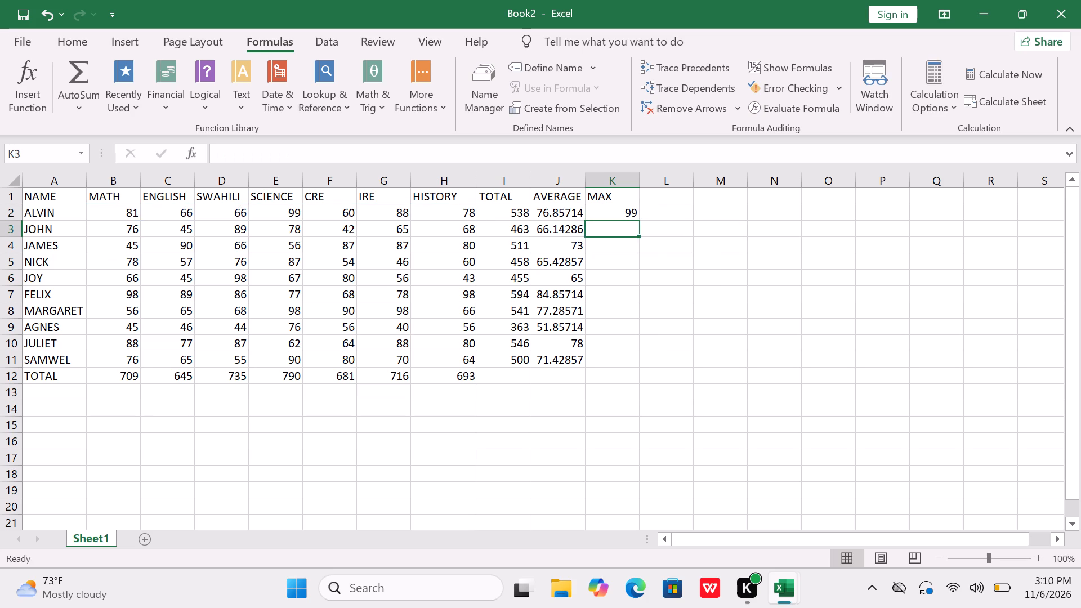
Fill ALVIN's Max formula from K2 down to K11 for the other students.
{"action": "left_click", "coordinate": [615, 208]}
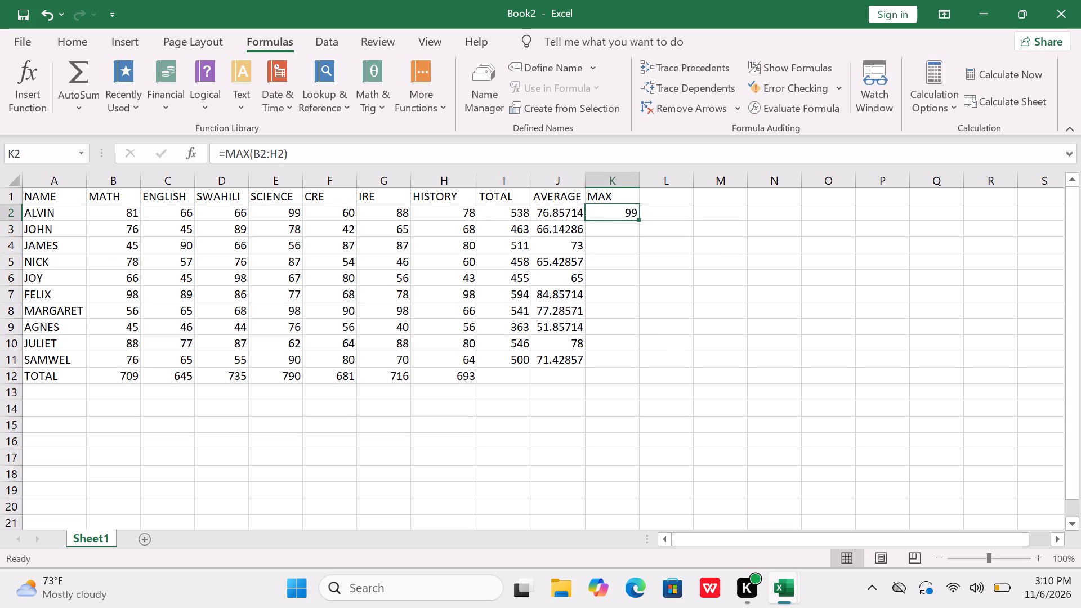
{"action": "left_click_drag", "start_coordinate": [640, 219], "coordinate": [643, 346]}
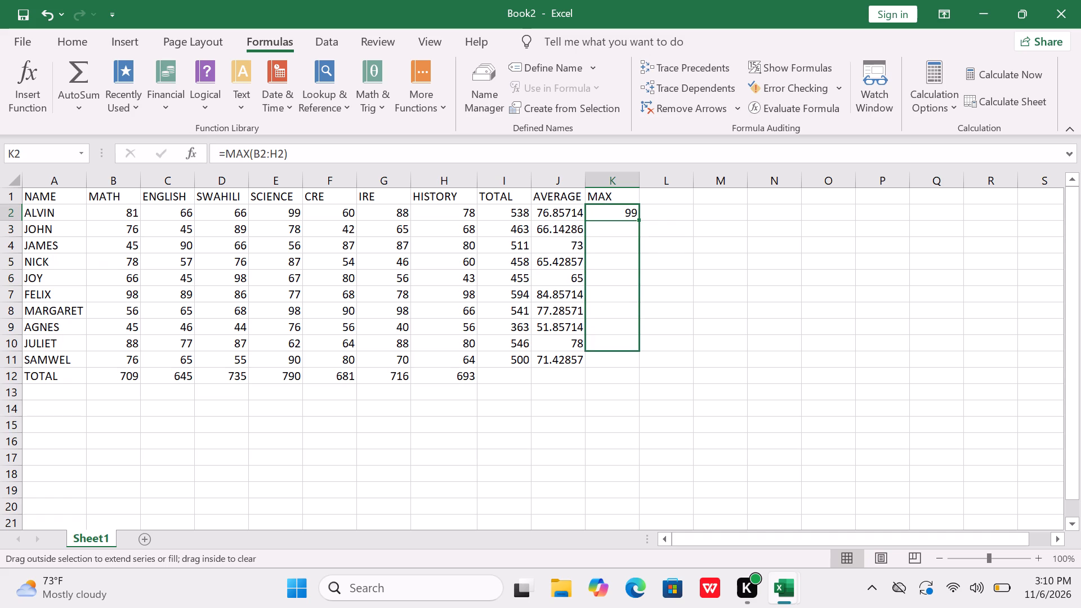
{"action": "left_click_drag", "start_coordinate": [643, 346], "coordinate": [650, 358]}
{"action": "left_click_drag", "start_coordinate": [650, 358], "coordinate": [653, 373]}
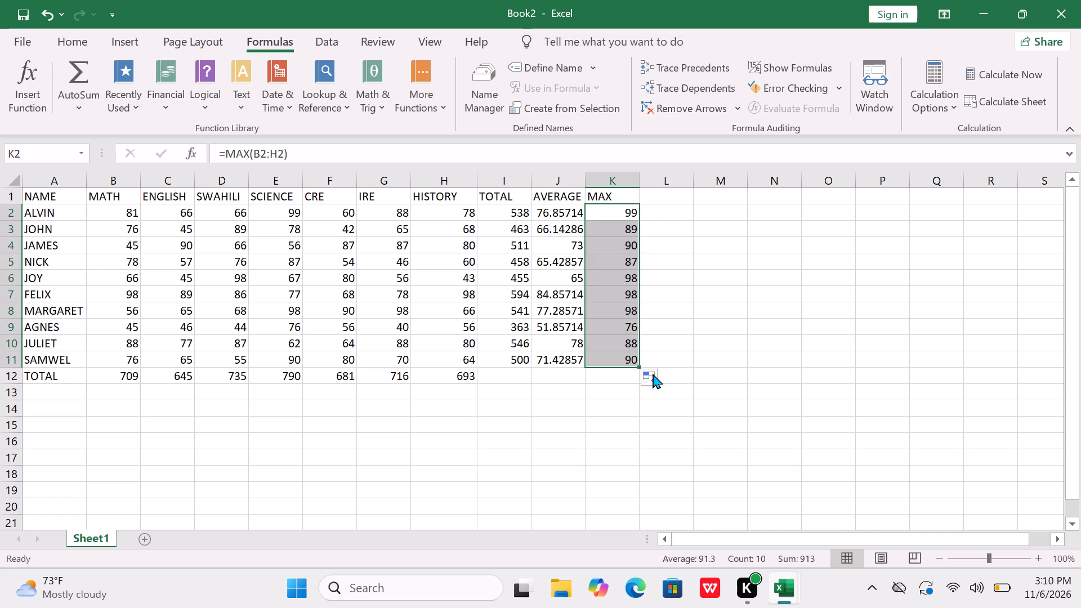
Enter the column heading MIN in cell L1, beside the MAX heading.
{"action": "left_click", "coordinate": [675, 198]}
{"action": "type", "text": "MIN"}
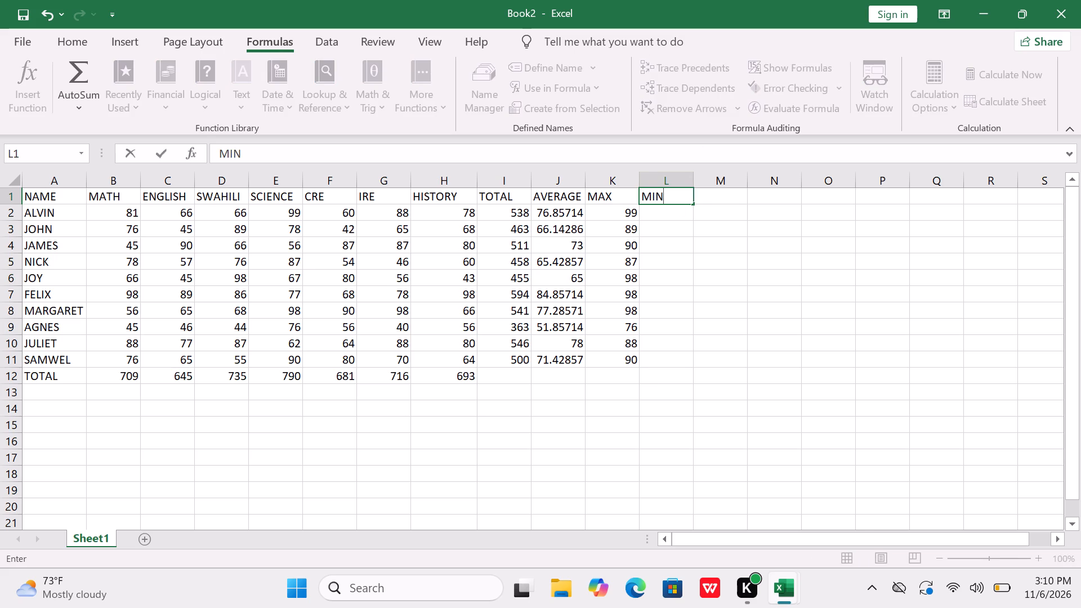
Calculate ALVIN's lowest mark in cell L2 with the Min function, setting its range to B2:H2.
{"action": "left_click", "coordinate": [655, 212]}
{"action": "left_click", "coordinate": [66, 101]}
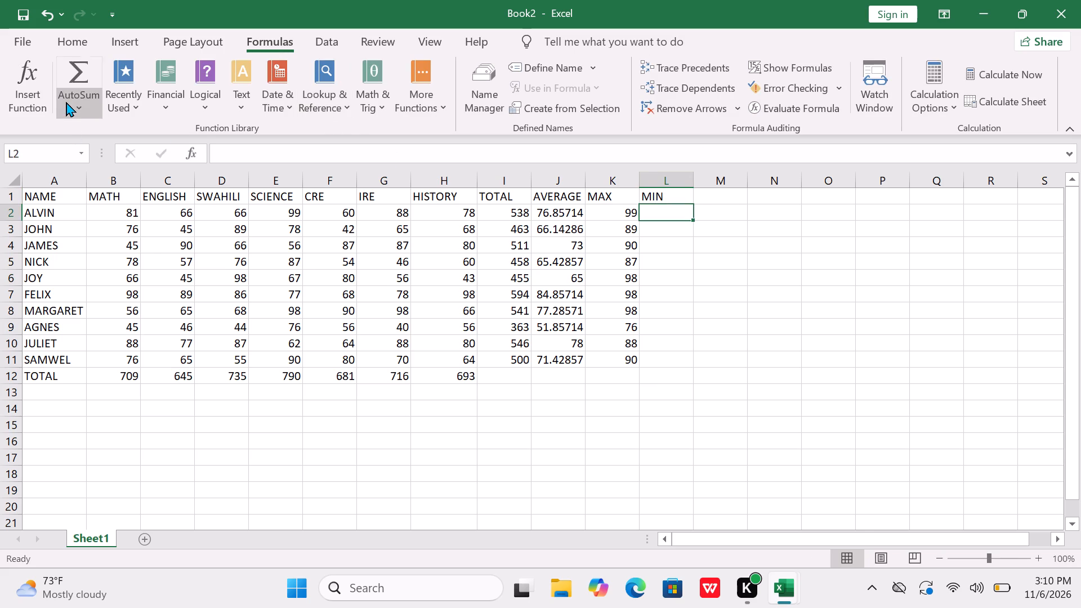
{"action": "left_click", "coordinate": [88, 228]}
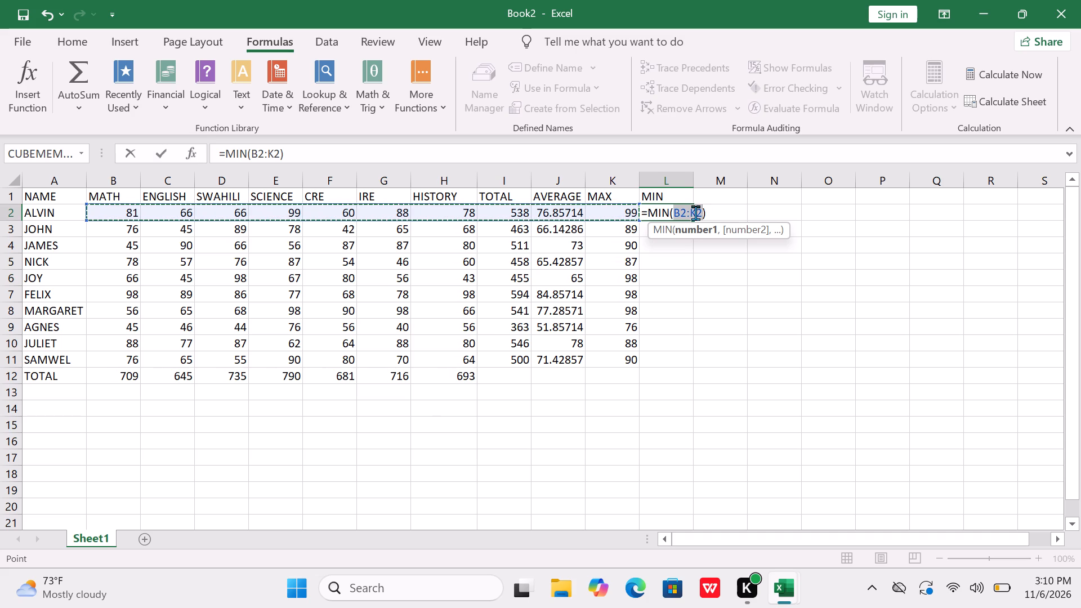
{"action": "left_click", "coordinate": [696, 213]}
{"action": "left_click", "coordinate": [696, 213]}
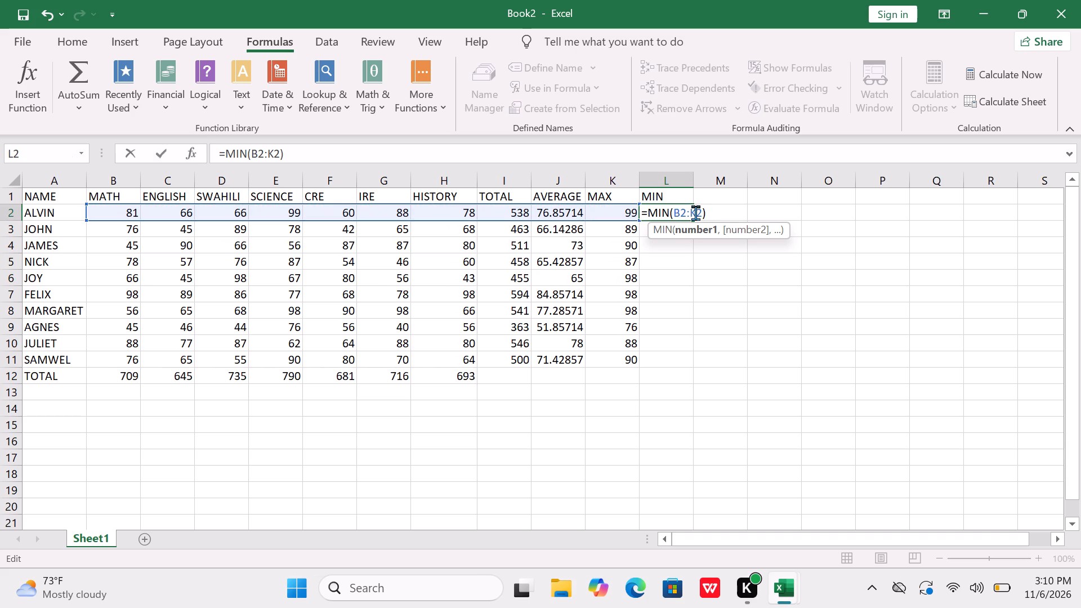
{"action": "key", "text": "BackSpace"}
{"action": "key", "text": "h"}
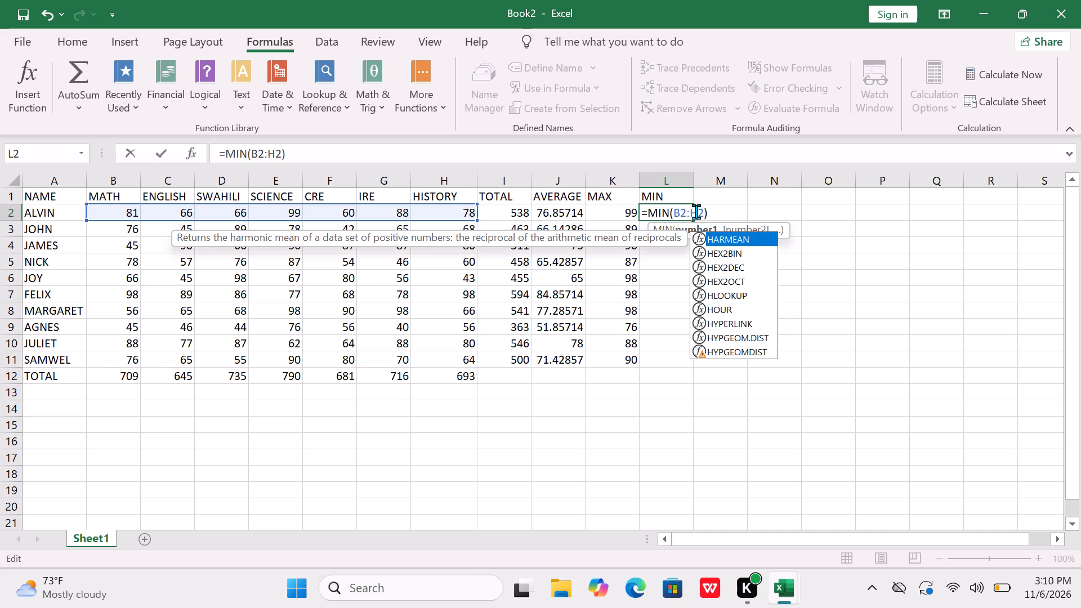
{"action": "key", "text": "Return"}
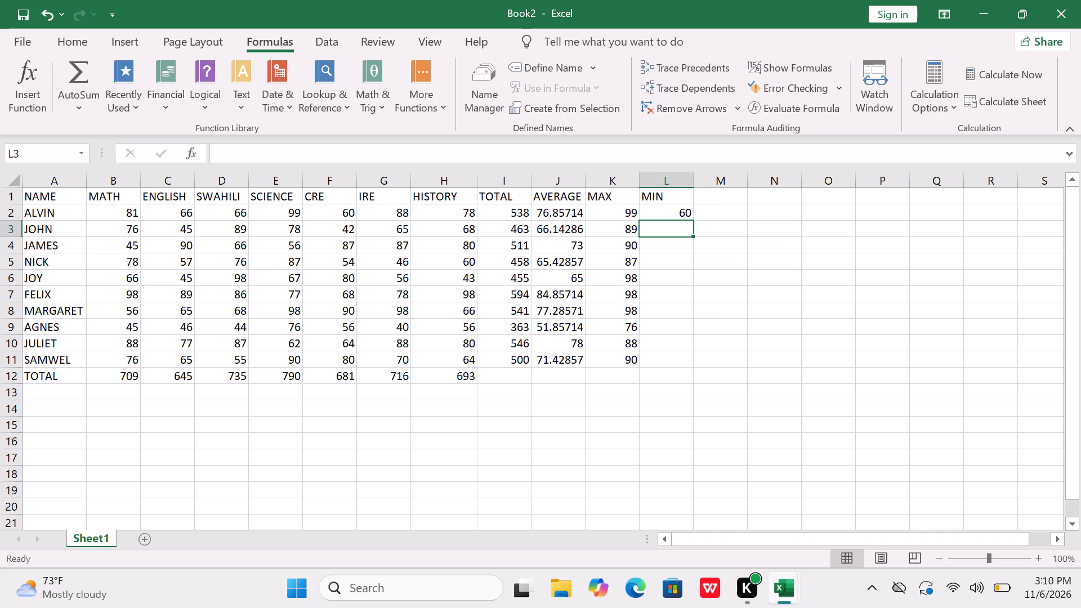
Fill ALVIN's Min formula from L2 down to L11 for the other students.
{"action": "left_click", "coordinate": [695, 208]}
{"action": "left_click", "coordinate": [670, 217]}
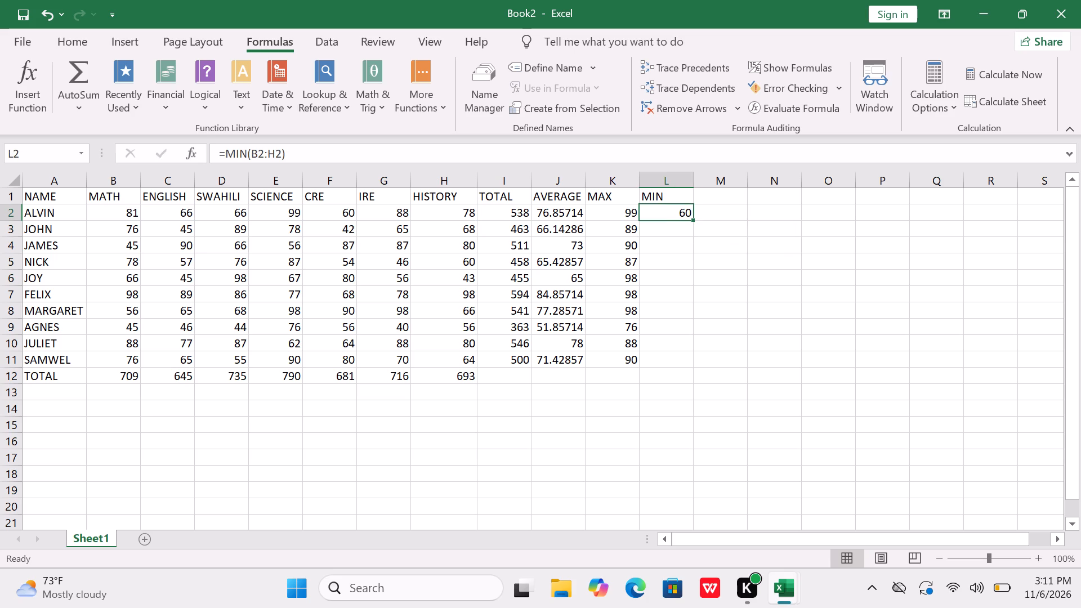
{"action": "left_click_drag", "start_coordinate": [690, 221], "coordinate": [691, 306]}
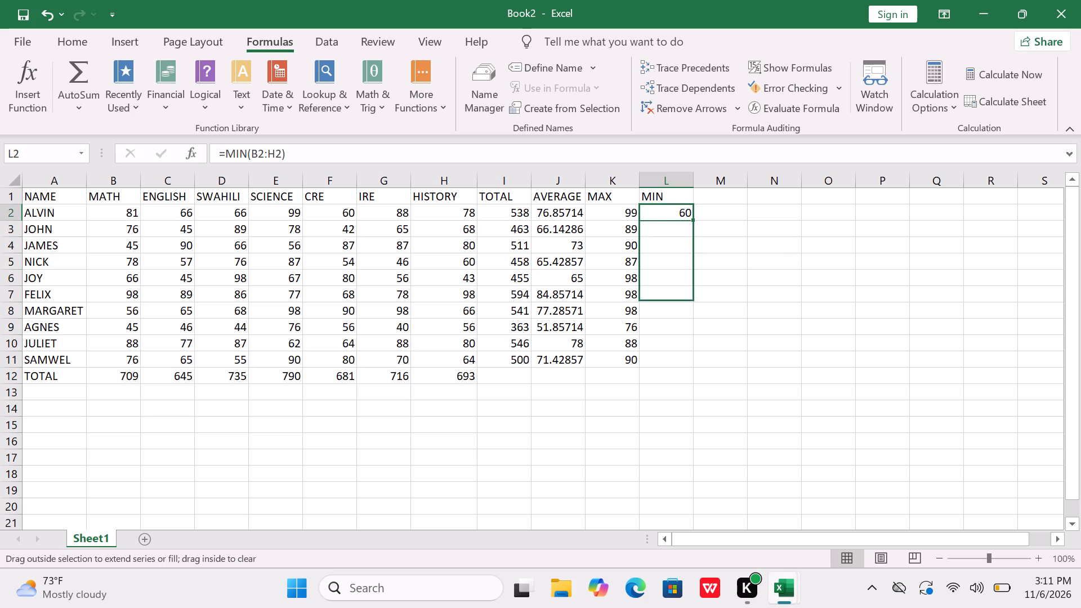
{"action": "left_click_drag", "start_coordinate": [691, 306], "coordinate": [698, 351]}
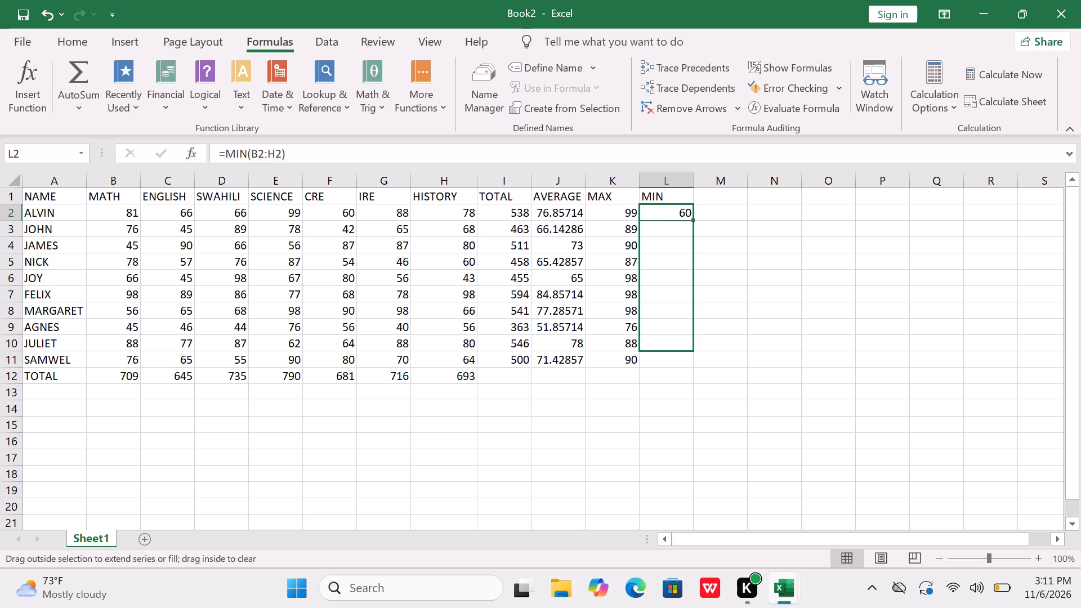
{"action": "left_click_drag", "start_coordinate": [698, 351], "coordinate": [699, 358]}
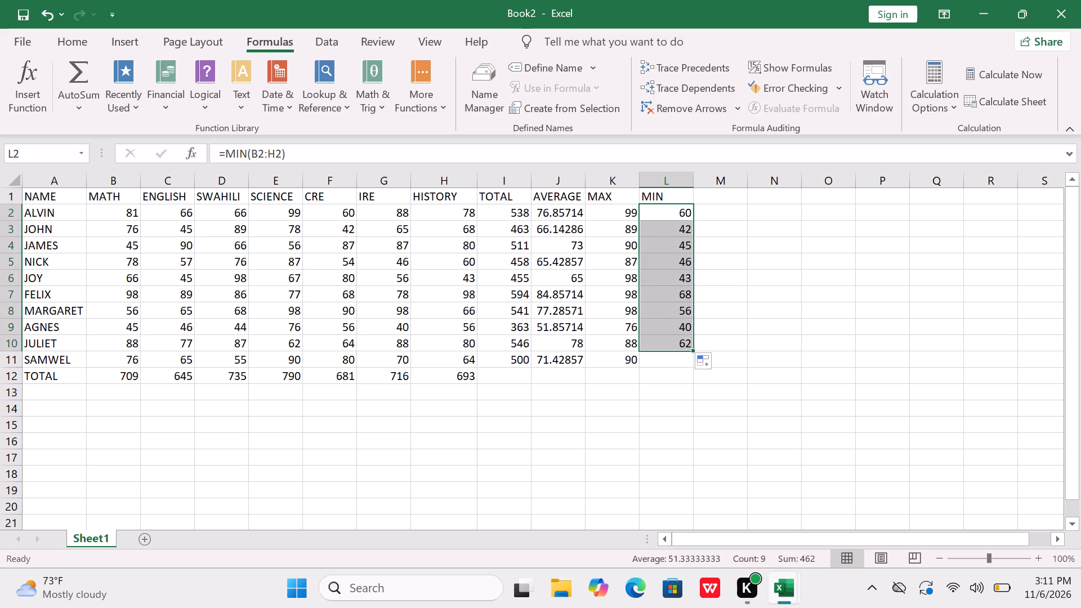
{"action": "left_click_drag", "start_coordinate": [694, 349], "coordinate": [694, 356]}
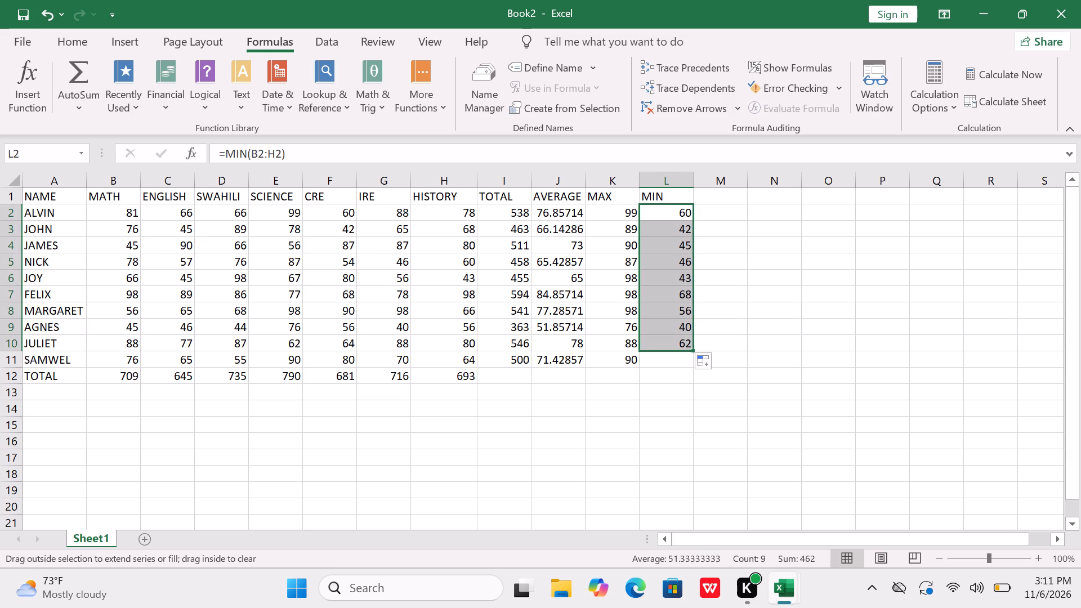
{"action": "left_click_drag", "start_coordinate": [694, 356], "coordinate": [694, 366]}
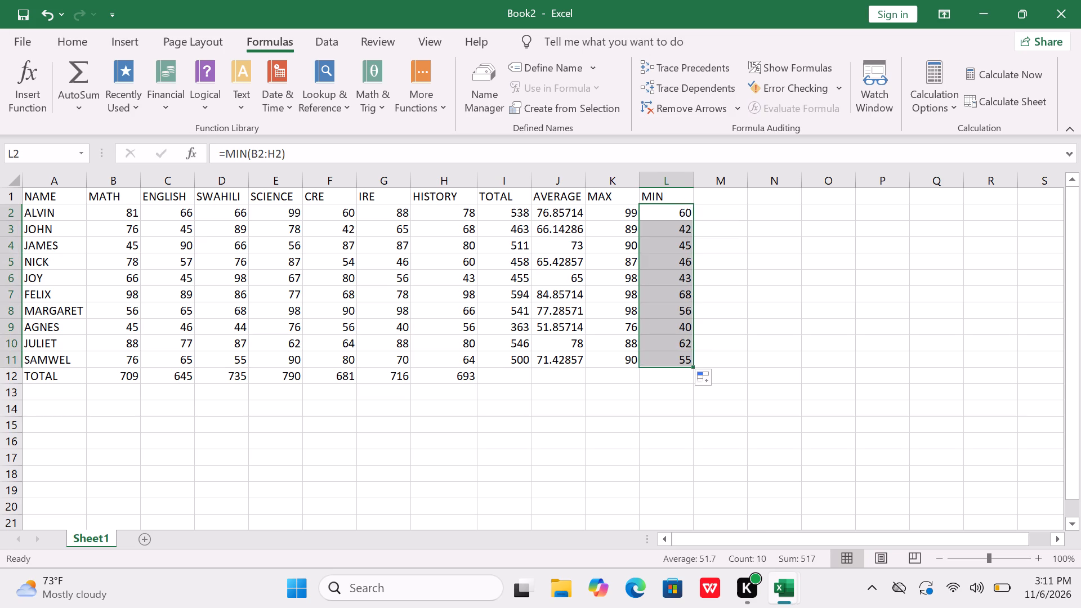
{"action": "left_click", "coordinate": [784, 331]}
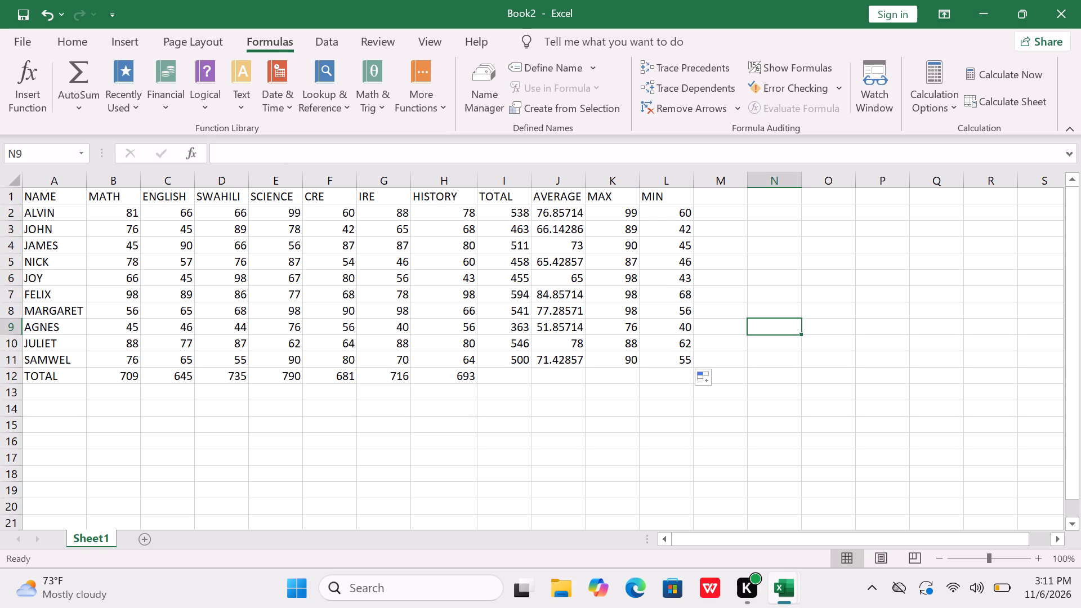
Format the heading row 1 with red font colour, the Algerian font and size 16.
{"action": "double_click", "coordinate": [20, 198]}
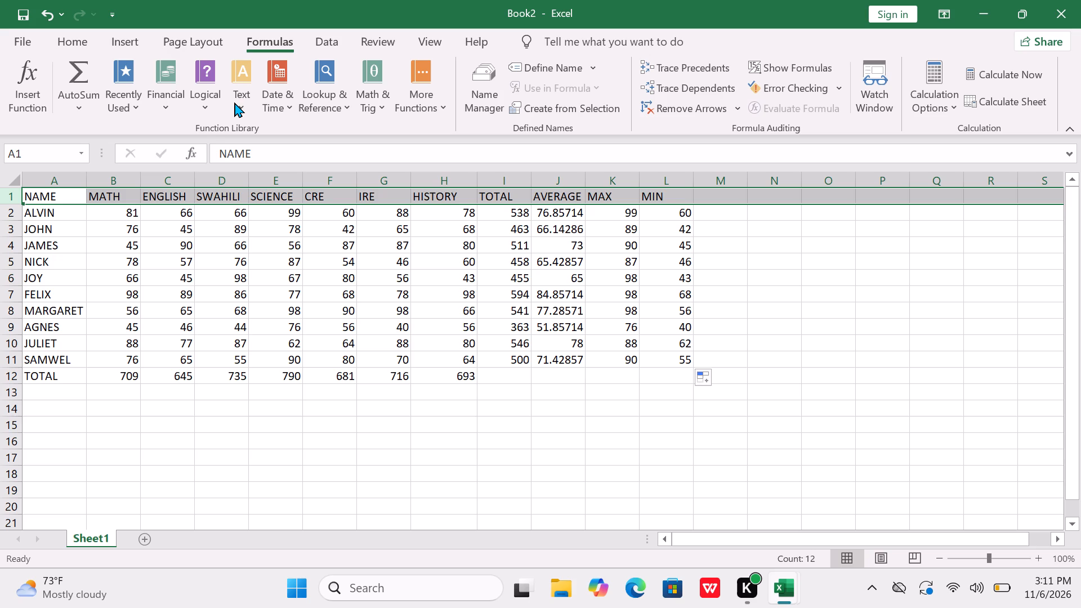
{"action": "left_click", "coordinate": [111, 41]}
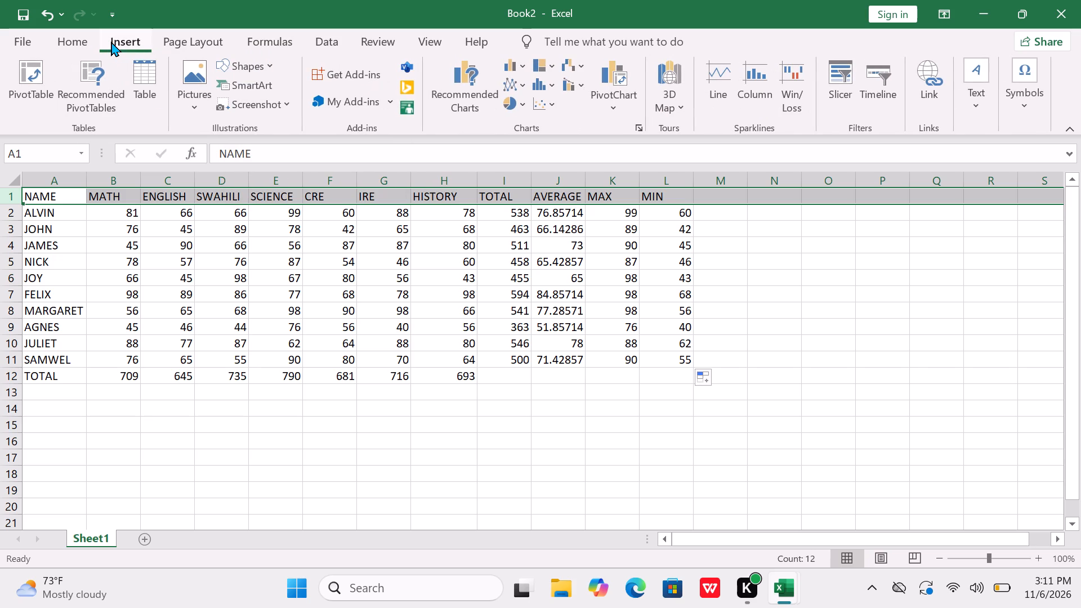
{"action": "left_click", "coordinate": [83, 45]}
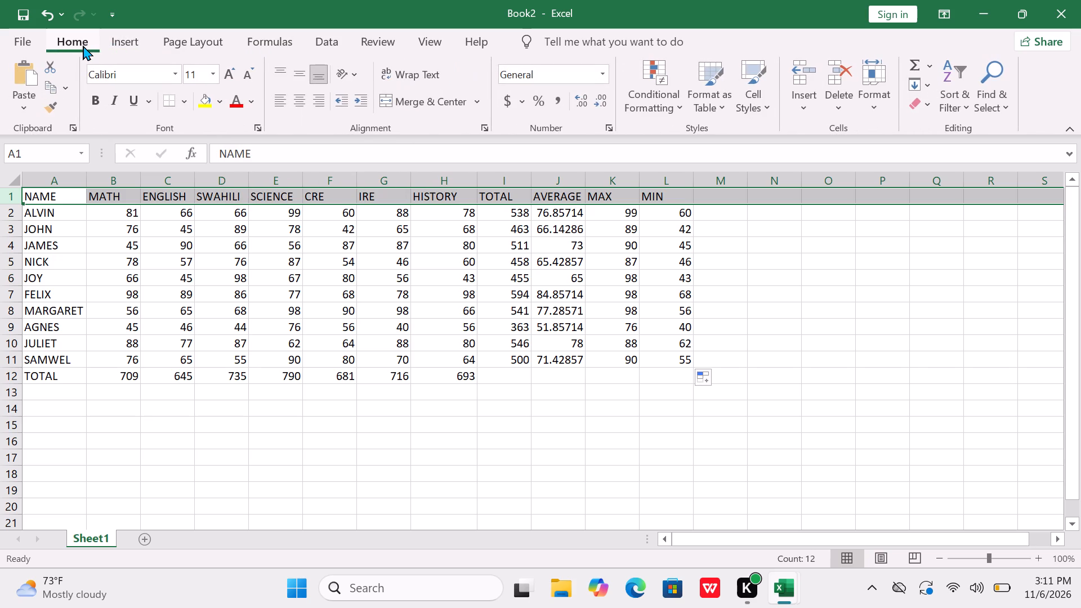
{"action": "left_click", "coordinate": [254, 106]}
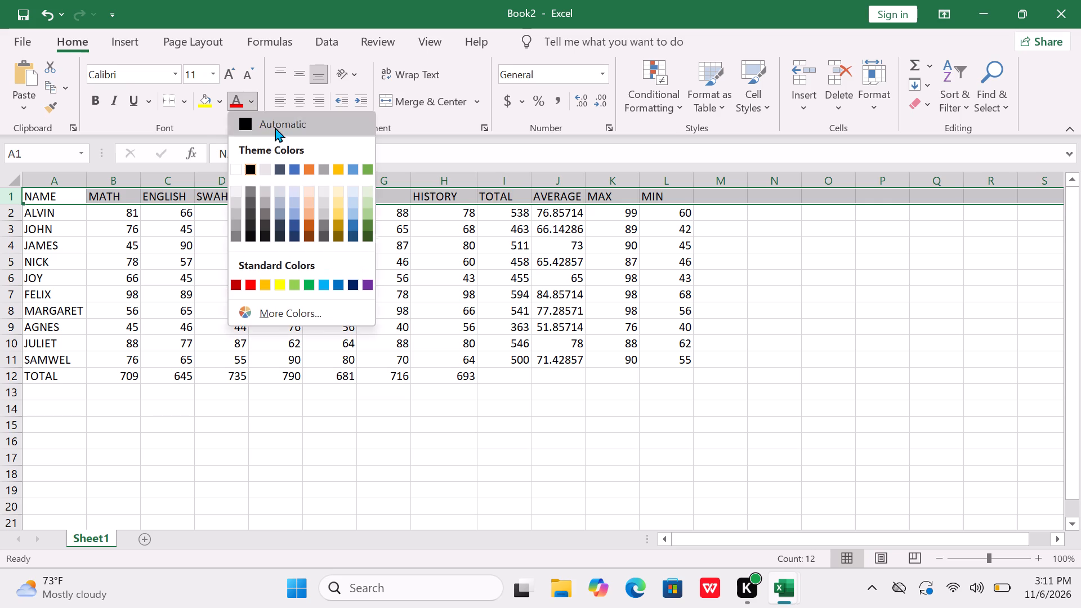
{"action": "left_click", "coordinate": [246, 288]}
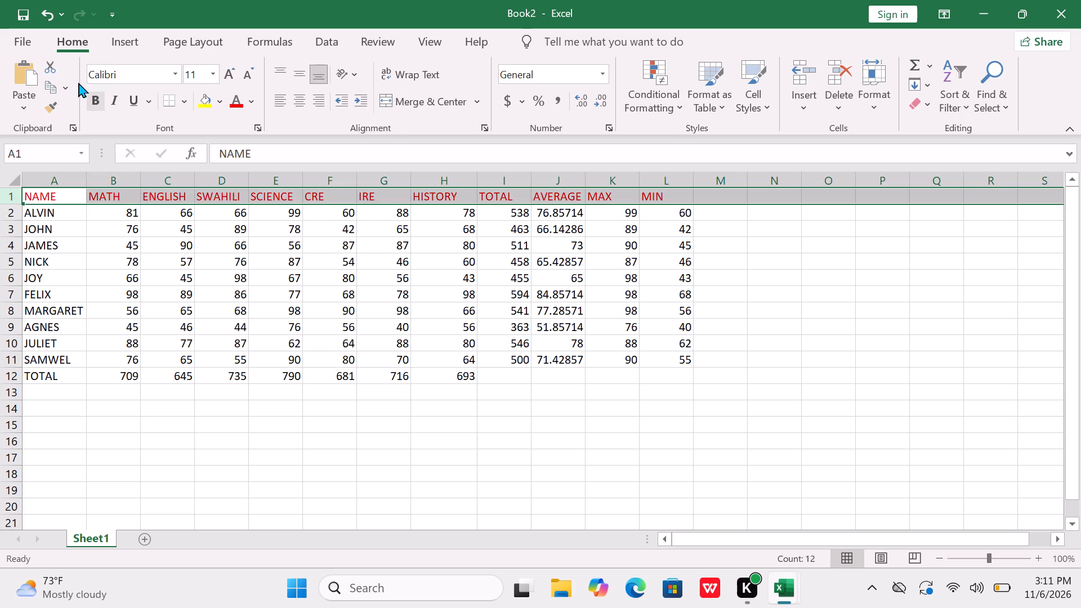
{"action": "left_click", "coordinate": [175, 81]}
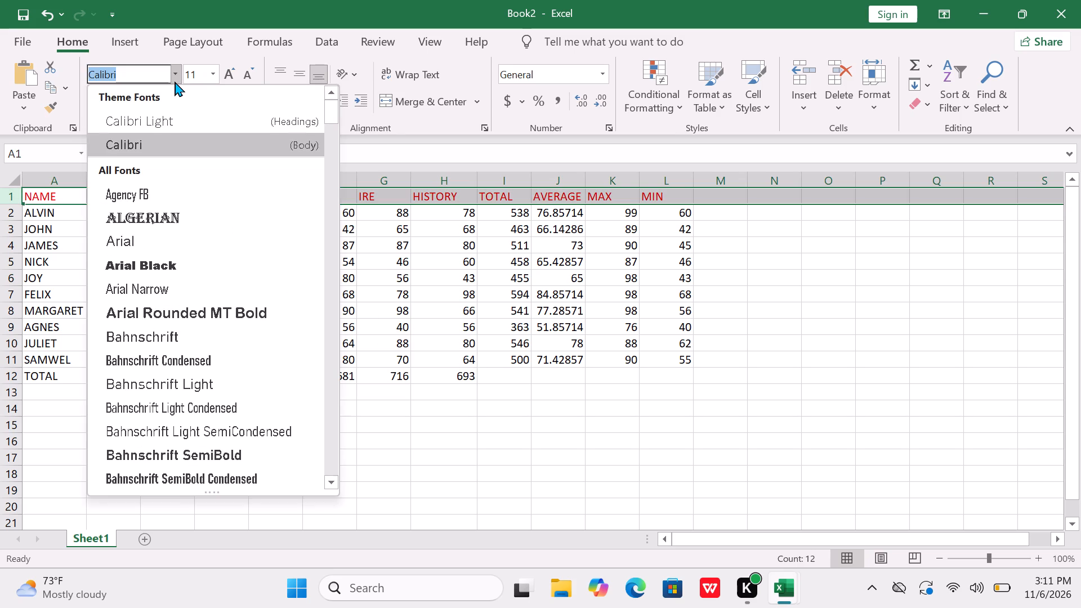
{"action": "left_click", "coordinate": [136, 222]}
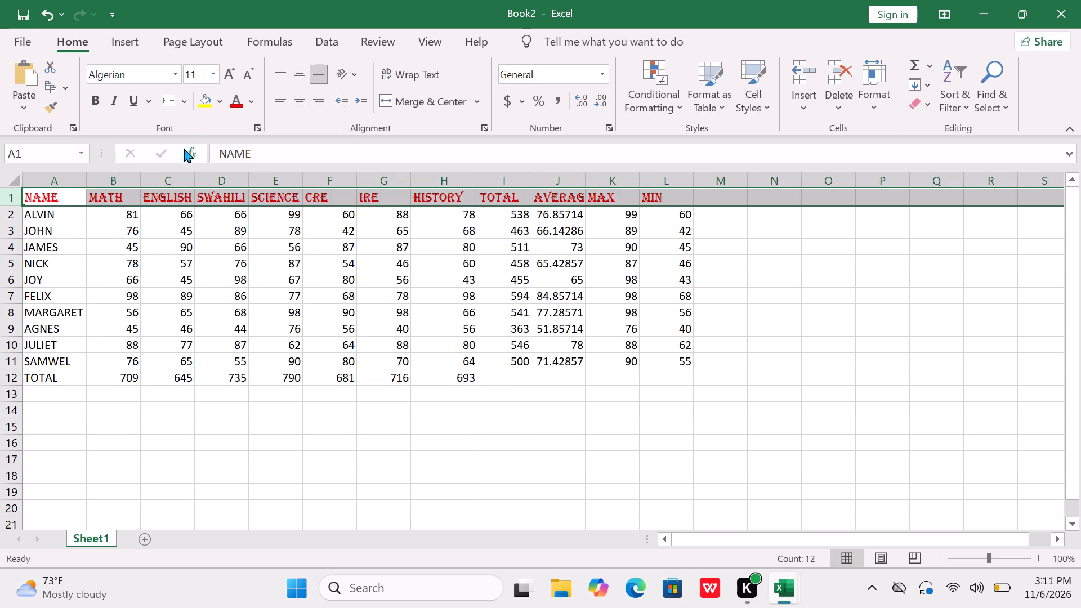
{"action": "left_click", "coordinate": [209, 73]}
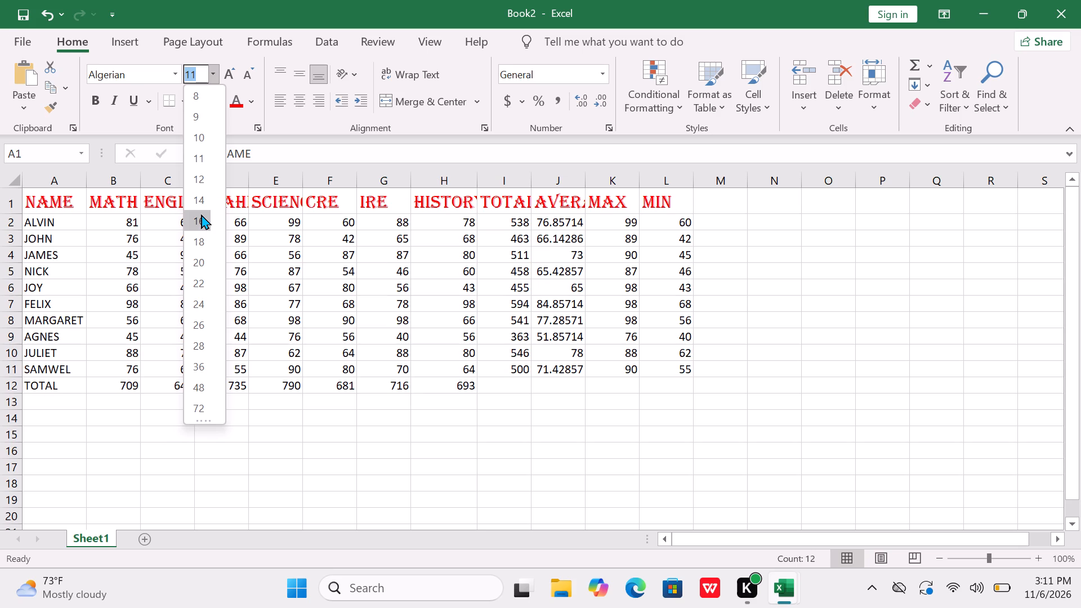
{"action": "left_click", "coordinate": [201, 214]}
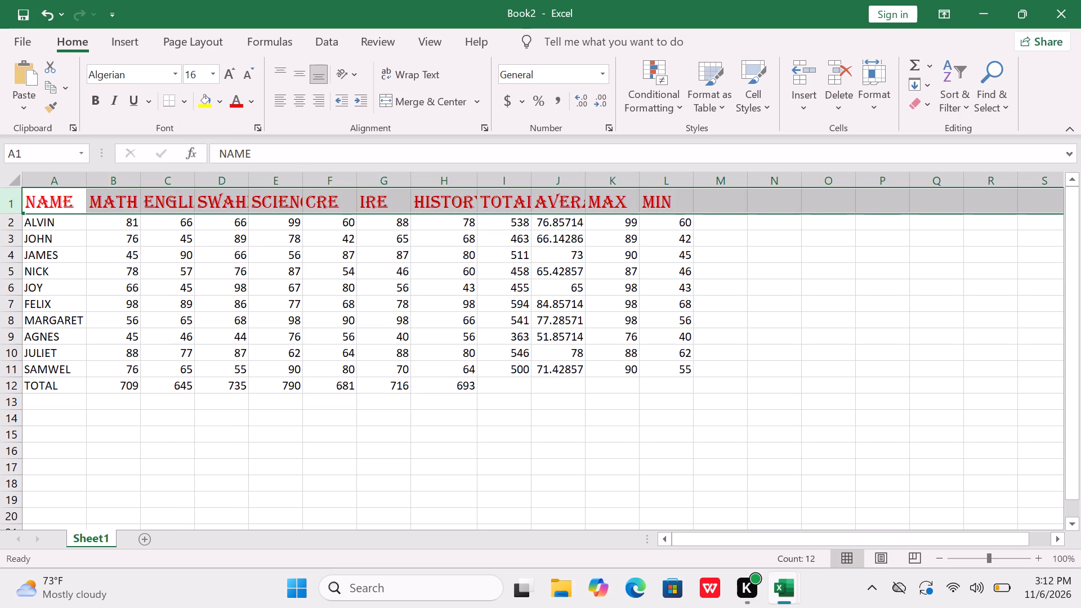
Widen the ENGLISH, SWAHILI, SCIENCE, HISTORY, TOTAL and AVERAGE columns so that each heading fits fully in its cell.
{"action": "left_click_drag", "start_coordinate": [193, 182], "coordinate": [211, 181]}
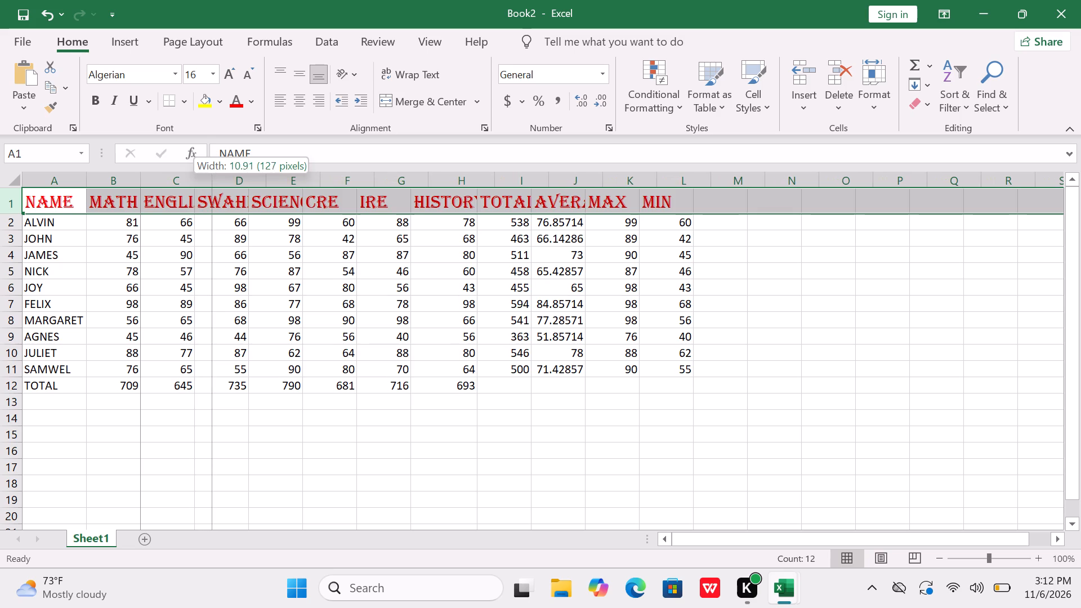
{"action": "left_click_drag", "start_coordinate": [211, 181], "coordinate": [213, 180]}
{"action": "left_click_drag", "start_coordinate": [213, 180], "coordinate": [219, 180]}
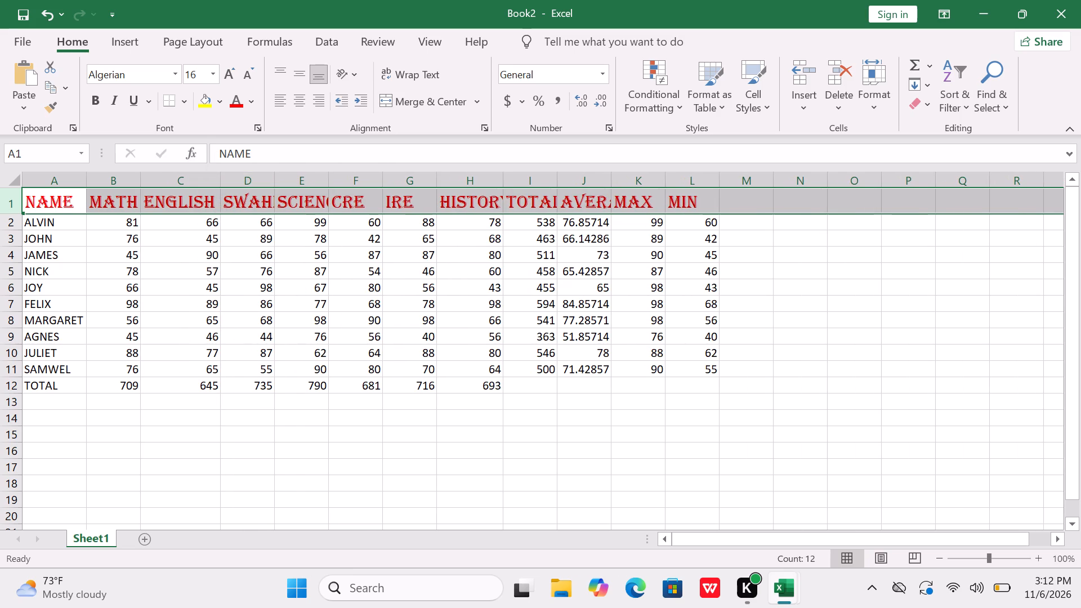
{"action": "left_click_drag", "start_coordinate": [275, 177], "coordinate": [312, 173]}
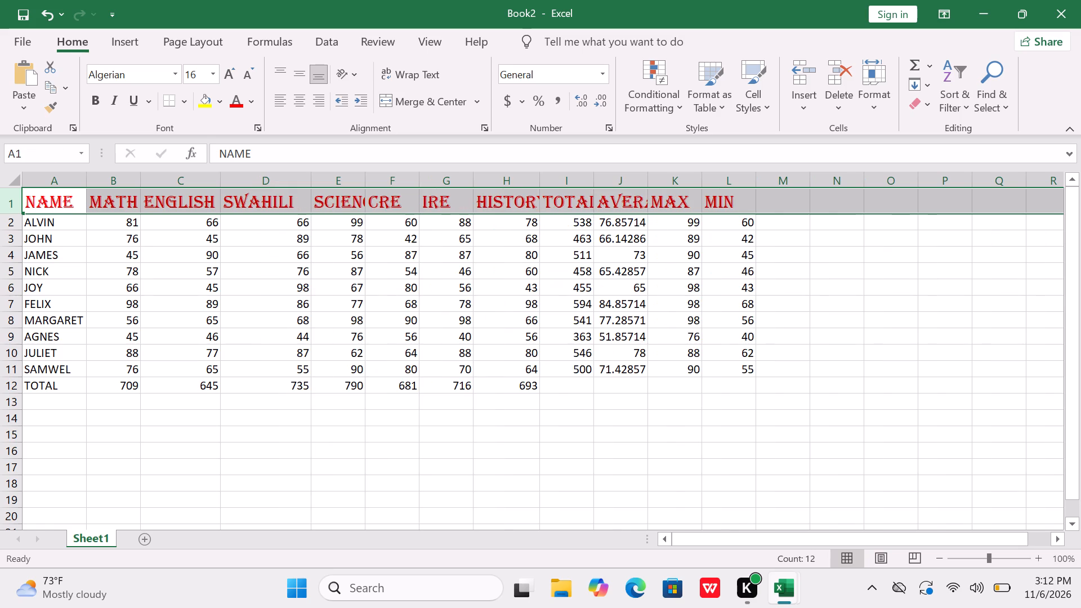
{"action": "left_click_drag", "start_coordinate": [312, 173], "coordinate": [302, 174]}
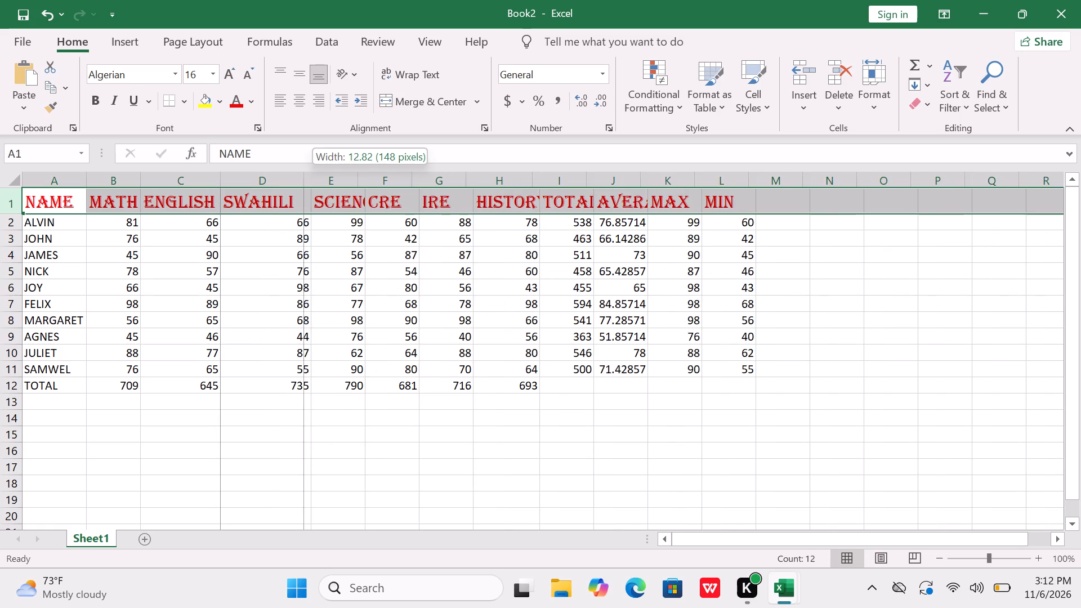
{"action": "left_click_drag", "start_coordinate": [302, 174], "coordinate": [298, 174]}
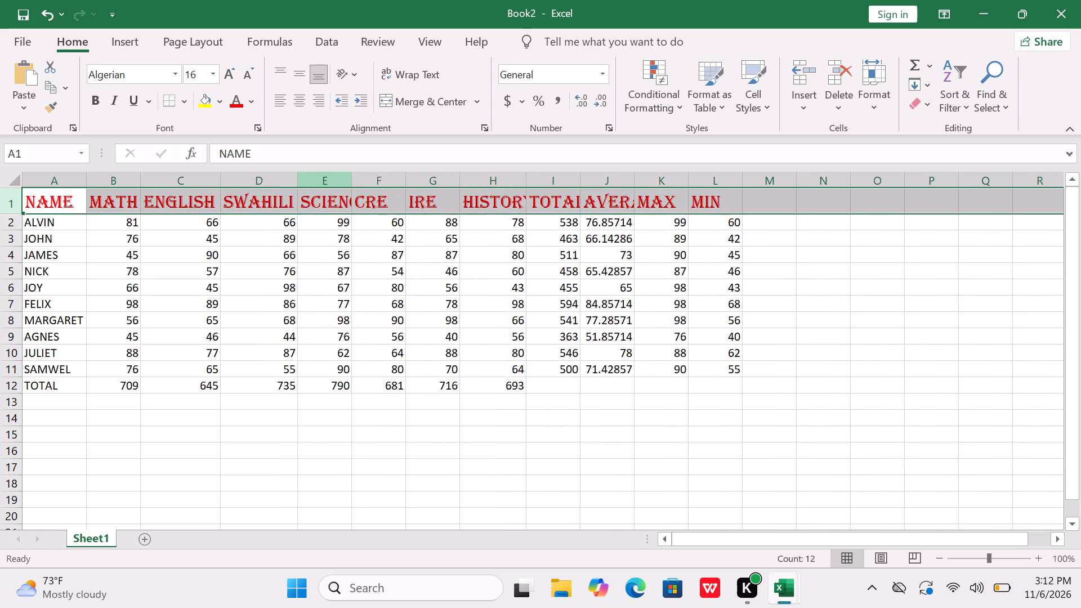
{"action": "left_click_drag", "start_coordinate": [356, 174], "coordinate": [364, 174]}
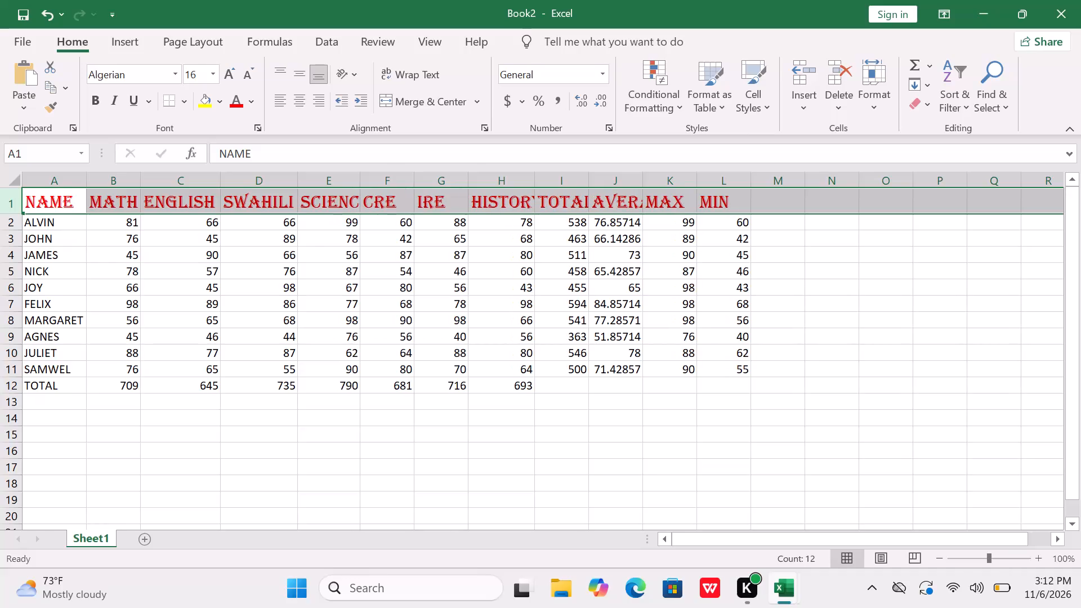
{"action": "left_click_drag", "start_coordinate": [364, 174], "coordinate": [378, 172]}
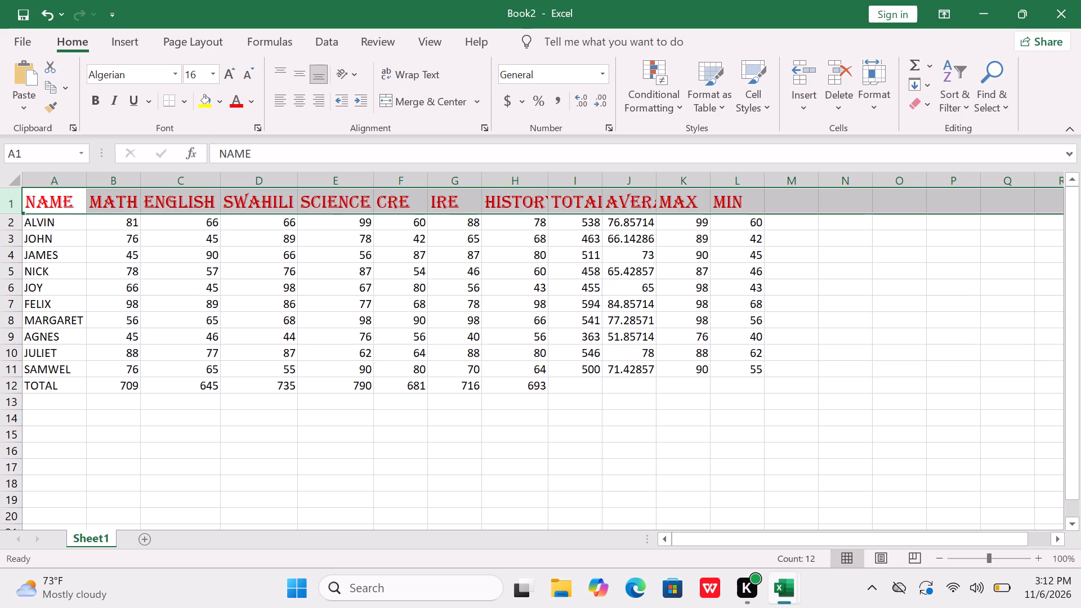
{"action": "left_click_drag", "start_coordinate": [551, 177], "coordinate": [564, 177]}
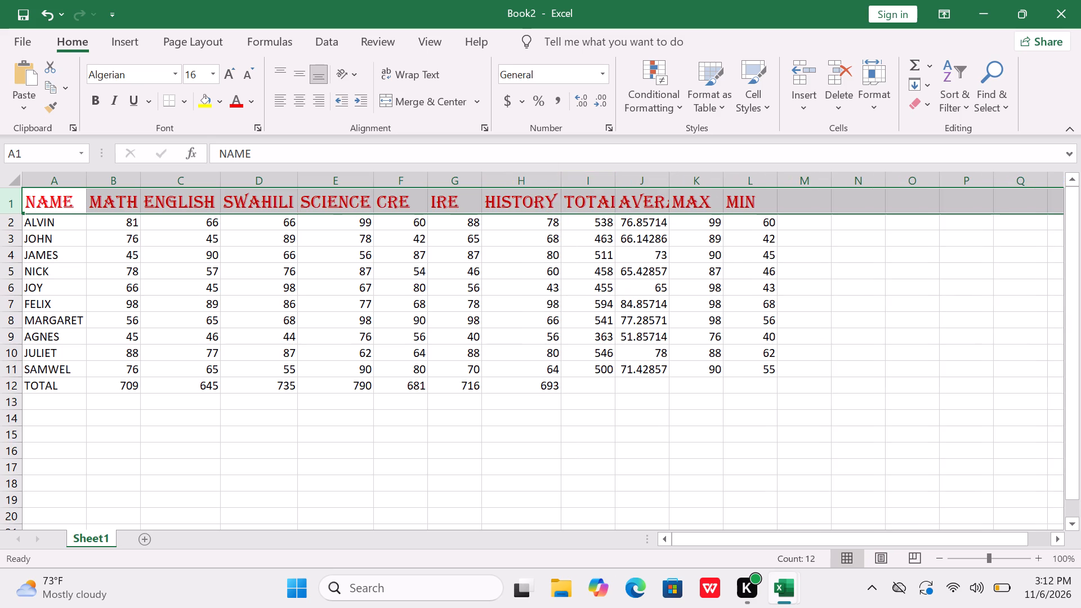
{"action": "left_click_drag", "start_coordinate": [618, 176], "coordinate": [632, 176]}
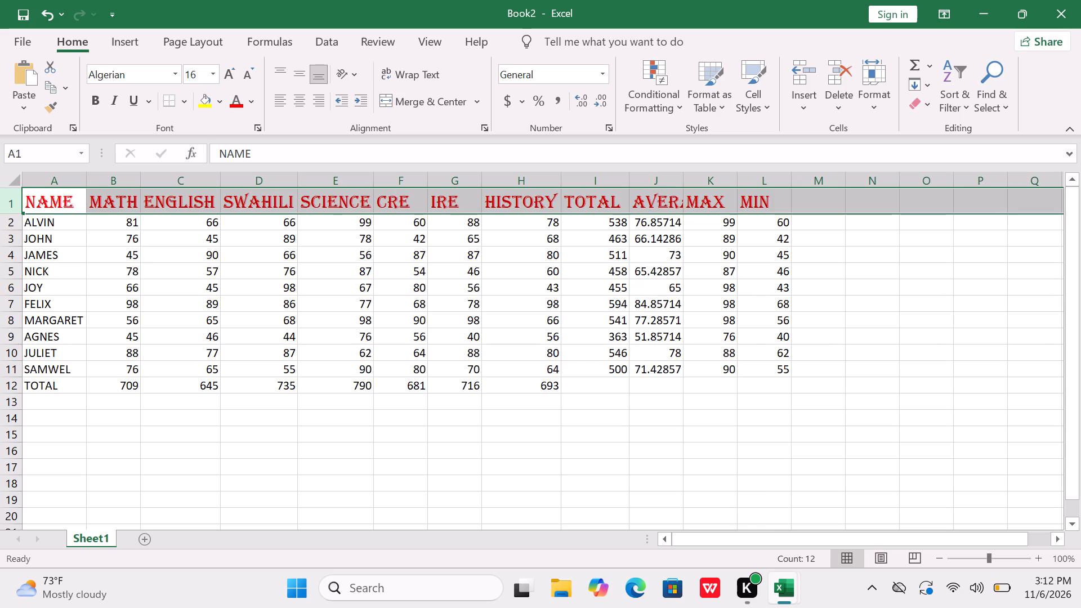
{"action": "left_click_drag", "start_coordinate": [685, 180], "coordinate": [707, 178]}
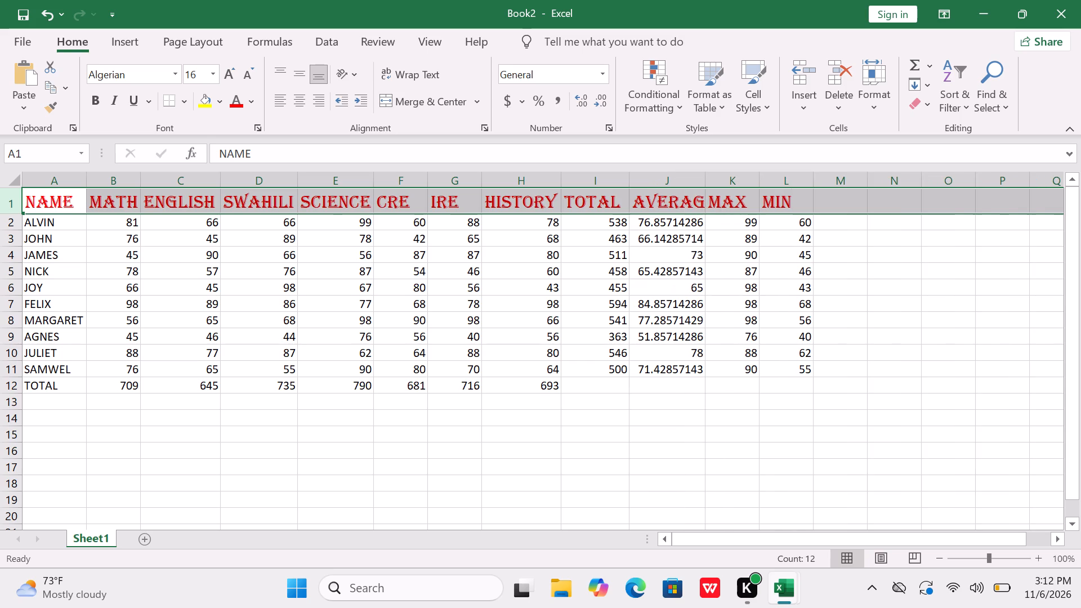
{"action": "left_click_drag", "start_coordinate": [707, 177], "coordinate": [725, 174]}
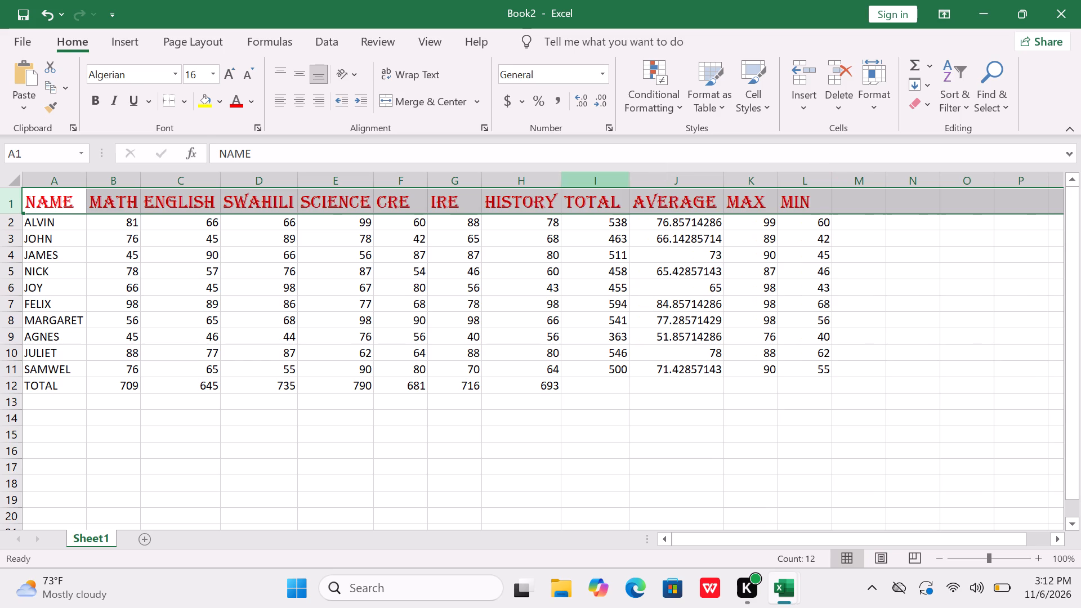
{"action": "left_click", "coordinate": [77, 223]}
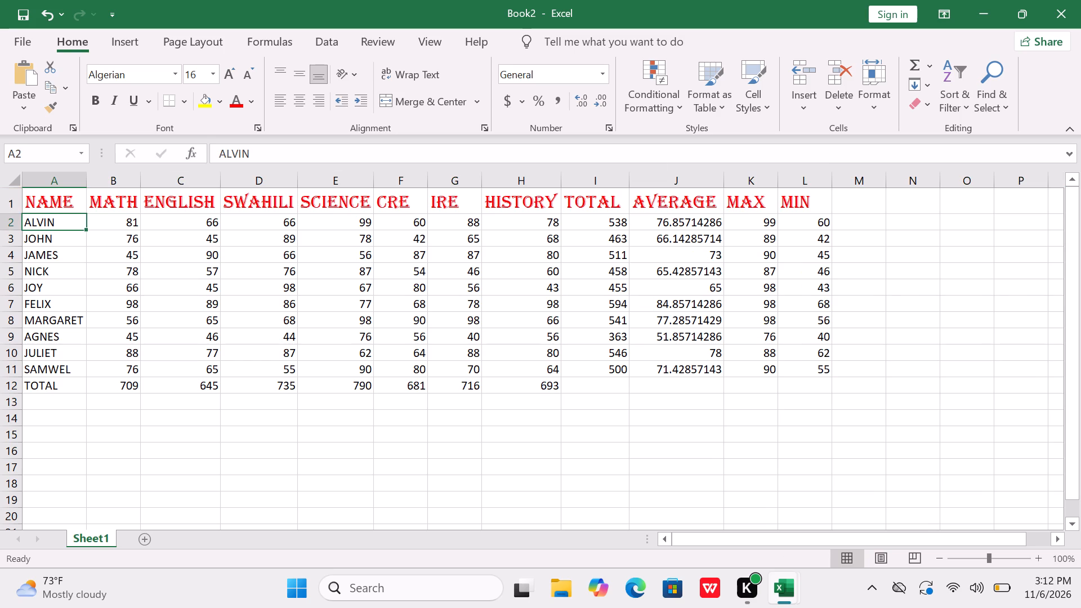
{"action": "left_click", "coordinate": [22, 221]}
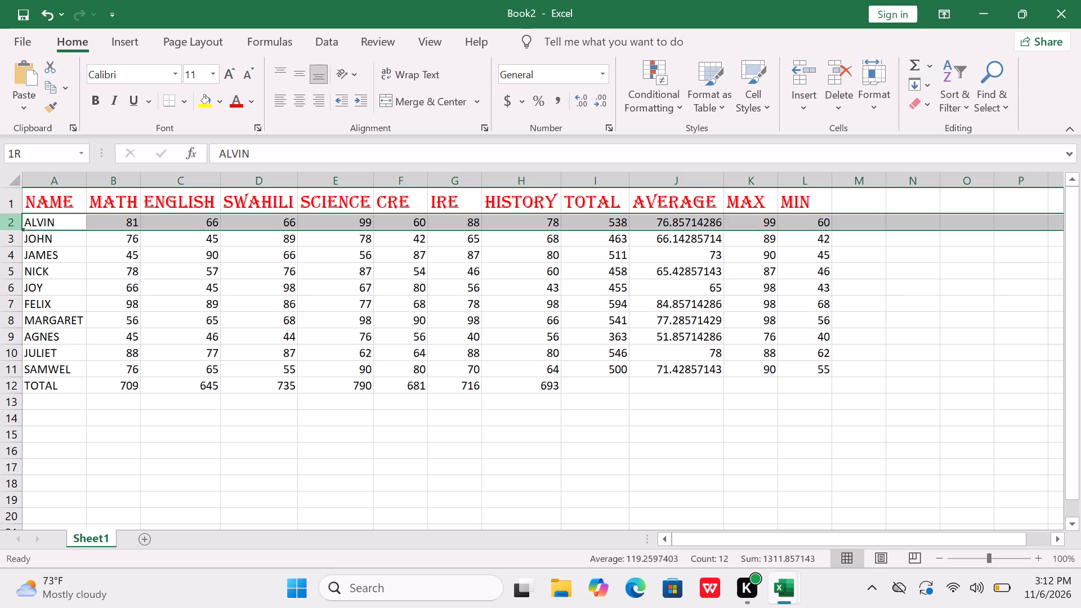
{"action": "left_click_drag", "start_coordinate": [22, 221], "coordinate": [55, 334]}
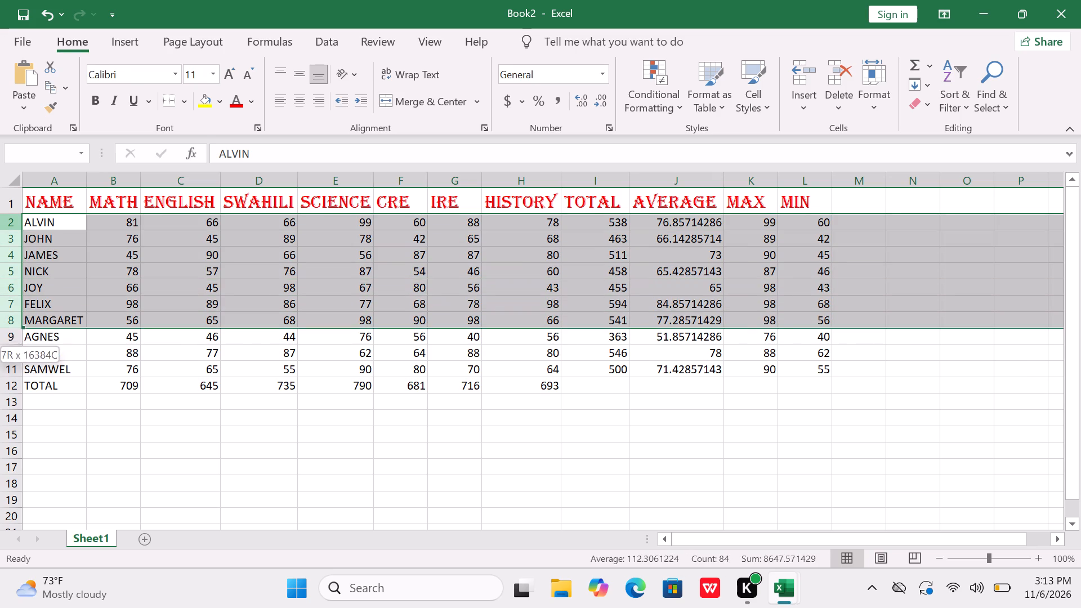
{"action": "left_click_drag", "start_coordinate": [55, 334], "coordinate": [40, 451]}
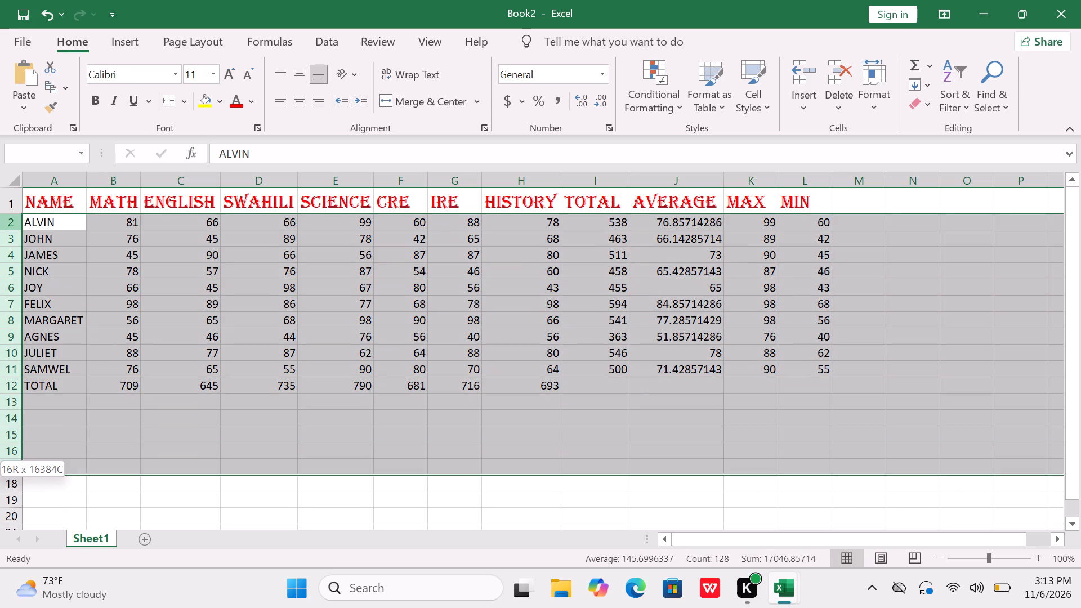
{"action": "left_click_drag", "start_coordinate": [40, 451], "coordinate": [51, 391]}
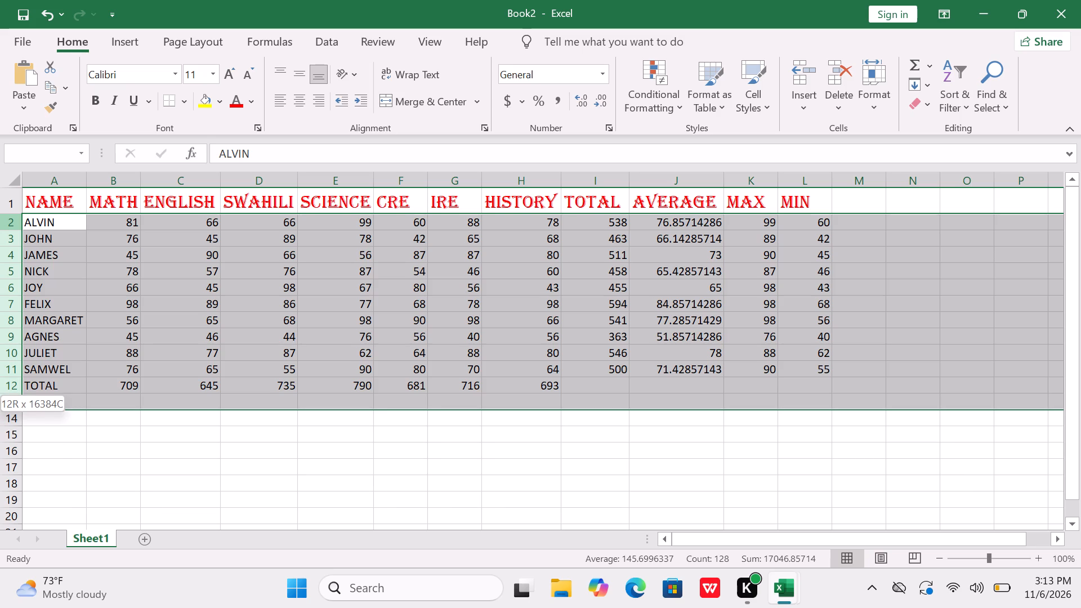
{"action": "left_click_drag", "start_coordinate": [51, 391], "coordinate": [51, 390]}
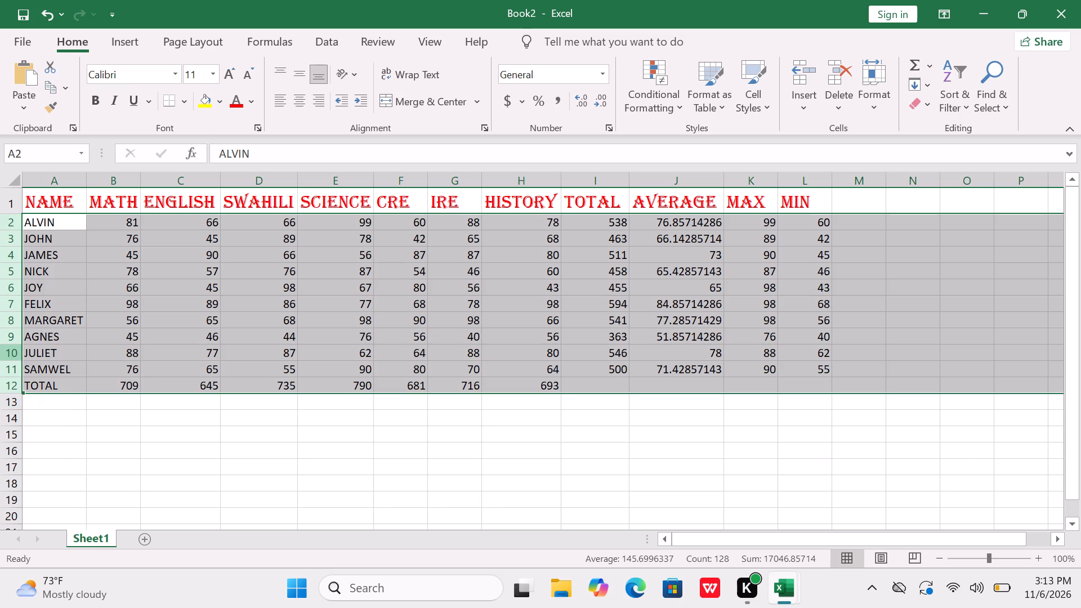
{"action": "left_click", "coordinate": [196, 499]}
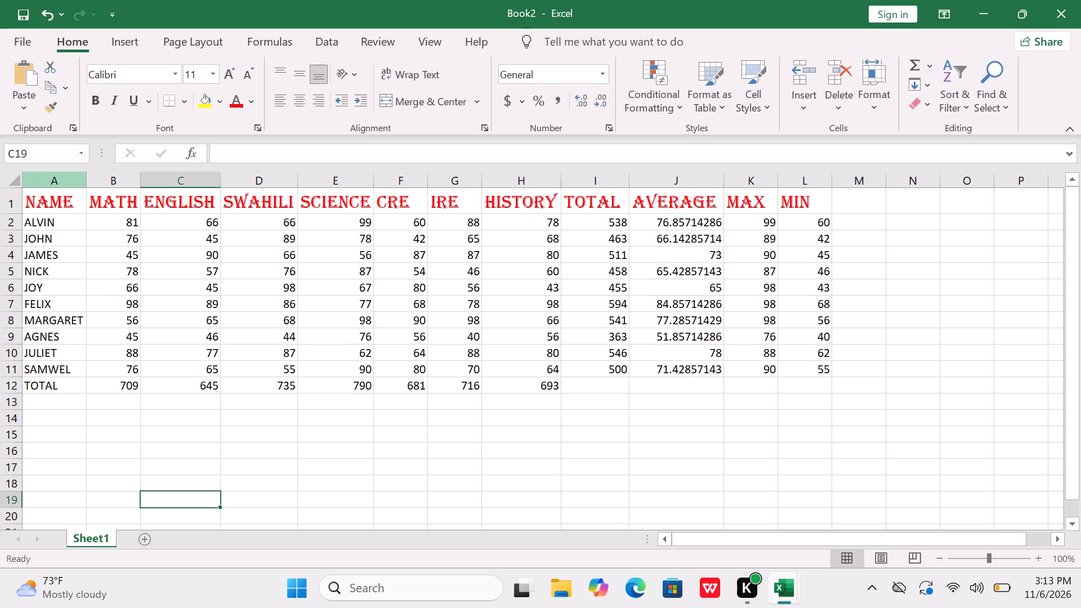
Format the whole NAME column A with red font colour, bold and the Arial Rounded MT Bold font.
{"action": "left_click_drag", "start_coordinate": [55, 179], "coordinate": [60, 225]}
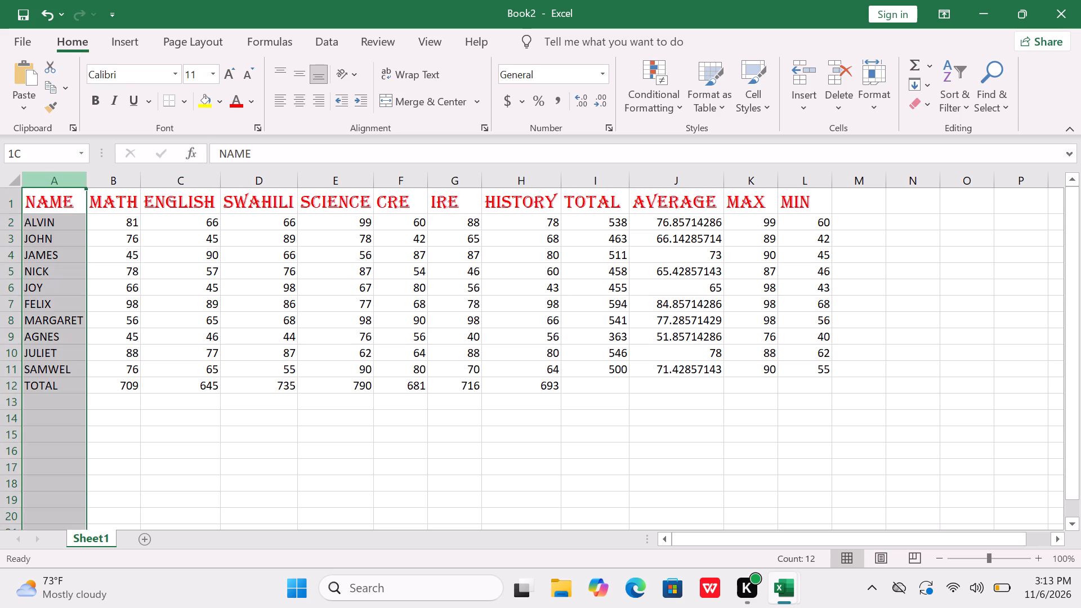
{"action": "left_click_drag", "start_coordinate": [60, 225], "coordinate": [72, 218]}
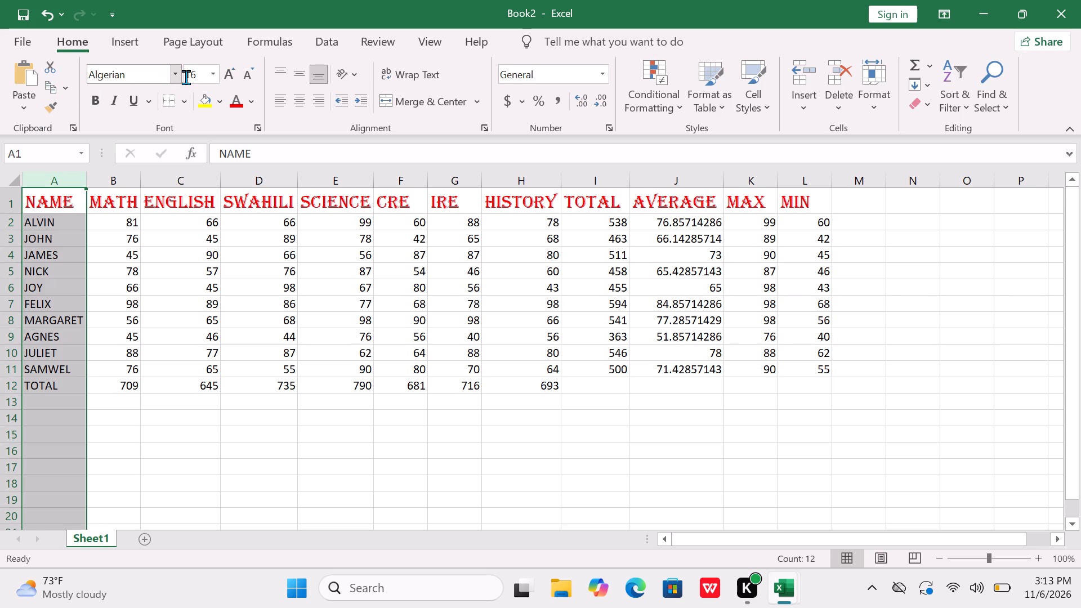
{"action": "left_click", "coordinate": [250, 104]}
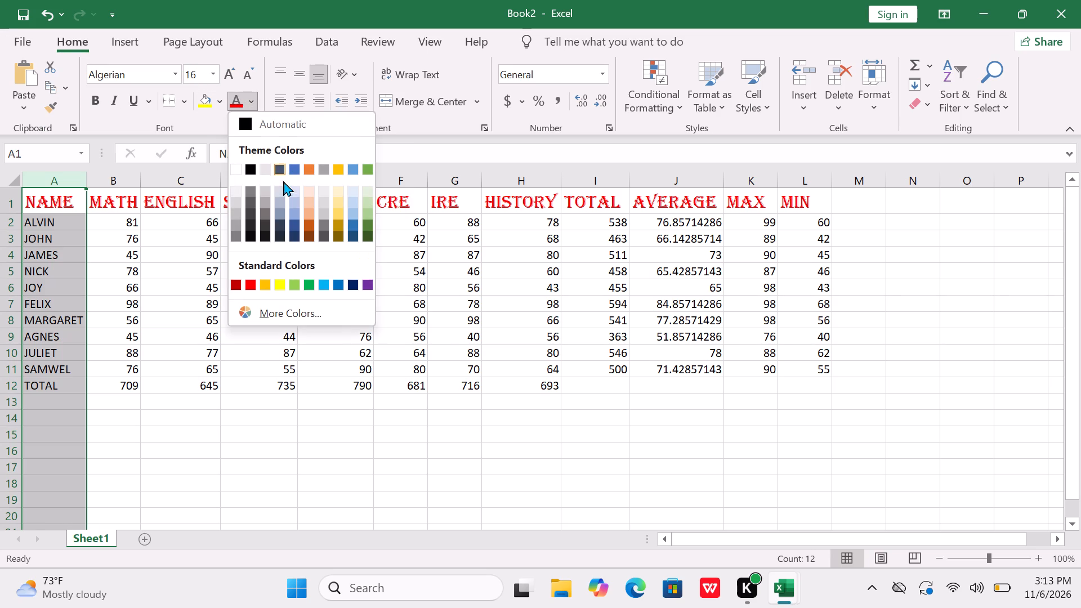
{"action": "left_click", "coordinate": [253, 283]}
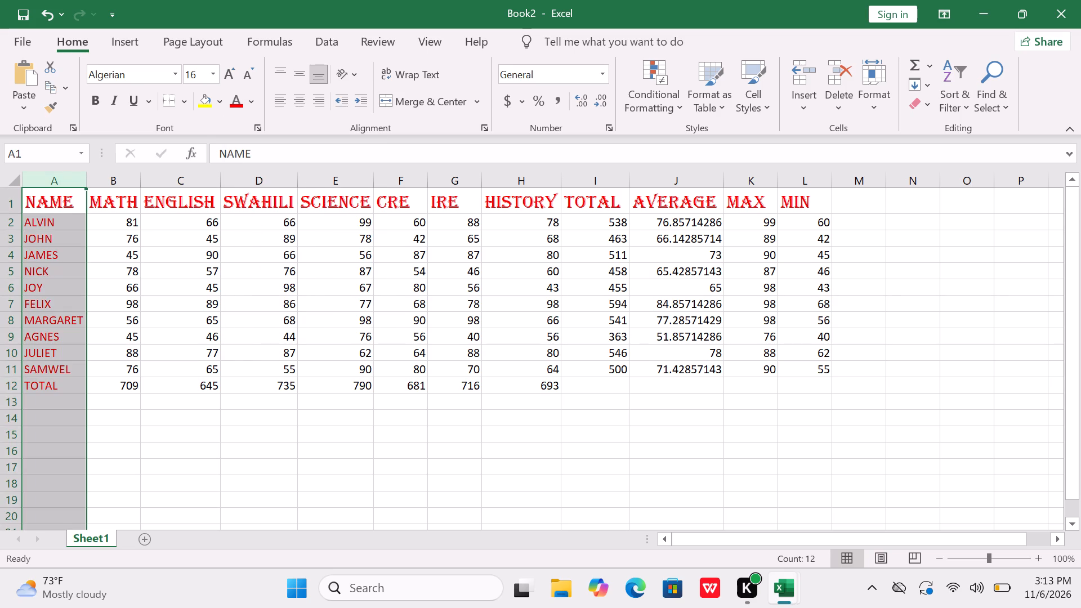
{"action": "left_click", "coordinate": [87, 261]}
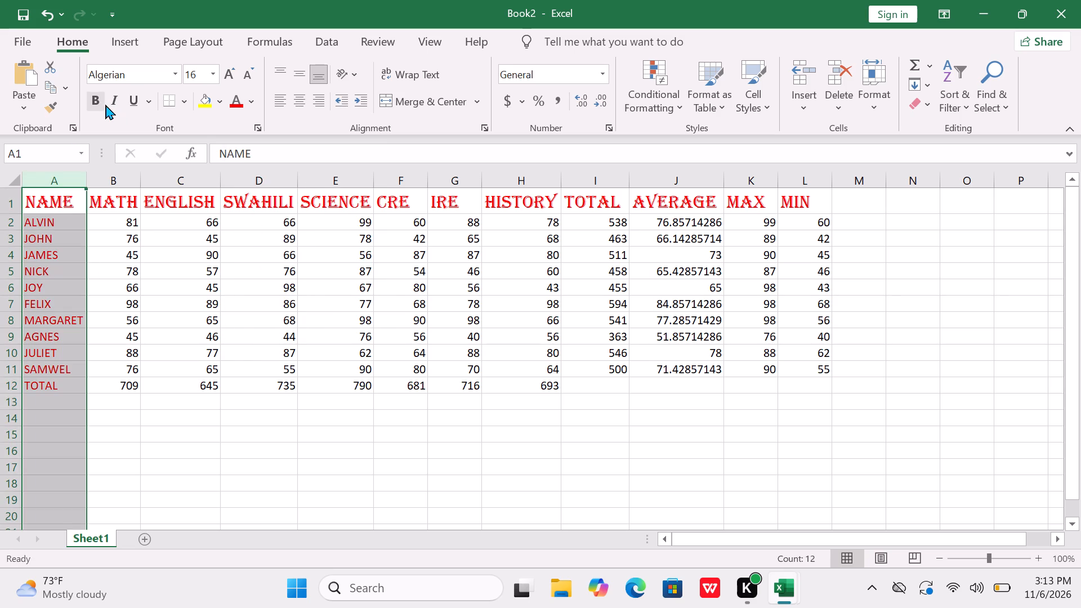
{"action": "left_click", "coordinate": [95, 100]}
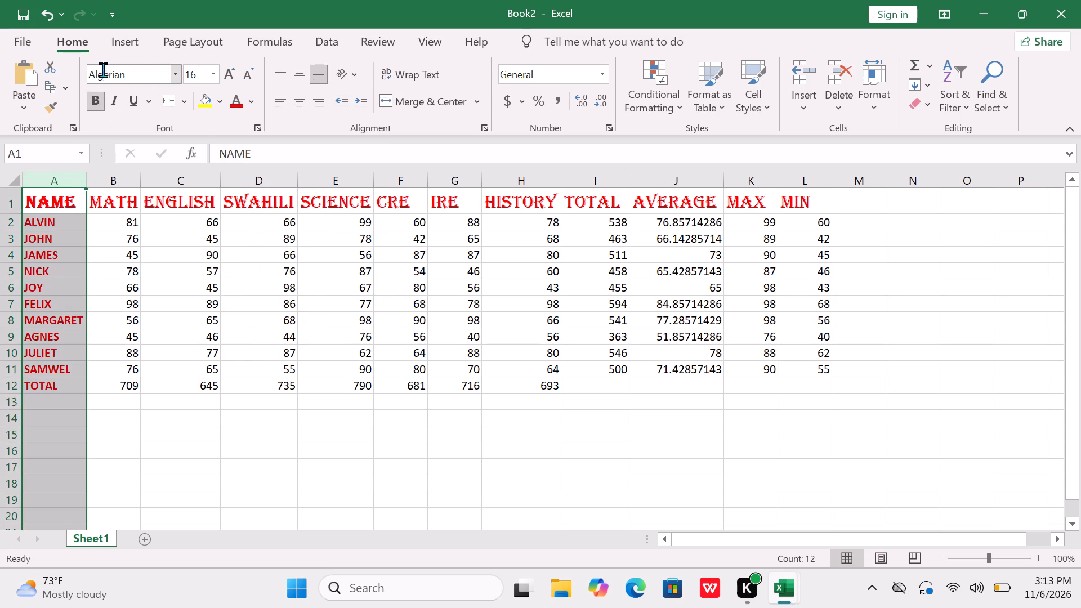
{"action": "left_click", "coordinate": [172, 71]}
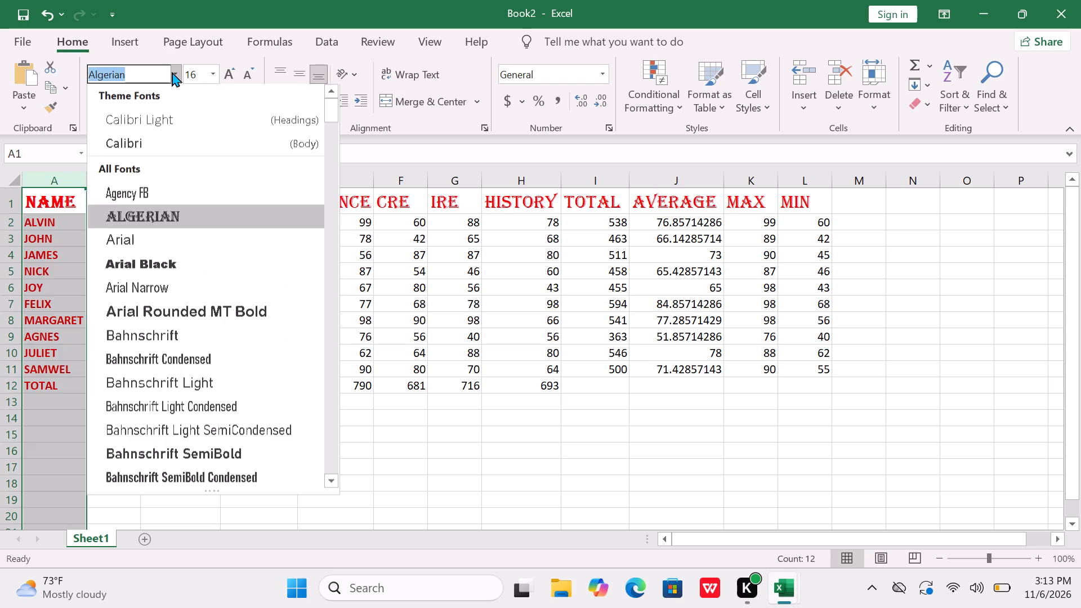
{"action": "left_click", "coordinate": [160, 306]}
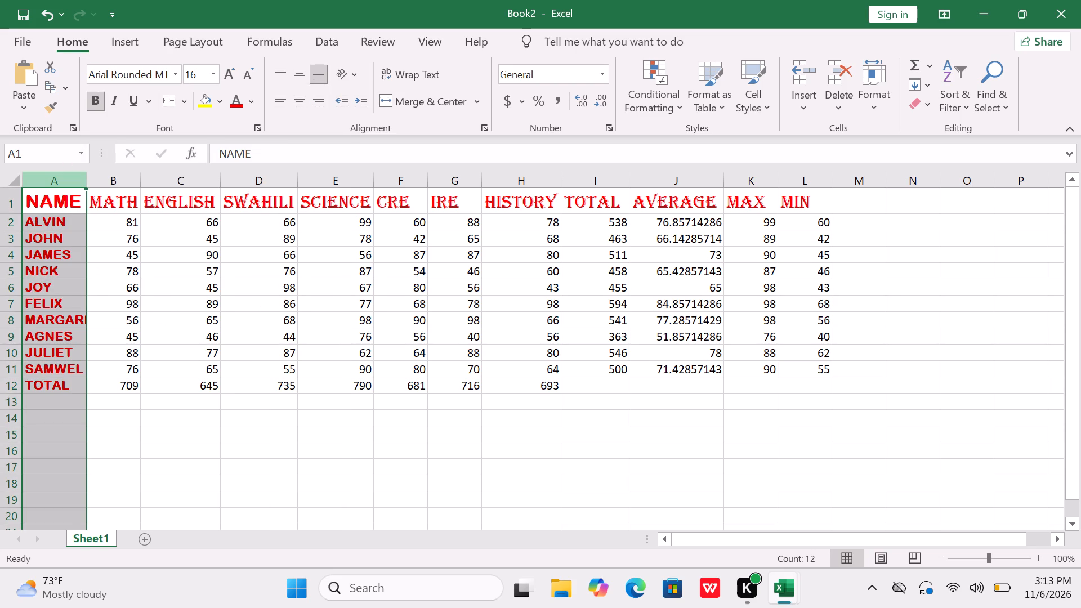
Widen the NAME column A so that MARGARET fits fully in its cell.
{"action": "left_click_drag", "start_coordinate": [83, 186], "coordinate": [84, 186]}
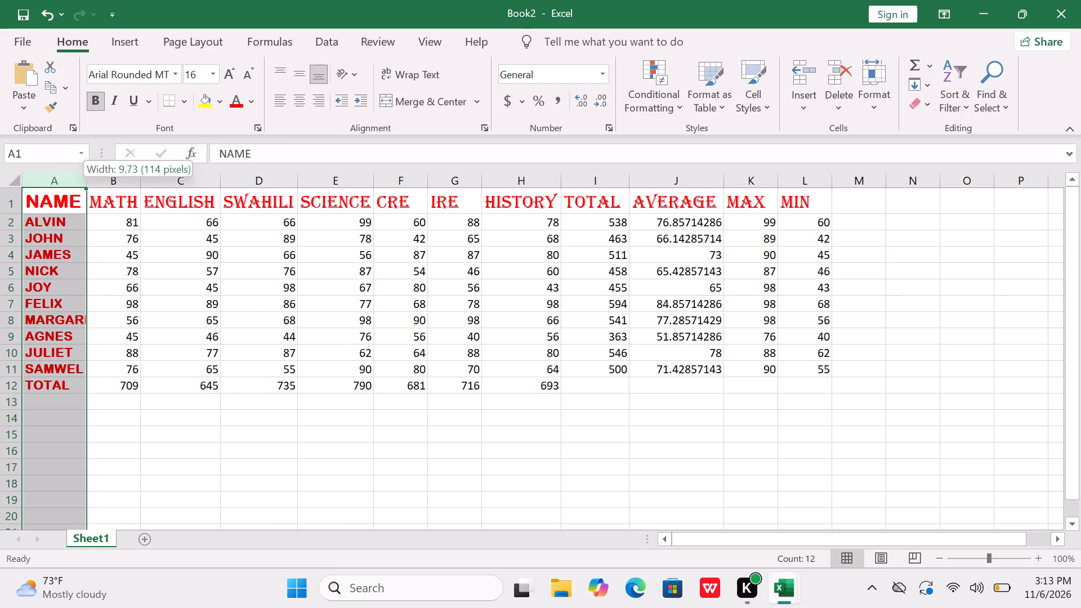
{"action": "left_click_drag", "start_coordinate": [84, 186], "coordinate": [90, 185]}
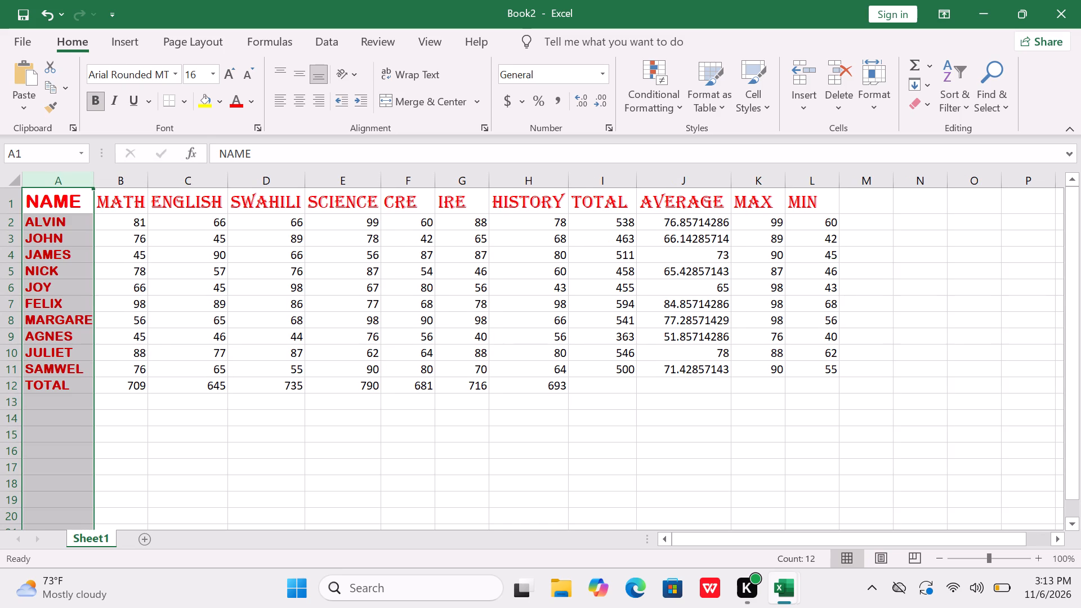
{"action": "left_click_drag", "start_coordinate": [90, 185], "coordinate": [101, 182]}
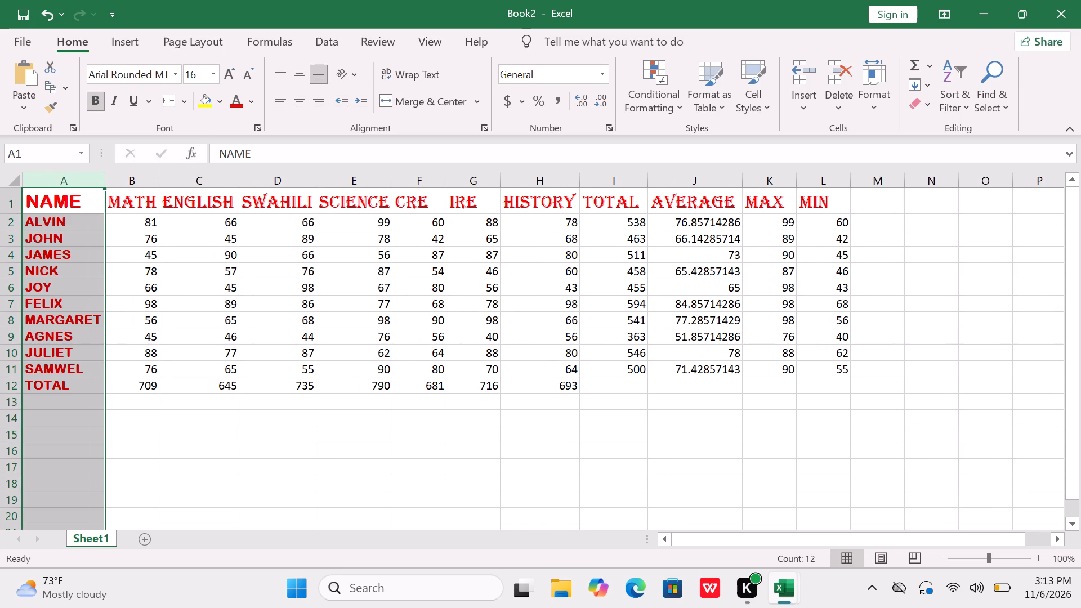
Format the marks and results in B2:L12 with bold, the Arial Rounded MT Bold font and light blue font colour.
{"action": "left_click", "coordinate": [129, 214]}
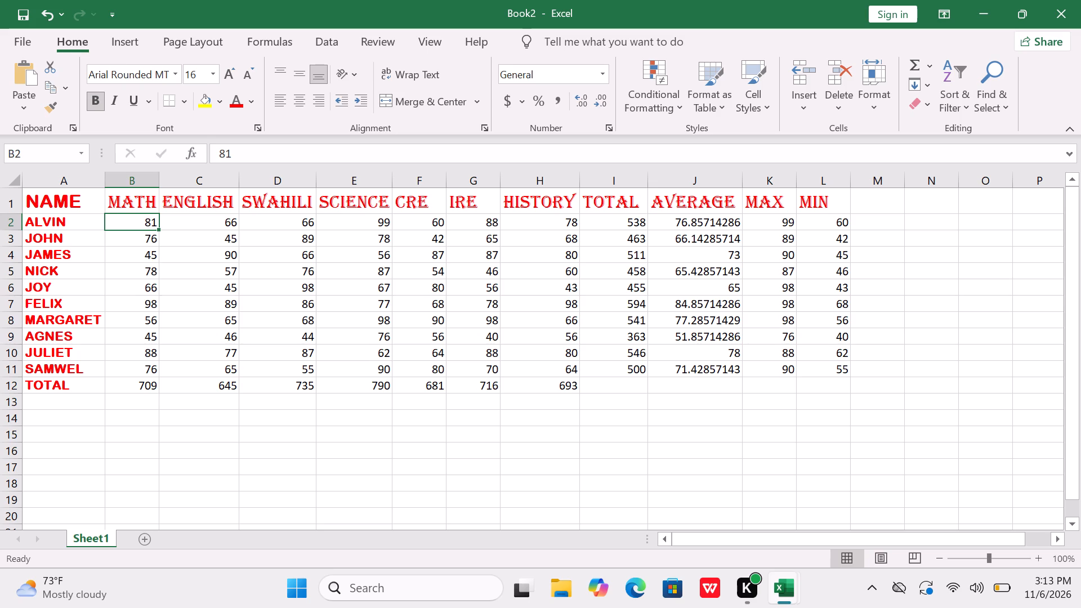
{"action": "left_click_drag", "start_coordinate": [109, 387], "coordinate": [216, 220]}
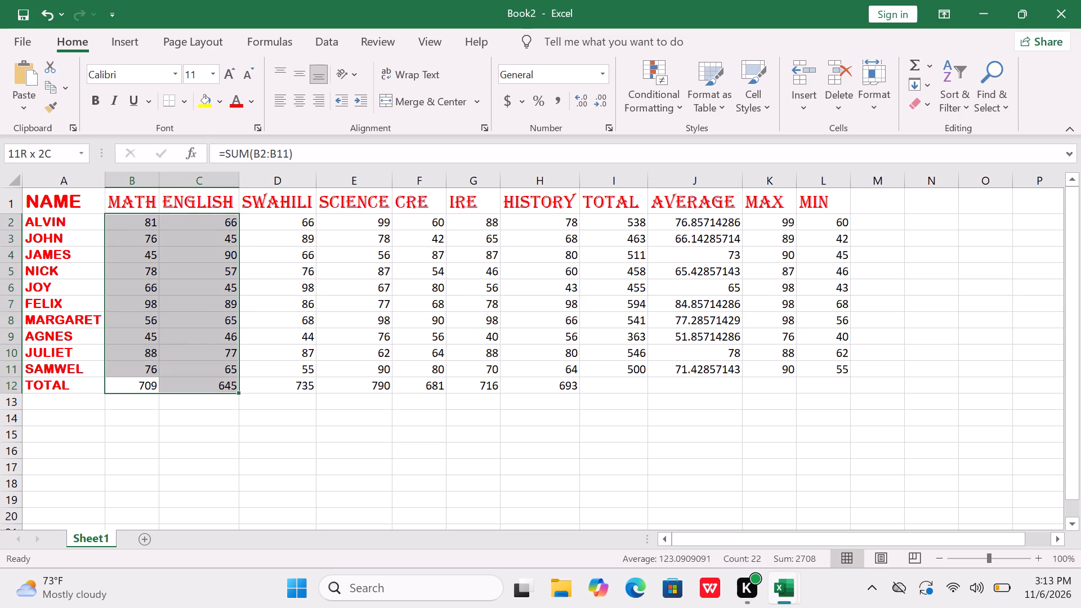
{"action": "left_click_drag", "start_coordinate": [216, 220], "coordinate": [409, 219]}
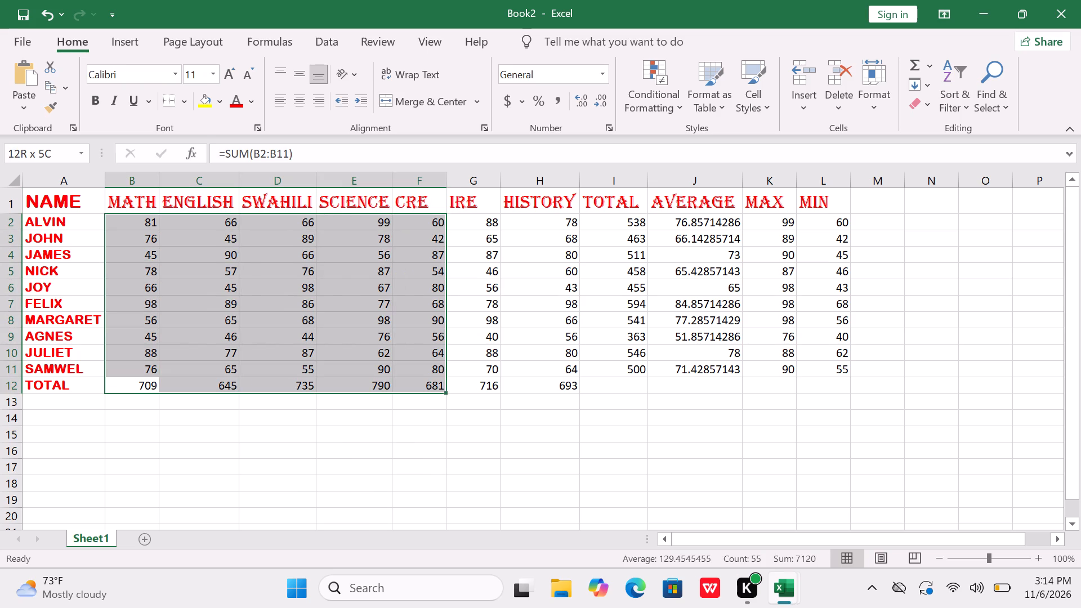
{"action": "left_click_drag", "start_coordinate": [409, 219], "coordinate": [590, 226]}
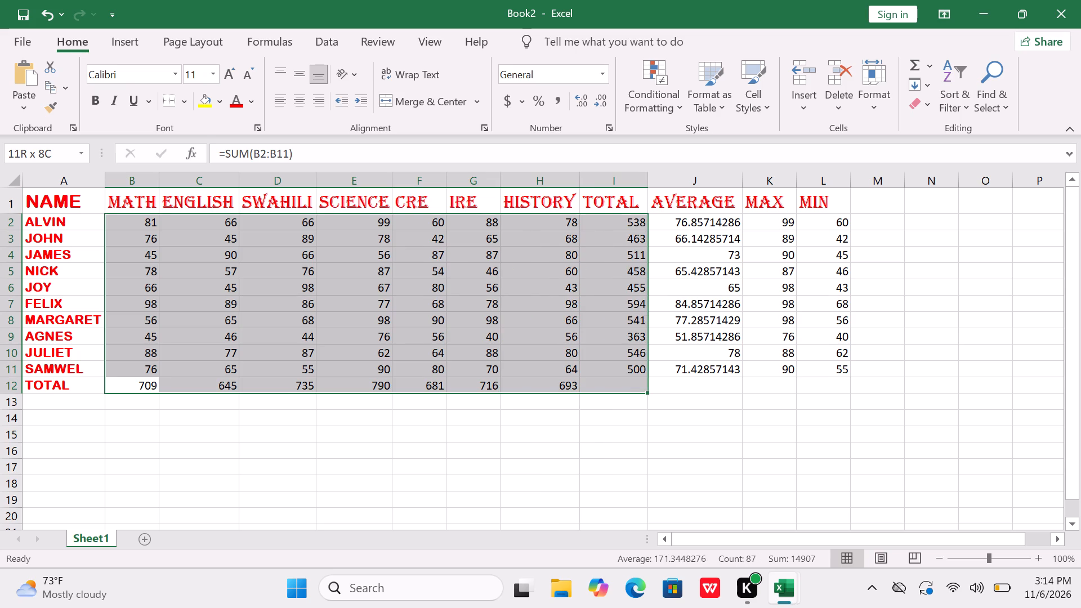
{"action": "left_click_drag", "start_coordinate": [590, 226], "coordinate": [772, 220]}
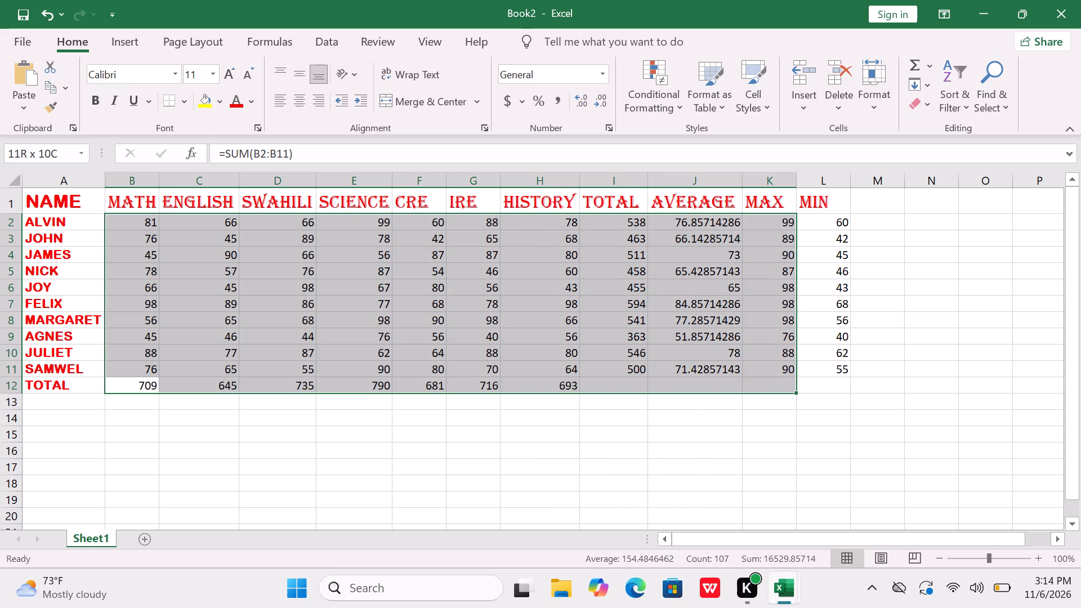
{"action": "left_click_drag", "start_coordinate": [772, 220], "coordinate": [797, 222]}
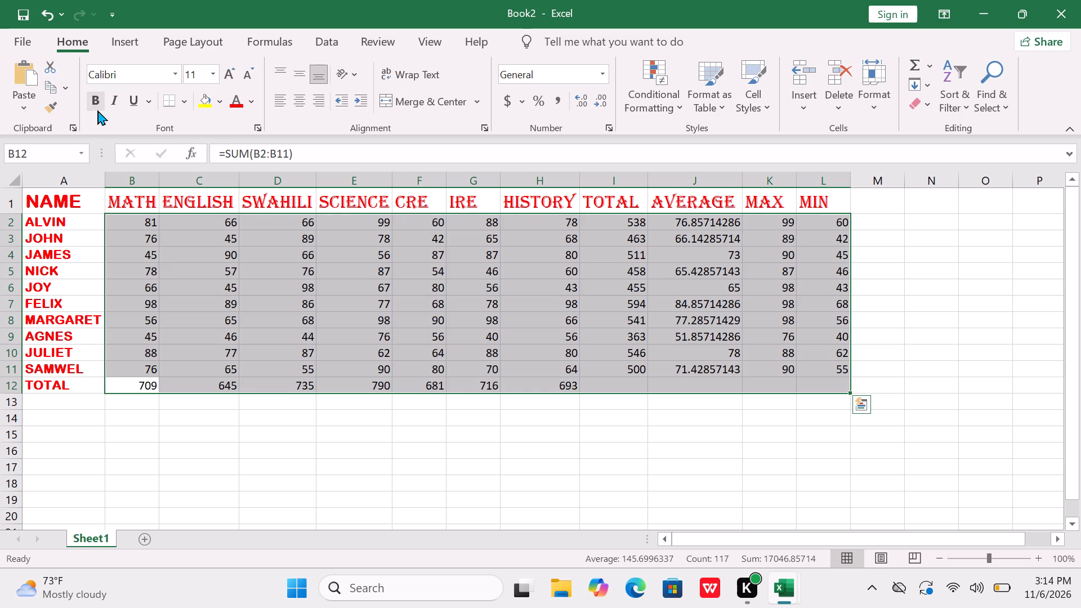
{"action": "left_click", "coordinate": [90, 96]}
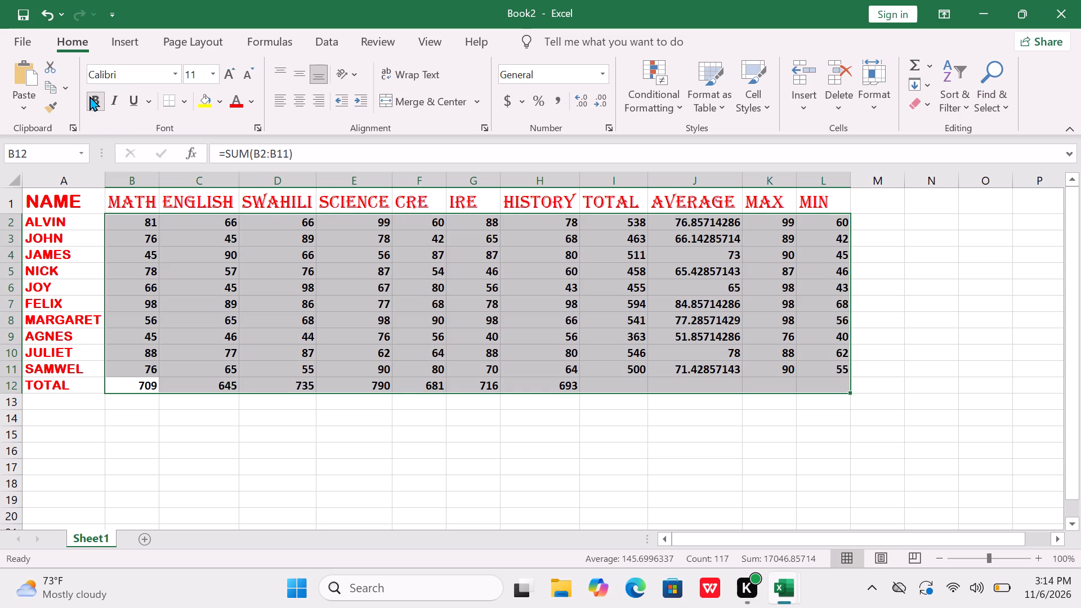
{"action": "left_click", "coordinate": [178, 71]}
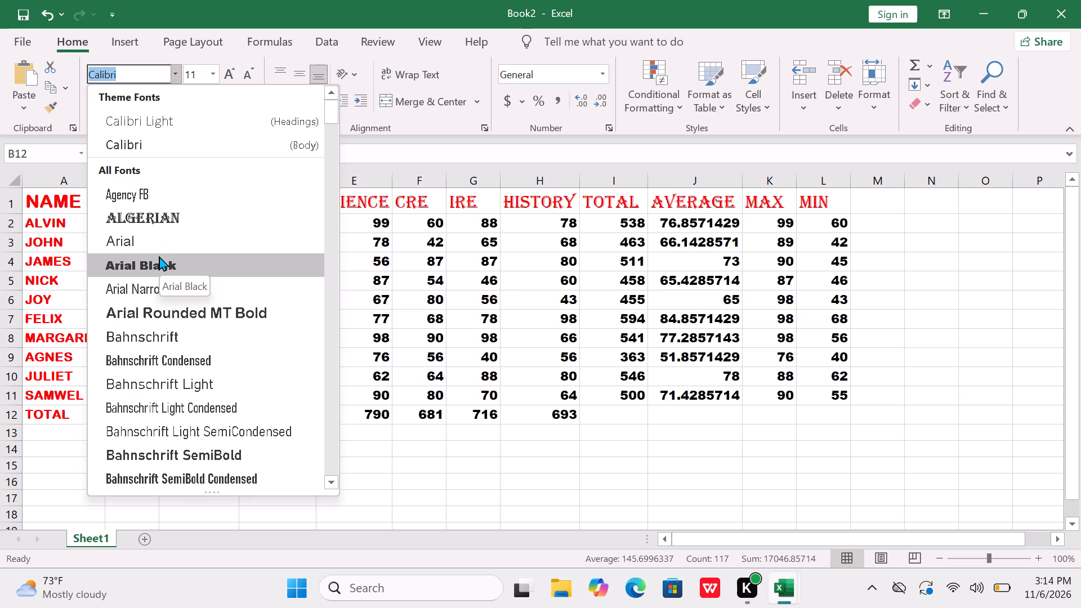
{"action": "left_click", "coordinate": [187, 317]}
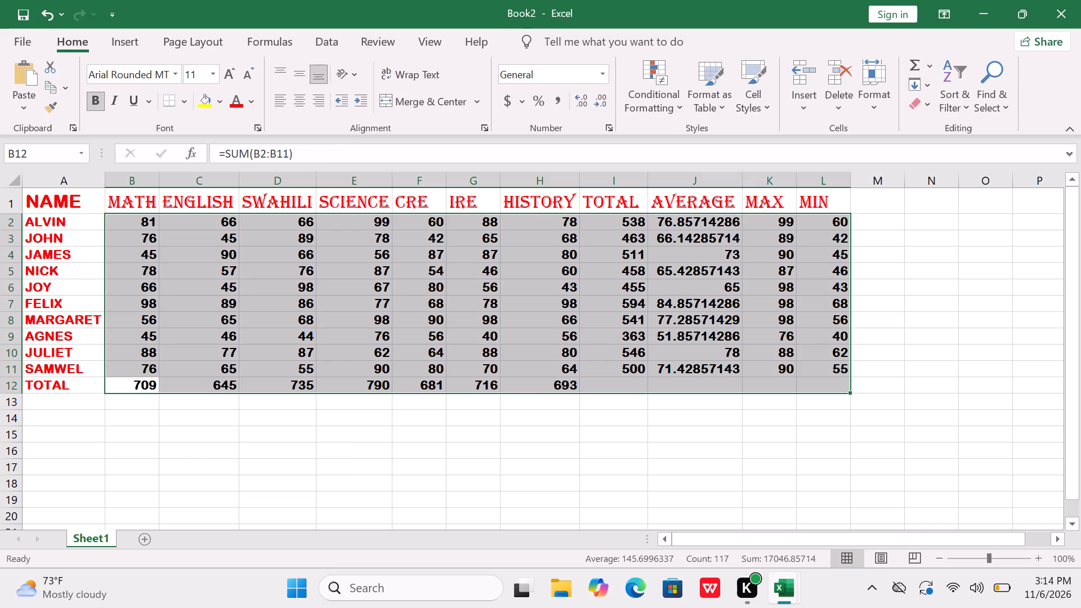
{"action": "left_click", "coordinate": [251, 110]}
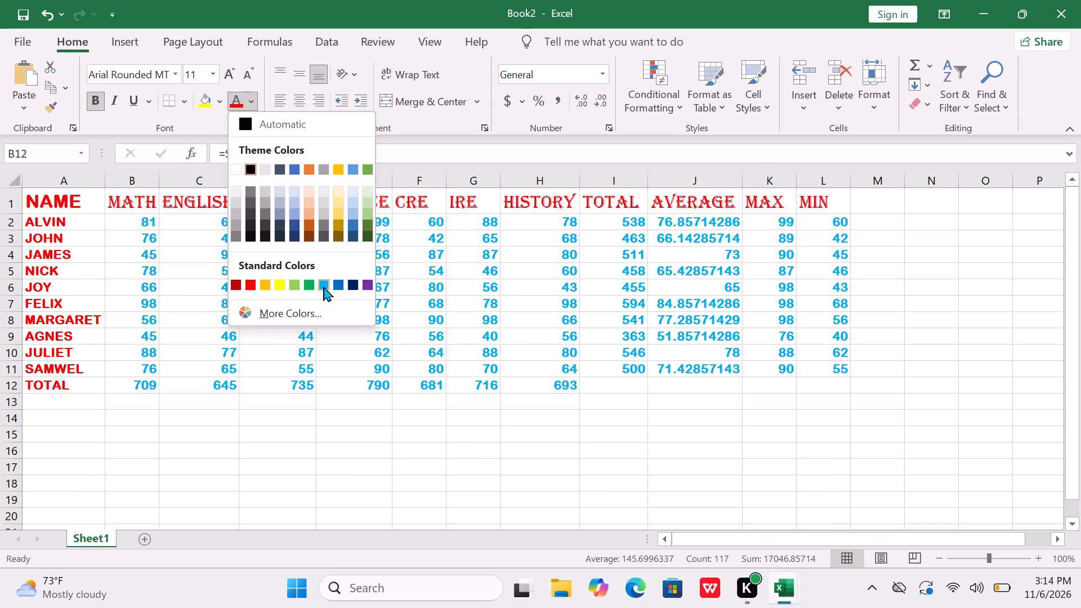
{"action": "left_click", "coordinate": [323, 286]}
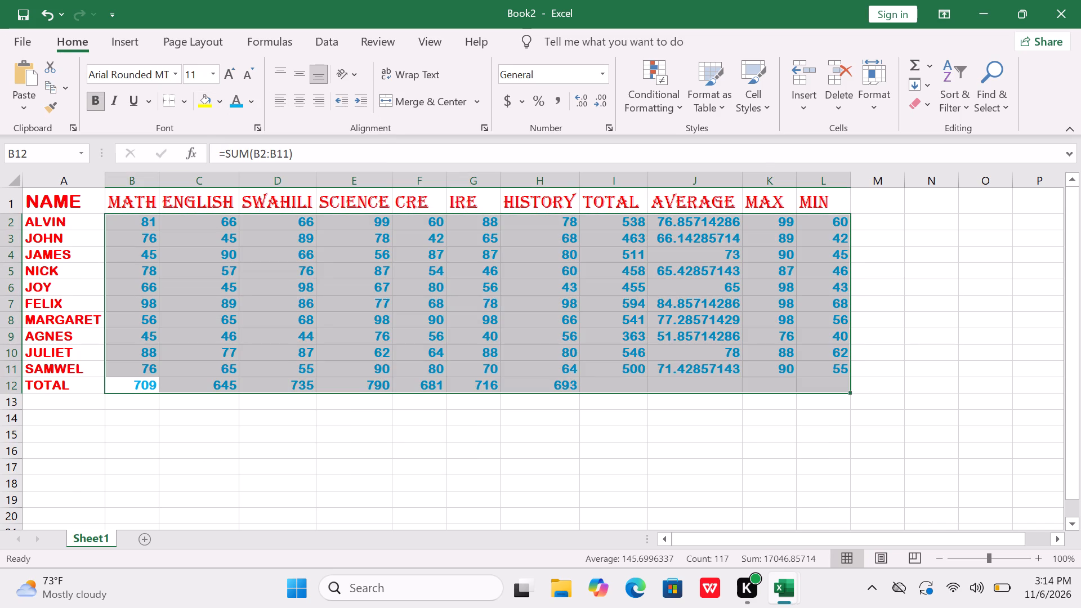
Align the marks and results in B2:L12 to the middle vertically and the centre horizontally.
{"action": "left_click", "coordinate": [217, 105]}
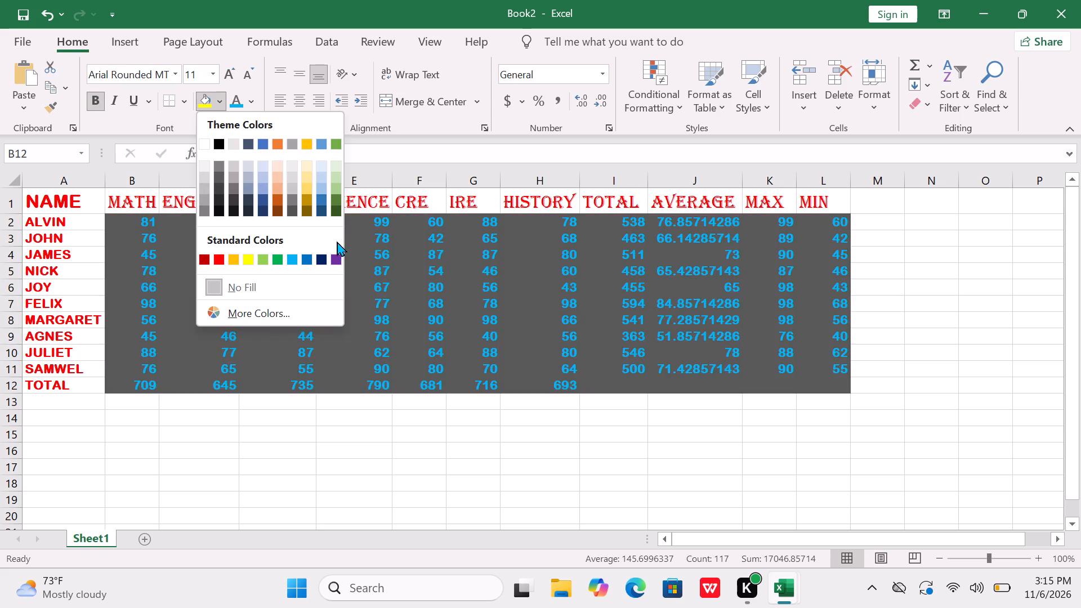
{"action": "left_click", "coordinate": [356, 239]}
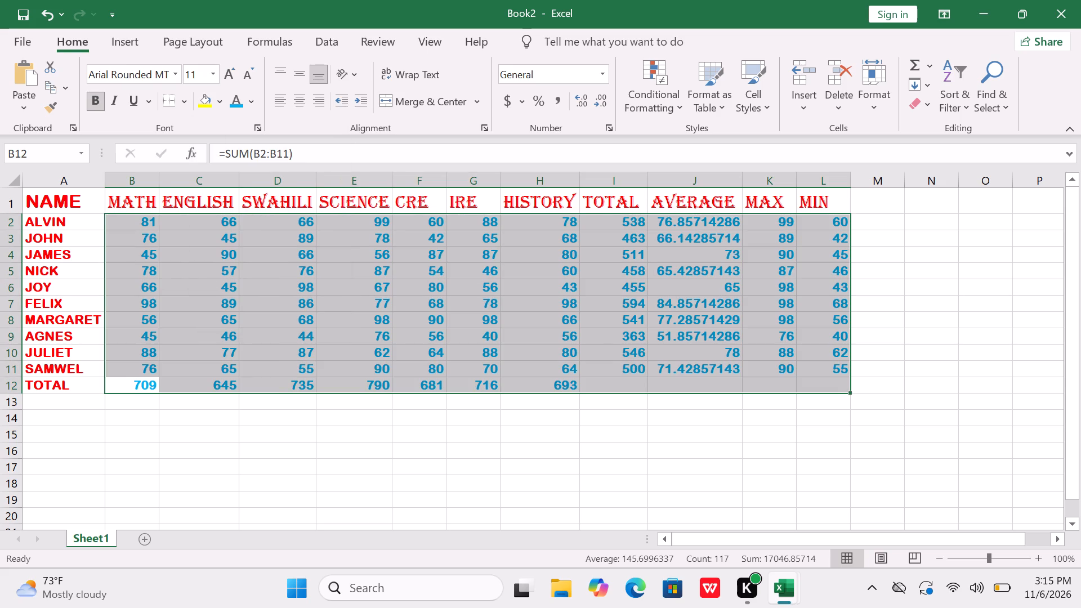
{"action": "left_click", "coordinate": [305, 74]}
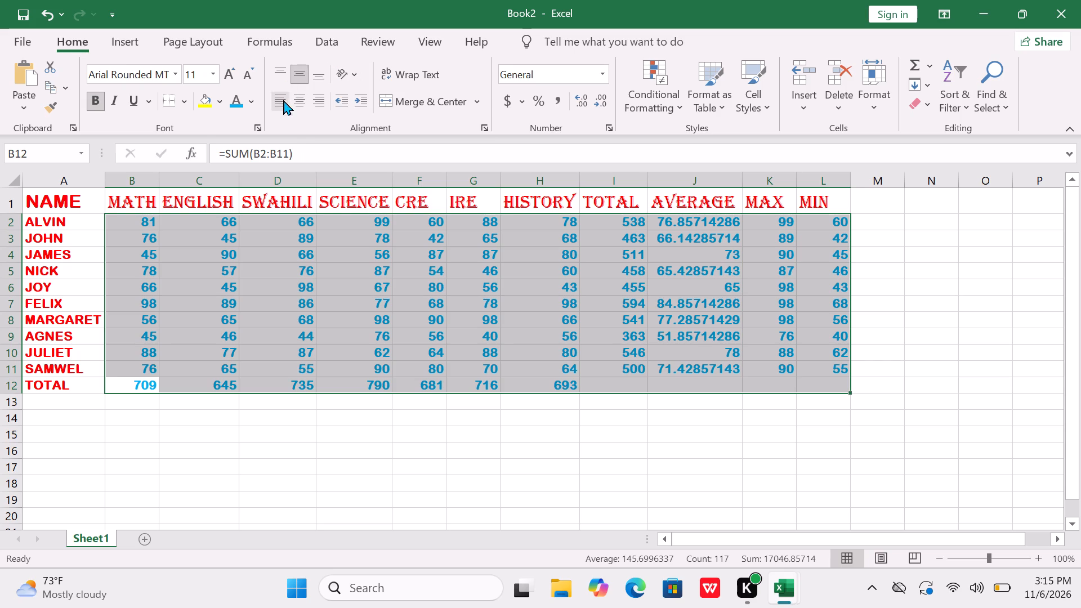
{"action": "left_click", "coordinate": [293, 99]}
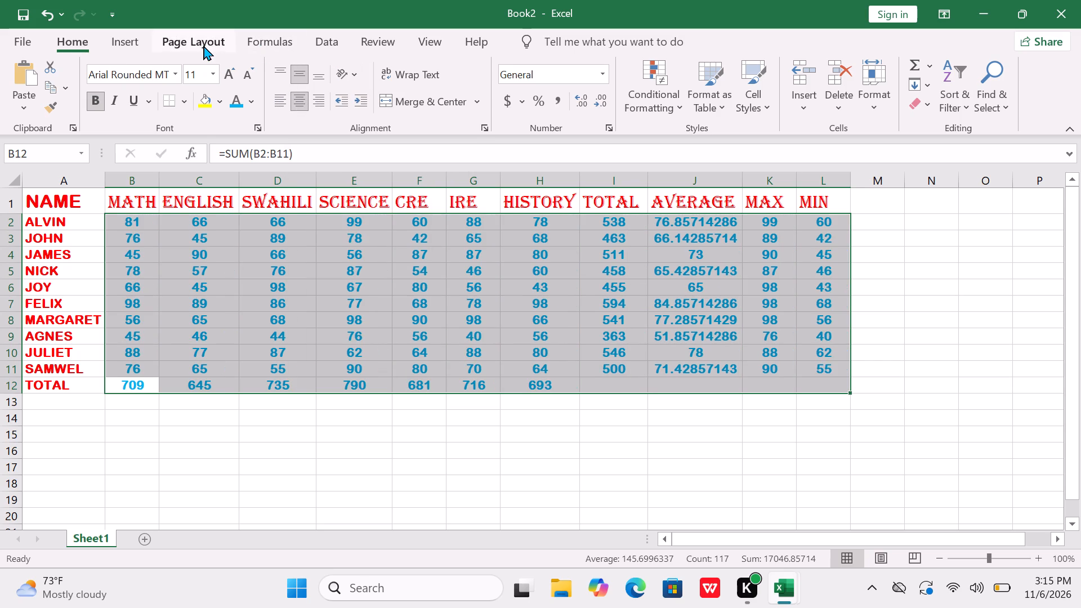
Set the sheet's page margins to the Wide preset.
{"action": "left_click", "coordinate": [121, 36]}
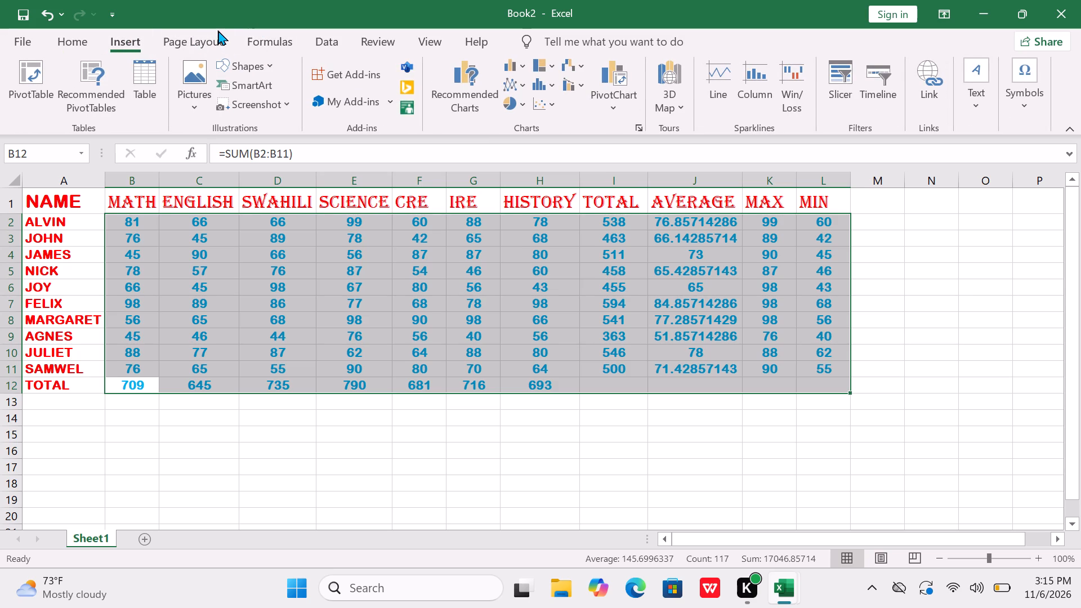
{"action": "left_click", "coordinate": [207, 41]}
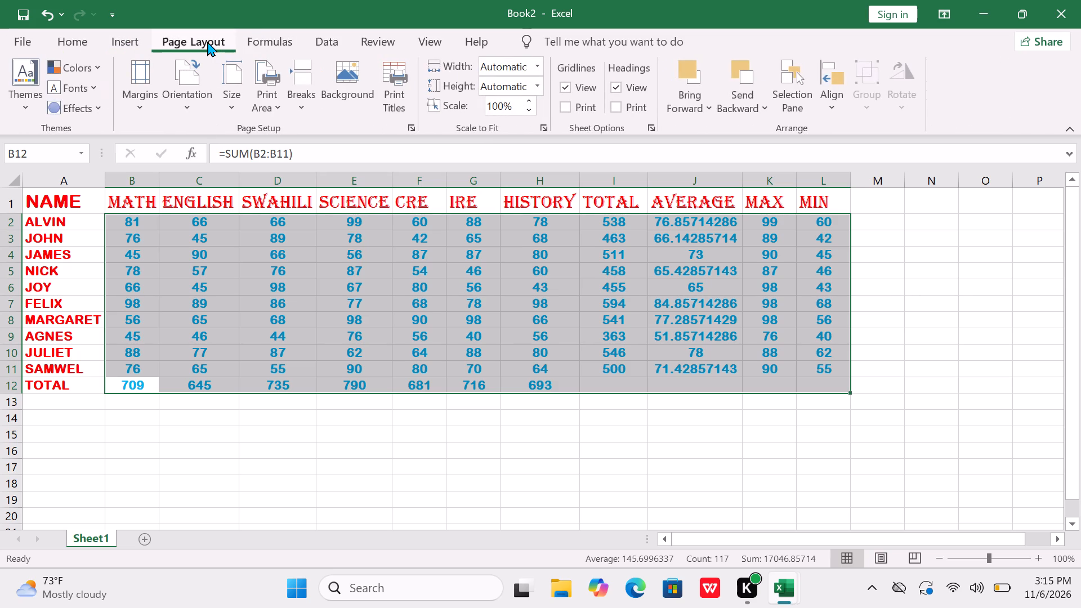
{"action": "left_click", "coordinate": [138, 118]}
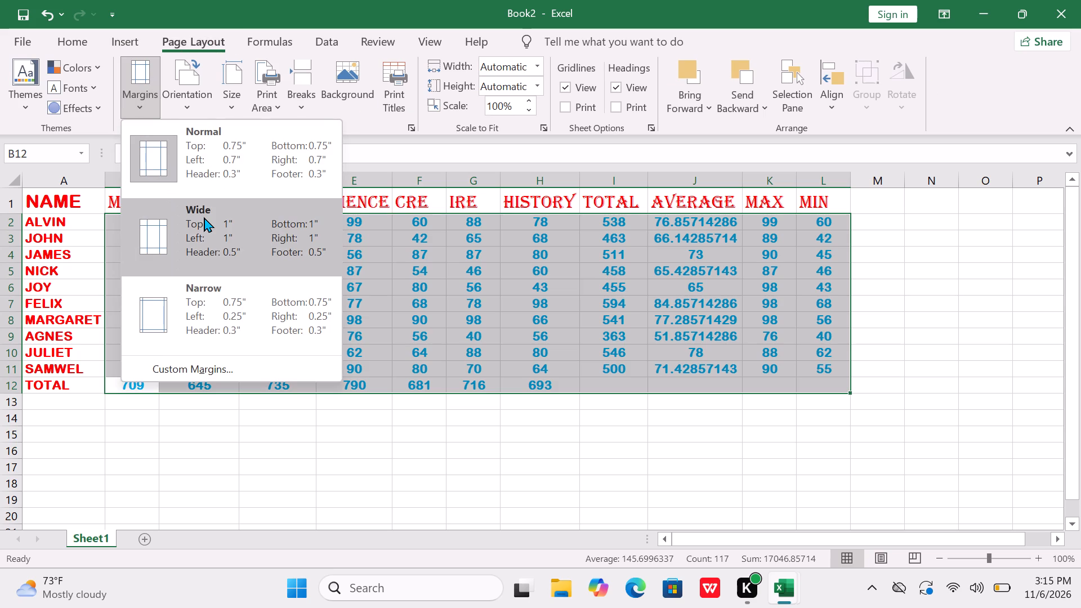
{"action": "left_click", "coordinate": [204, 217]}
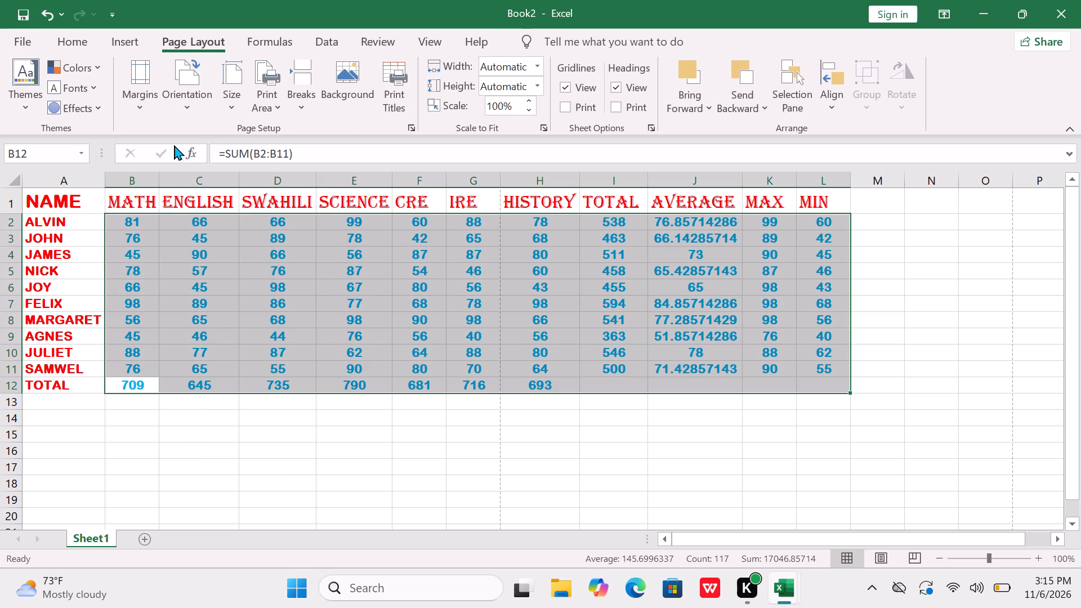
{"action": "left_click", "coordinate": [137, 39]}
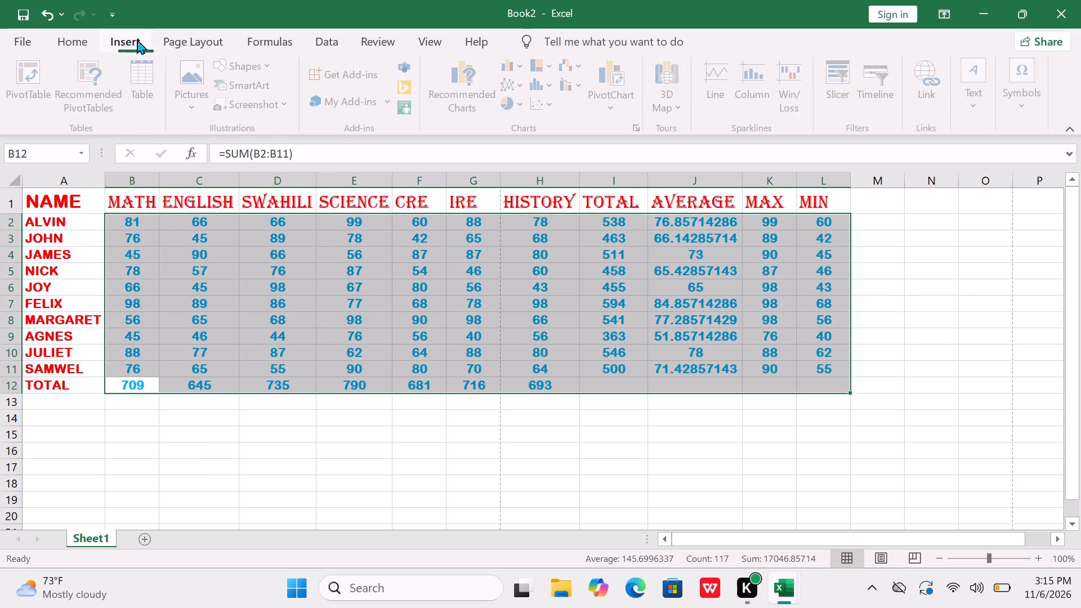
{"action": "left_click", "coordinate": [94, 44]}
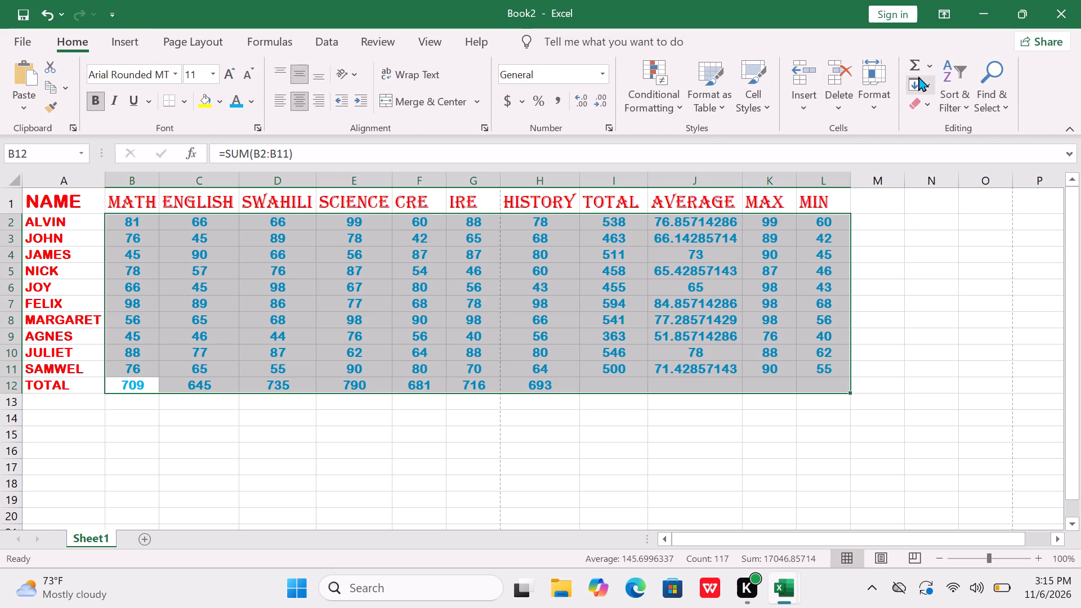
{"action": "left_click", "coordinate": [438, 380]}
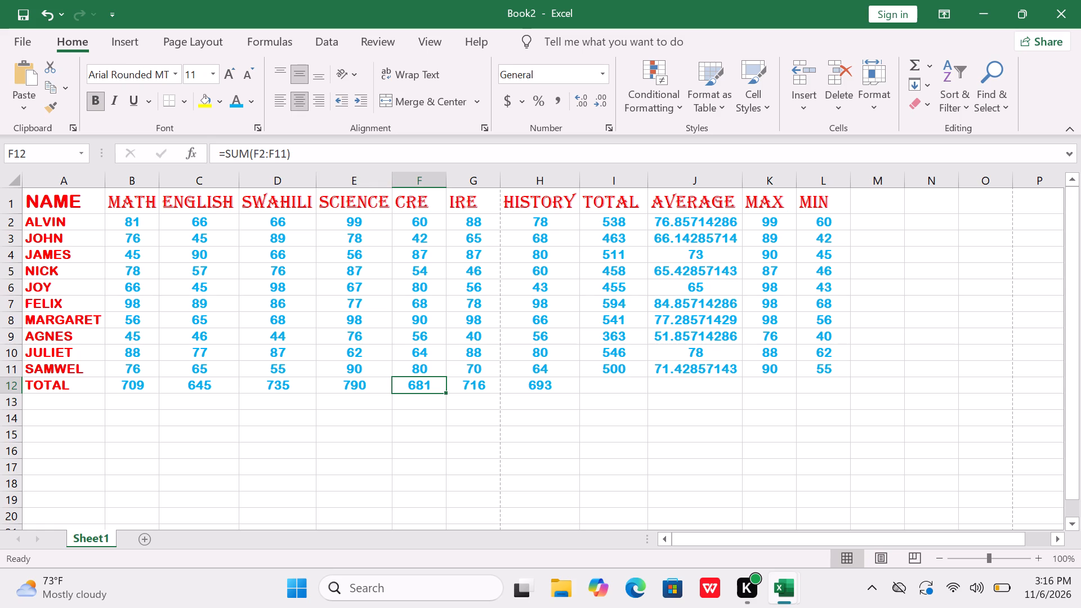
Format the headings MATH to MIN in B1:L1 with an orange fill, the Arial Narrow font and bold.
{"action": "left_click", "coordinate": [117, 204]}
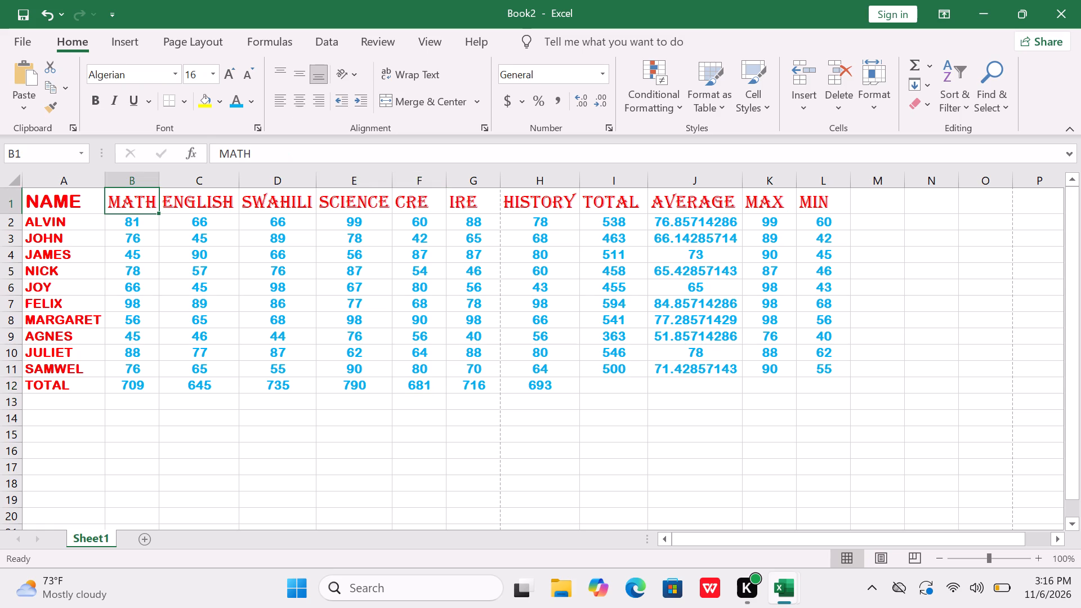
{"action": "left_click_drag", "start_coordinate": [117, 204], "coordinate": [208, 203]}
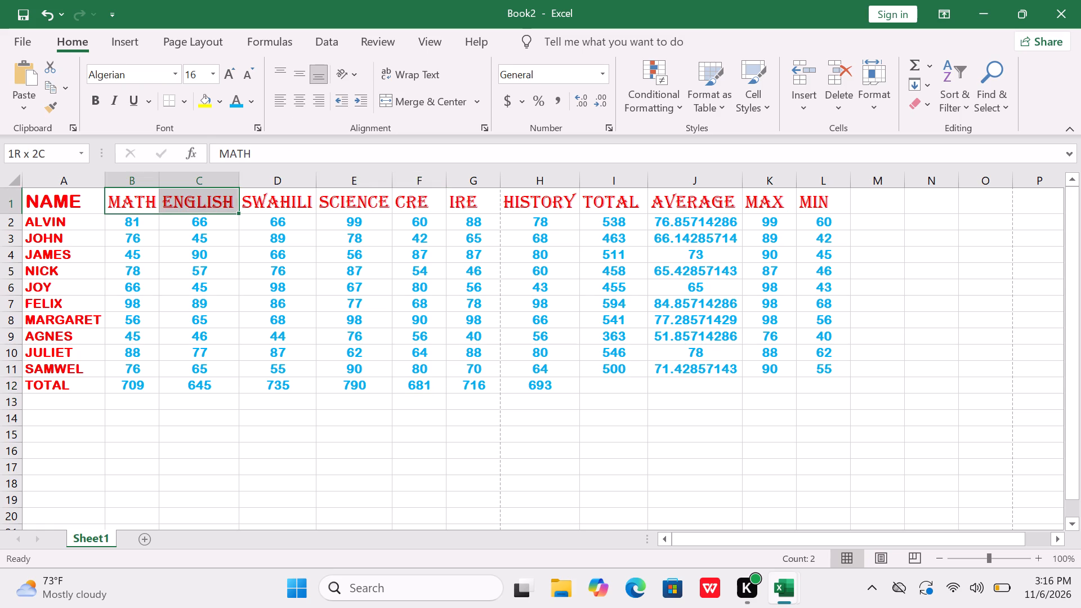
{"action": "left_click_drag", "start_coordinate": [208, 203], "coordinate": [609, 198]}
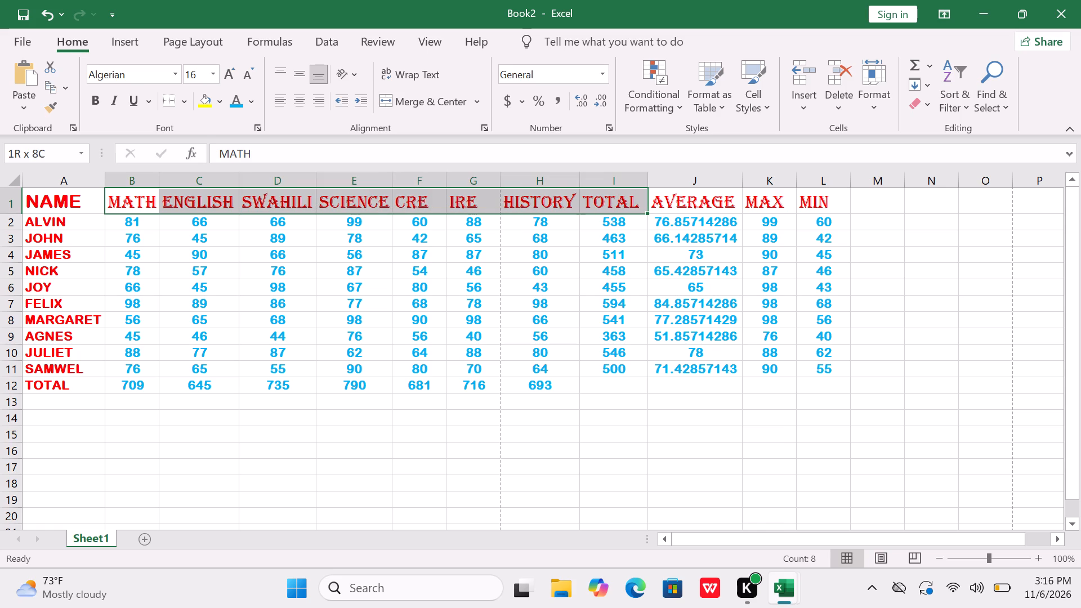
{"action": "left_click_drag", "start_coordinate": [609, 198], "coordinate": [782, 192]}
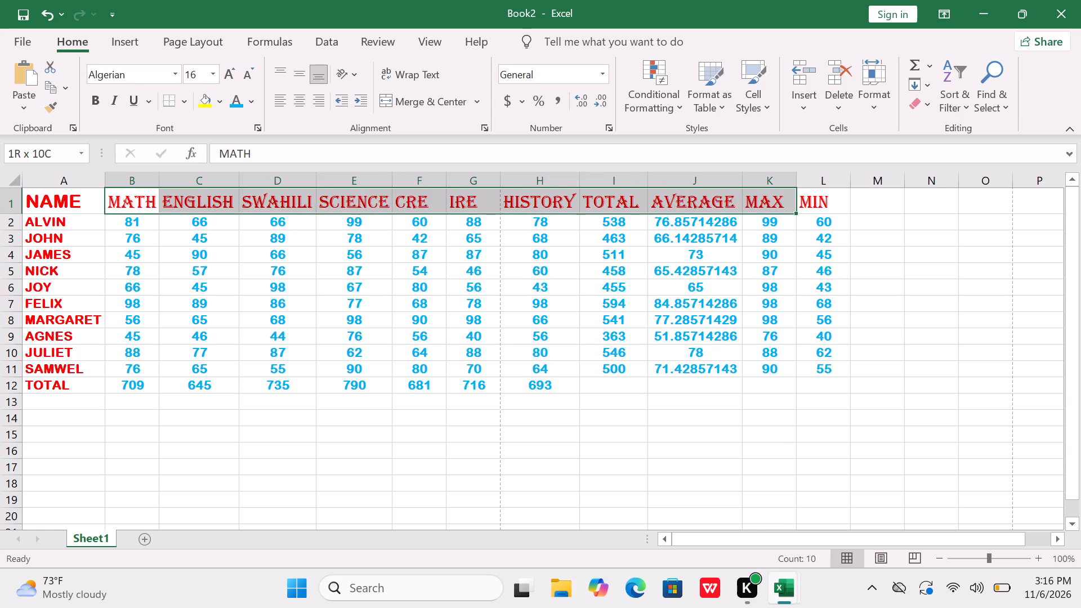
{"action": "left_click_drag", "start_coordinate": [782, 192], "coordinate": [810, 190]}
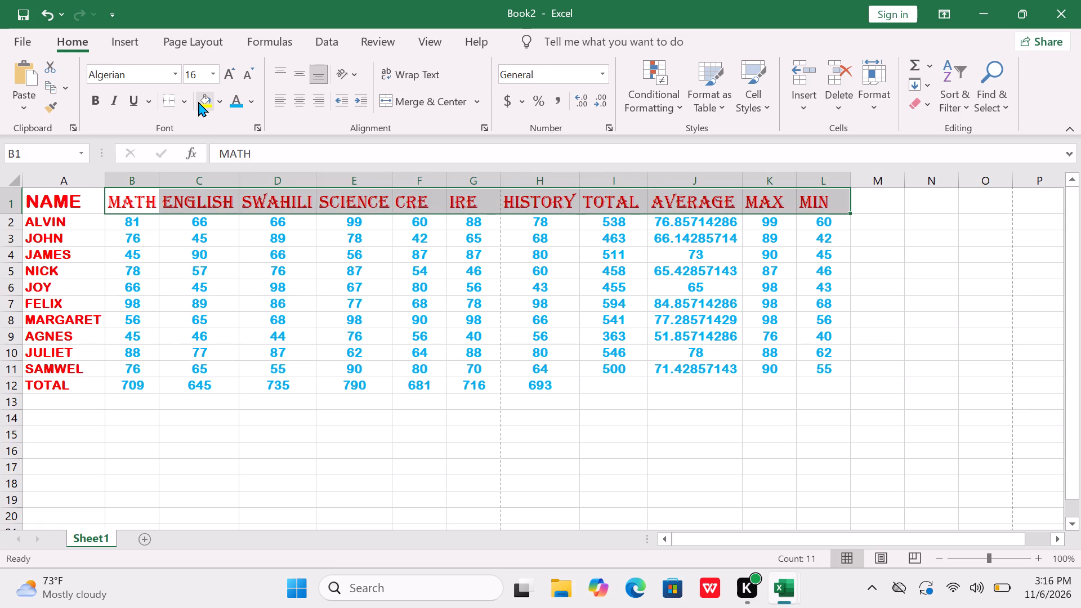
{"action": "left_click", "coordinate": [221, 108]}
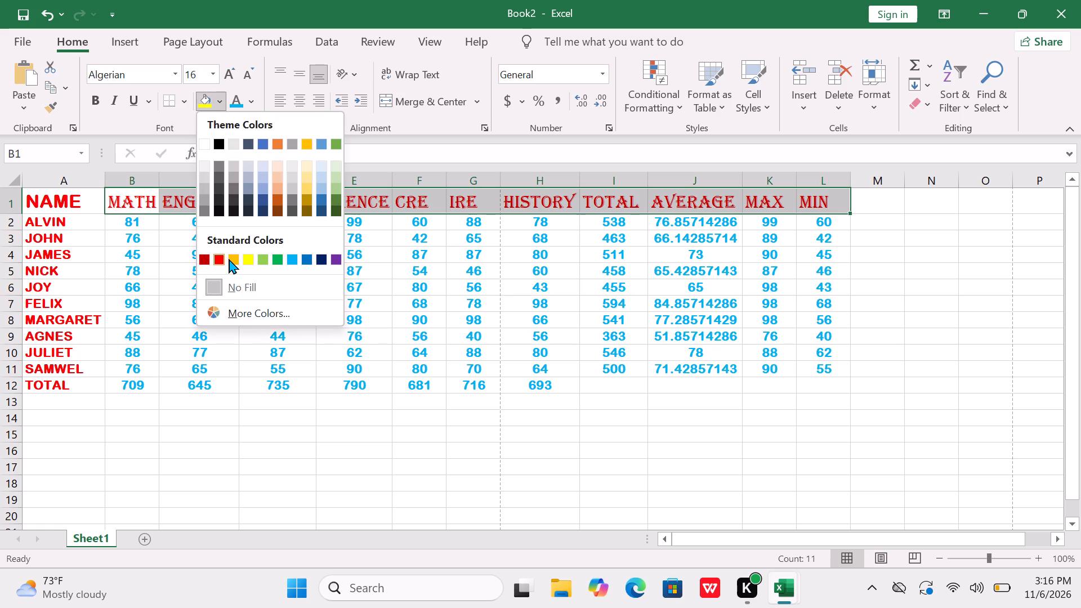
{"action": "left_click", "coordinate": [236, 260]}
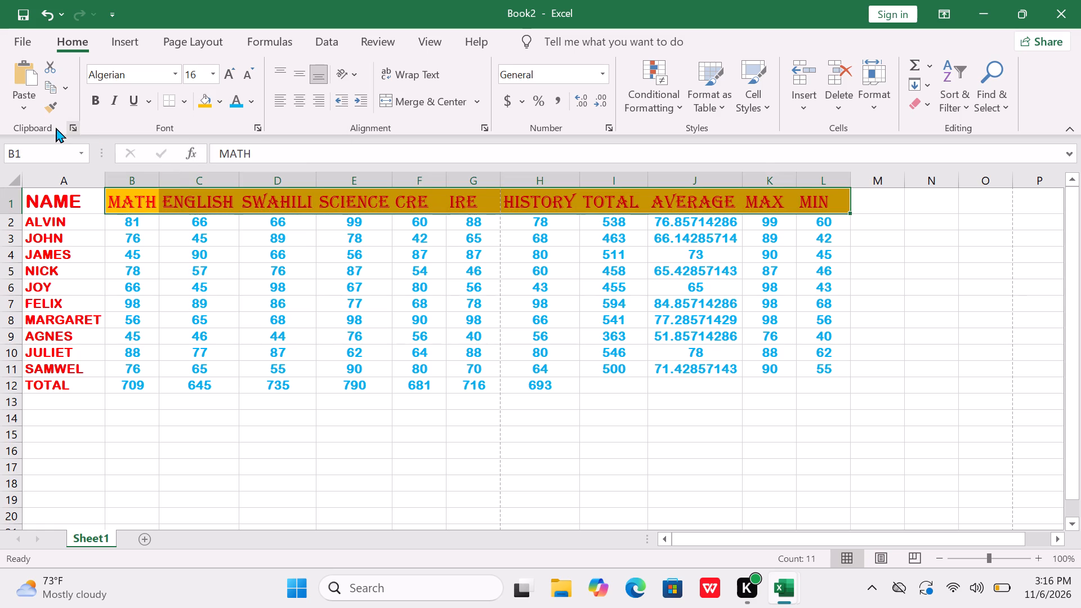
{"action": "left_click", "coordinate": [178, 69]}
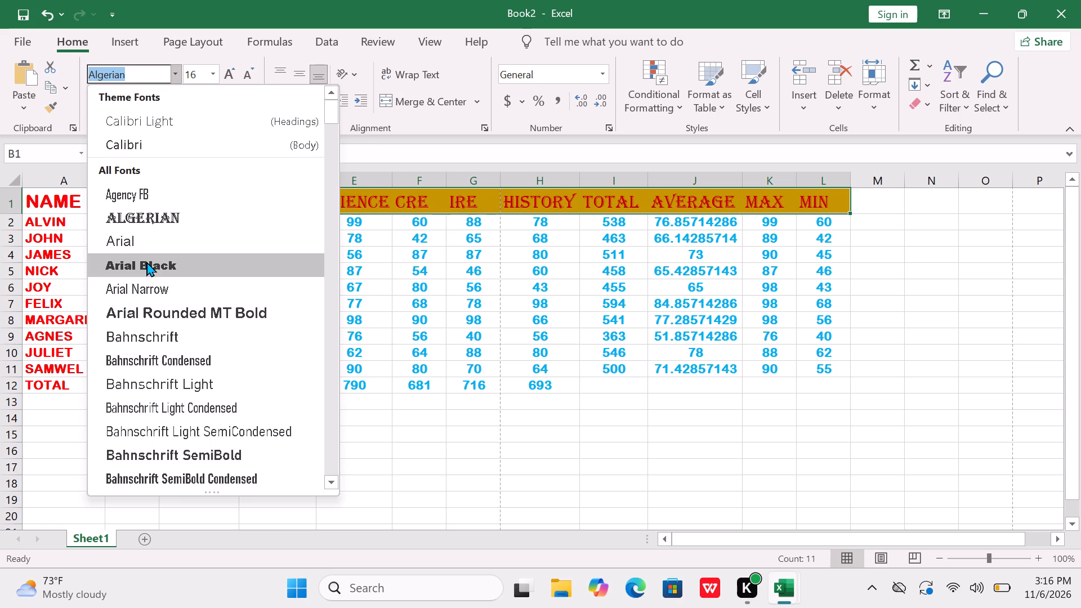
{"action": "left_click", "coordinate": [135, 297]}
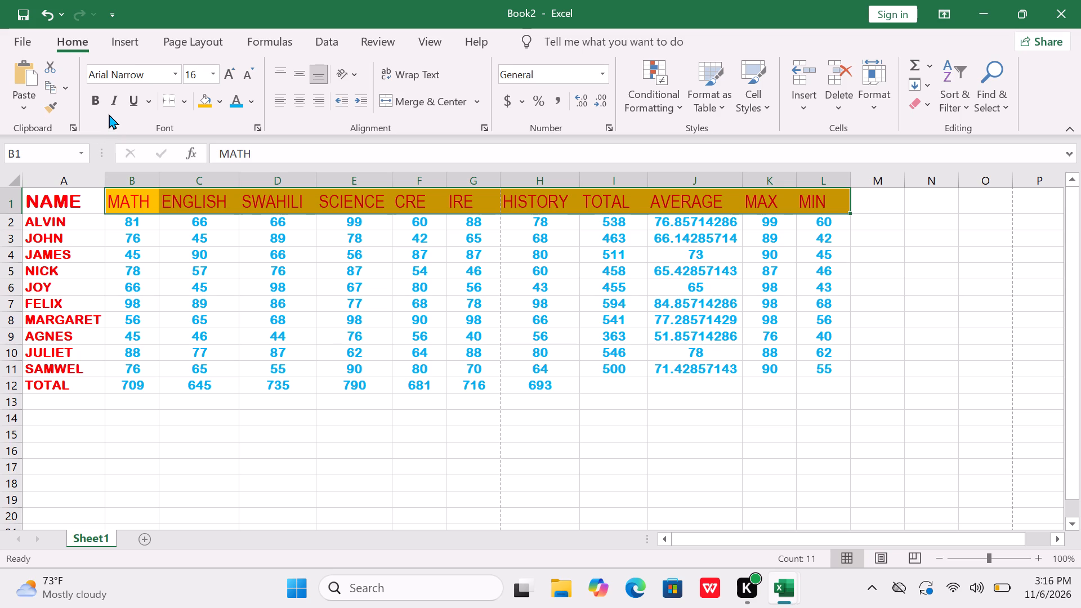
{"action": "left_click", "coordinate": [102, 106]}
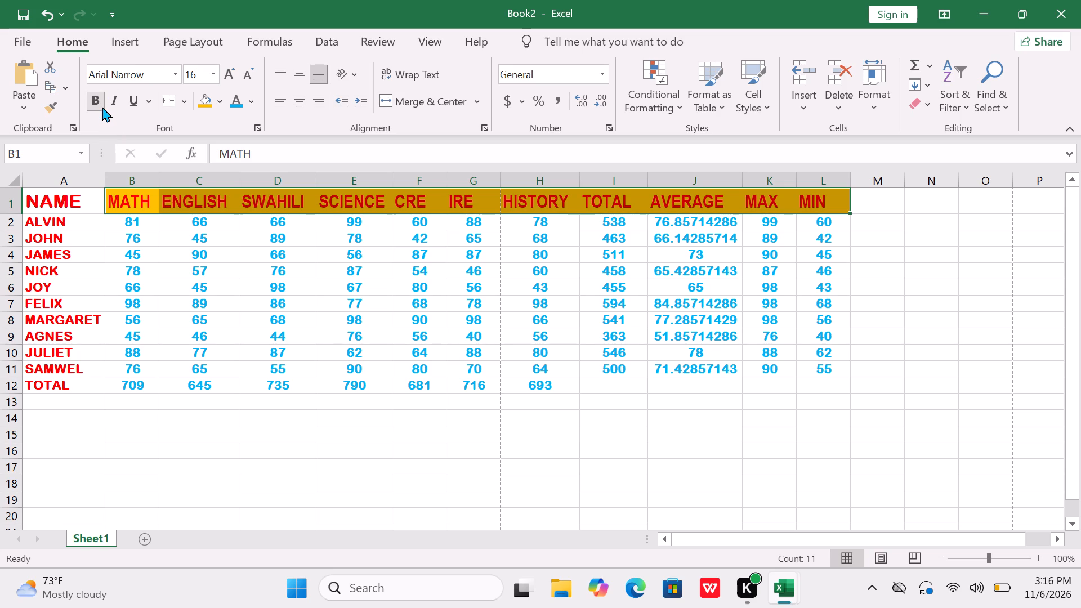
Underline the headings MATH to MIN in B1:L1 and surround them with thick outside borders.
{"action": "left_click", "coordinate": [136, 95]}
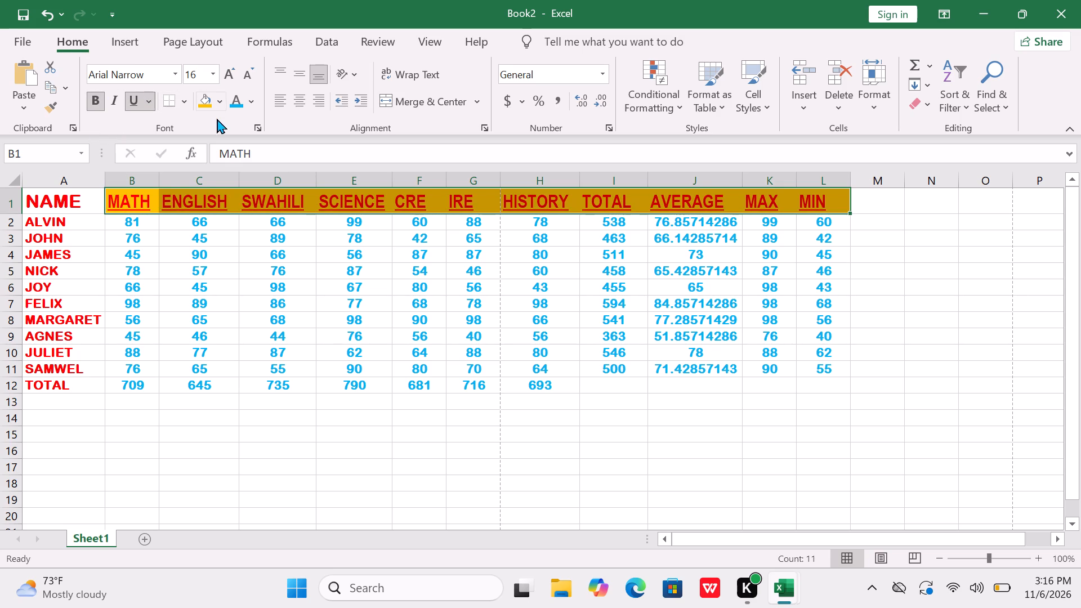
{"action": "left_click", "coordinate": [186, 106]}
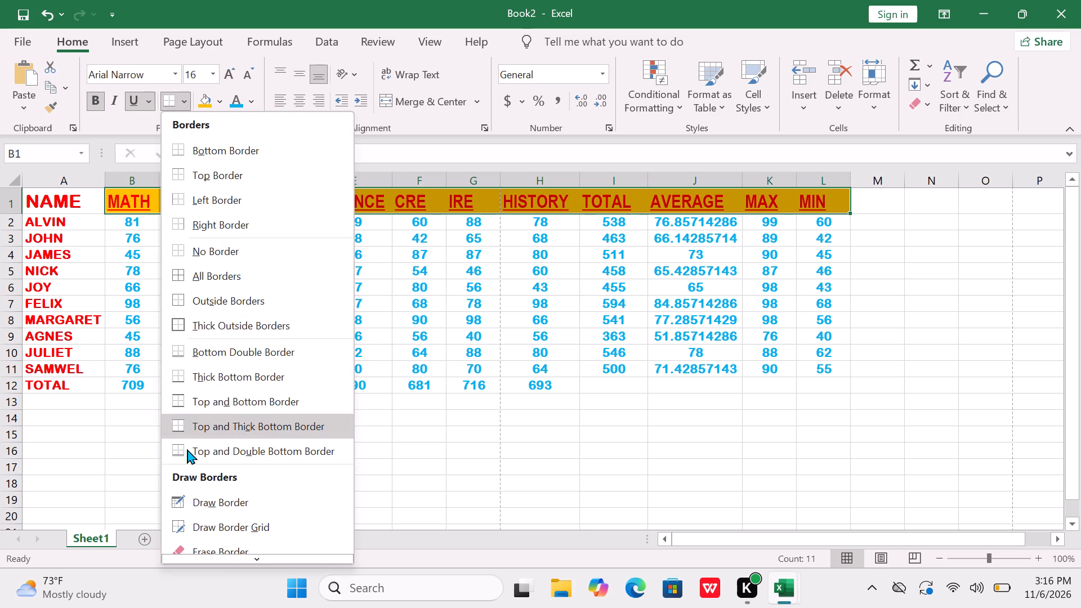
{"action": "left_click", "coordinate": [212, 334]}
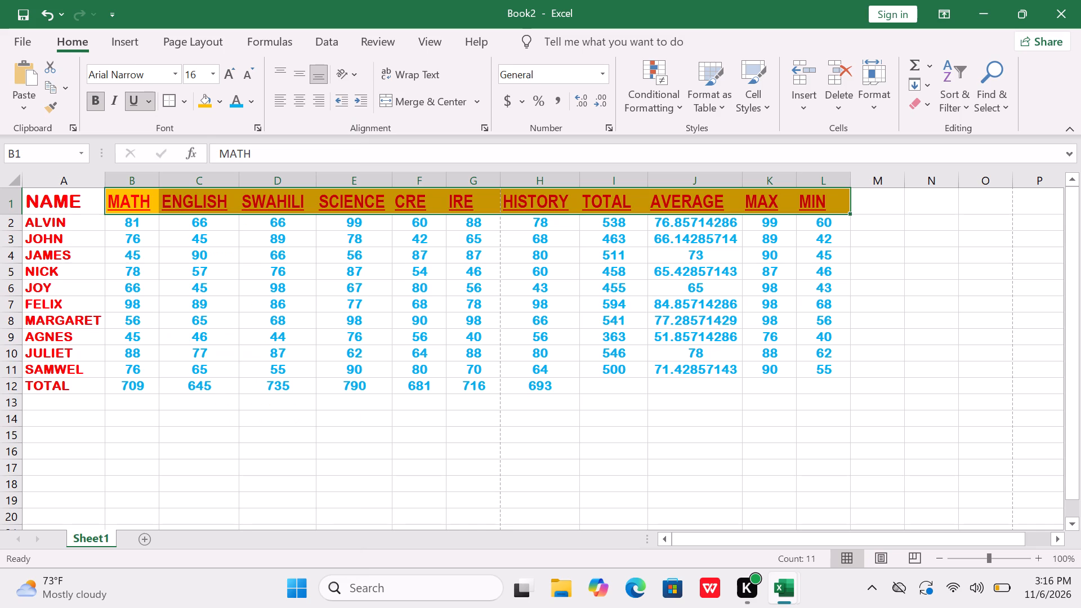
{"action": "left_click", "coordinate": [245, 475]}
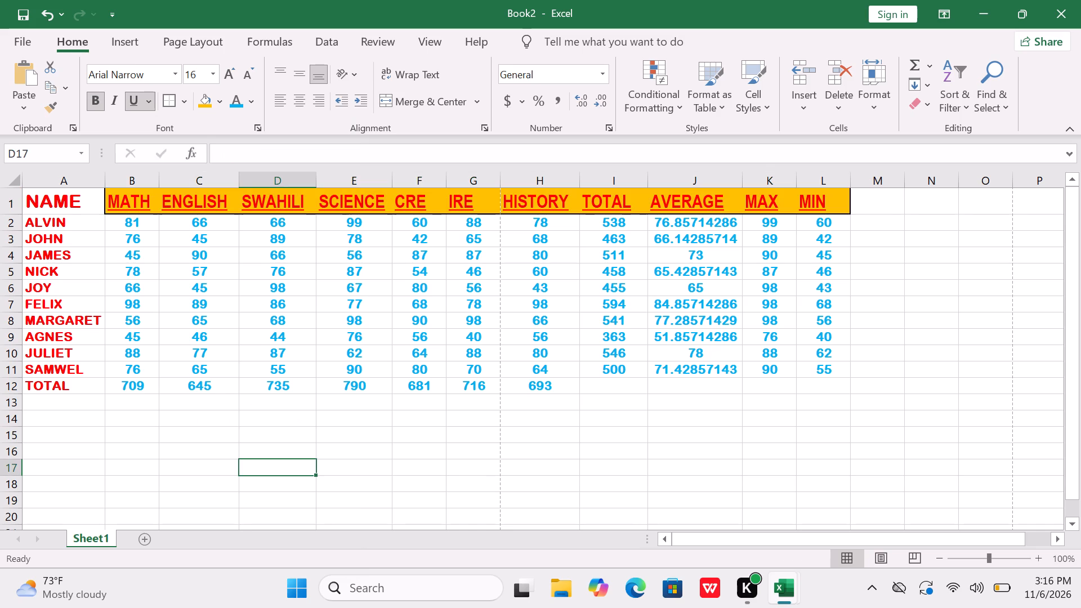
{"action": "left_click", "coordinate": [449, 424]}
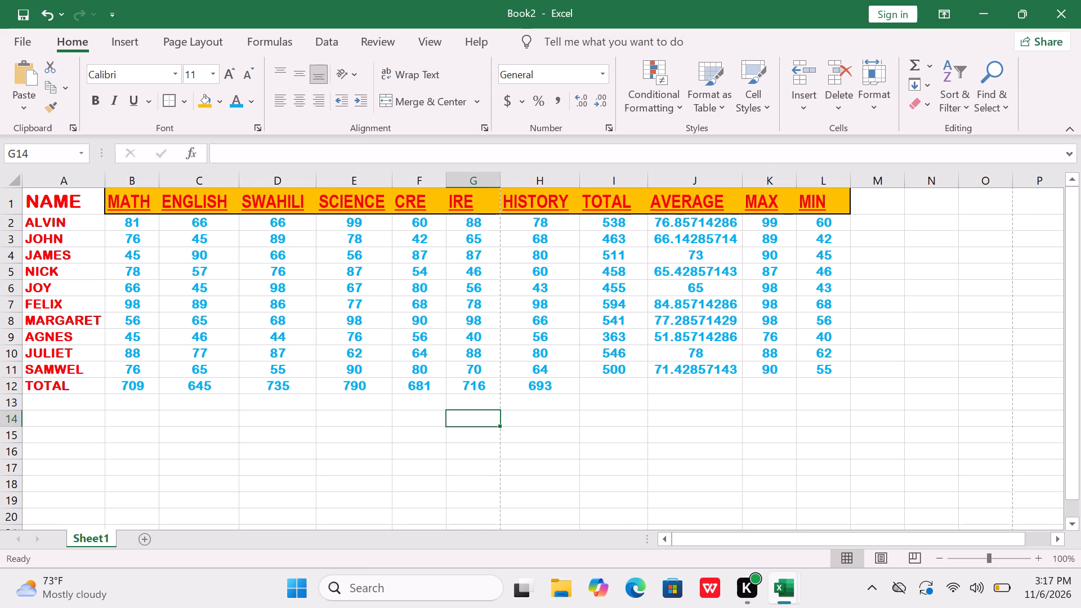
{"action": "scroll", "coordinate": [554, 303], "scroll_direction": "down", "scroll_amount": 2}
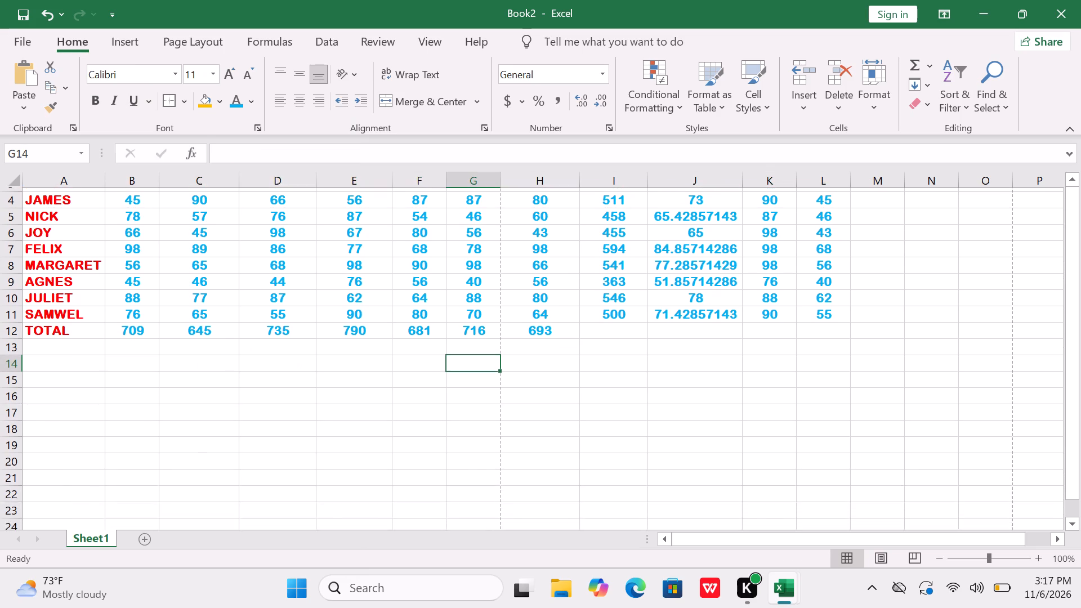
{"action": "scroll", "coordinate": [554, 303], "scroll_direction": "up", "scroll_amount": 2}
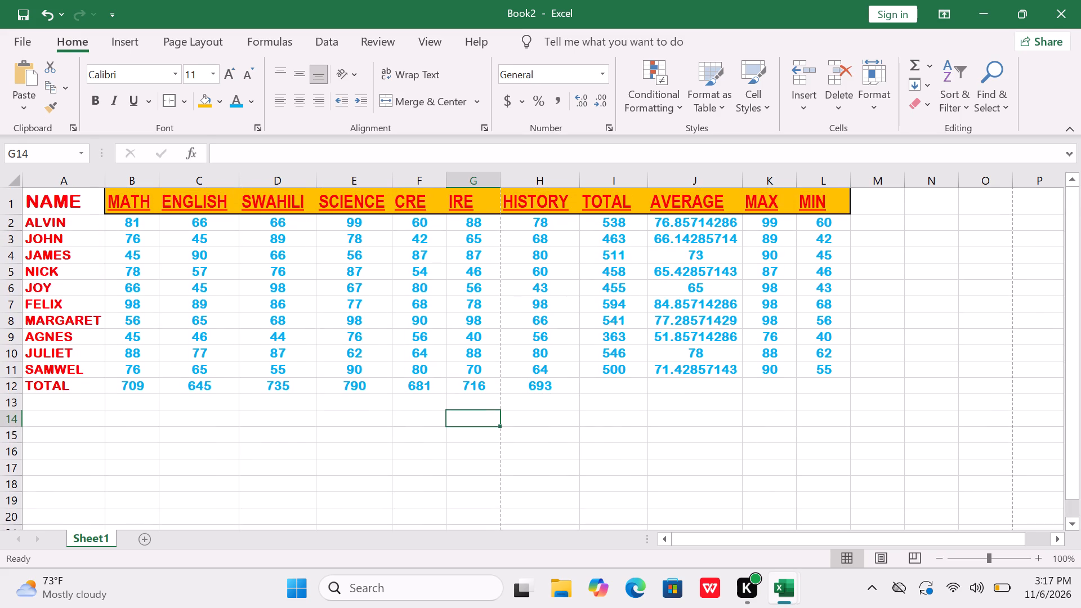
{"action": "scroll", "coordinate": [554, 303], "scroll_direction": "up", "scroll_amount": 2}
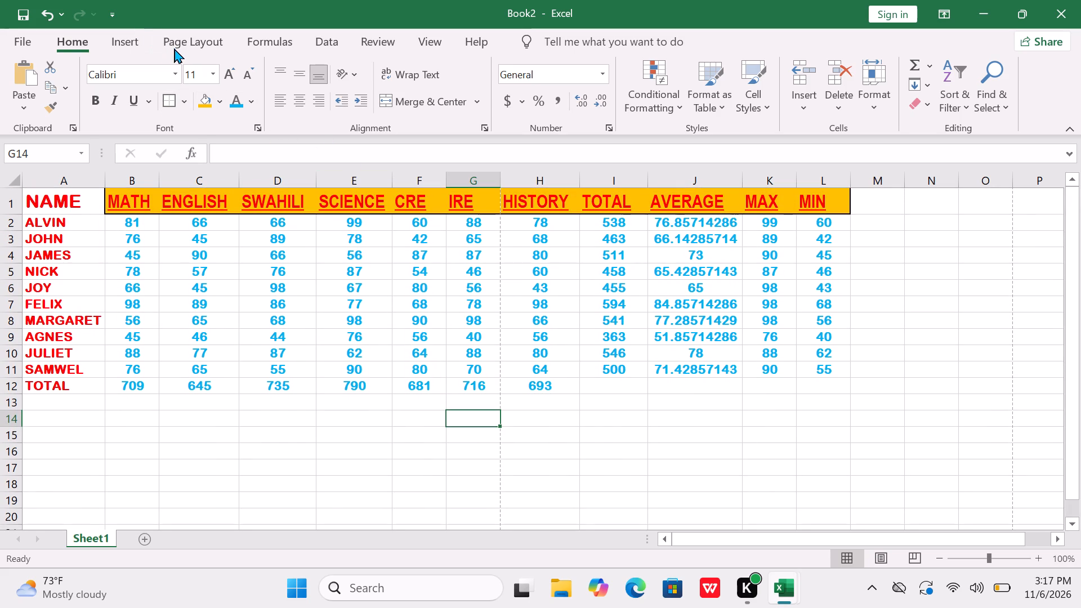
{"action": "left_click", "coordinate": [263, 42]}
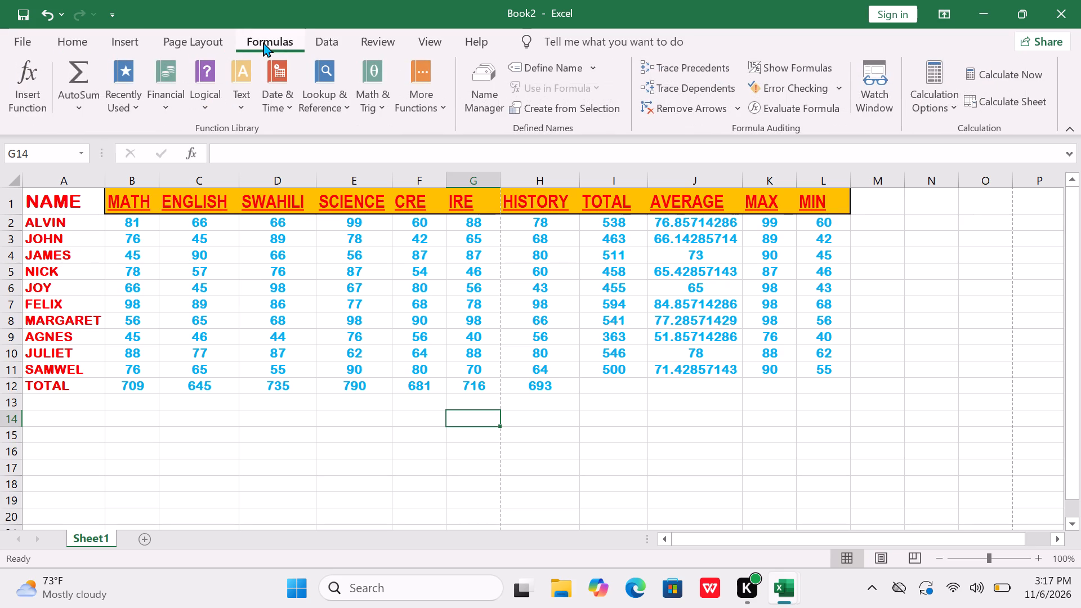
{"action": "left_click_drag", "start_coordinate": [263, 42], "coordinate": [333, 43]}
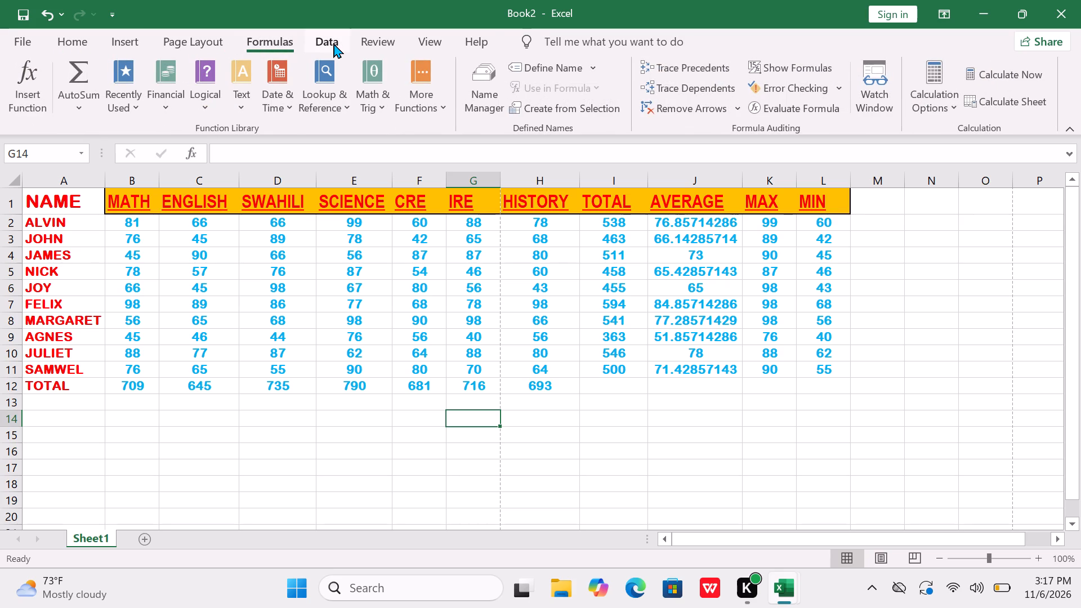
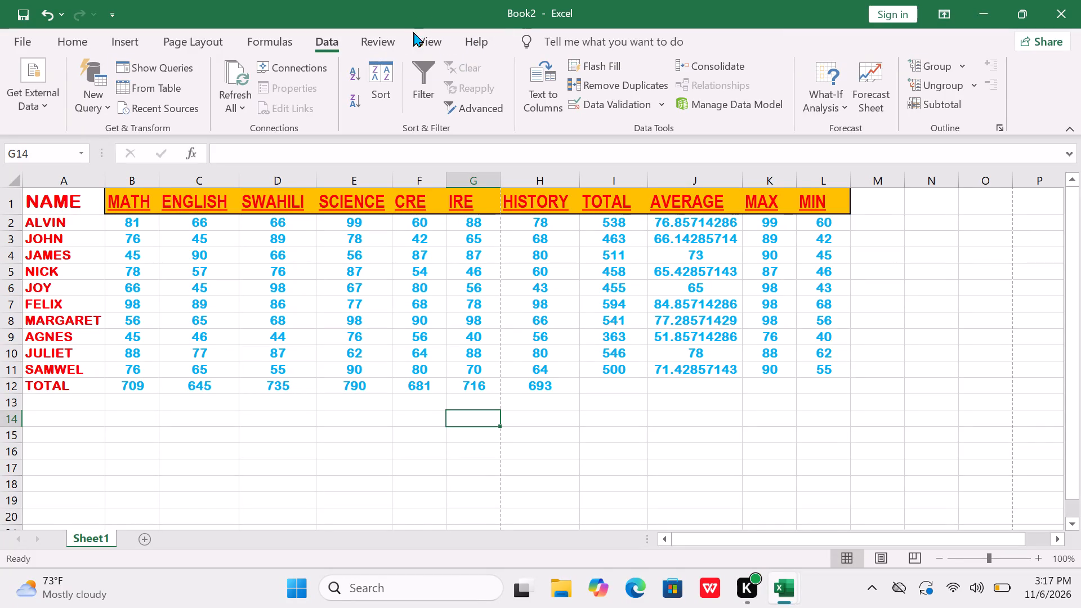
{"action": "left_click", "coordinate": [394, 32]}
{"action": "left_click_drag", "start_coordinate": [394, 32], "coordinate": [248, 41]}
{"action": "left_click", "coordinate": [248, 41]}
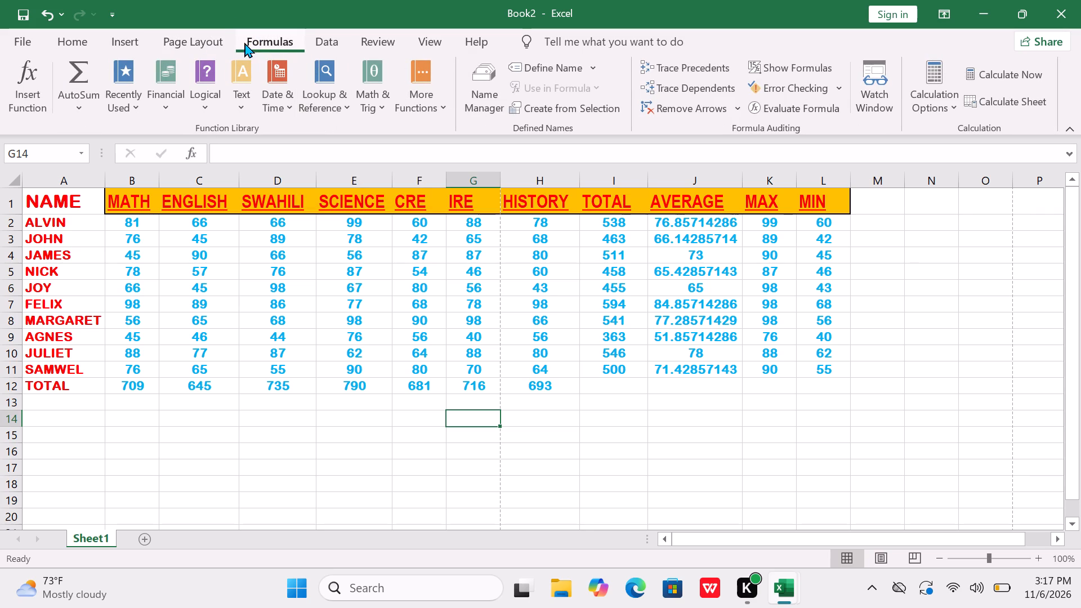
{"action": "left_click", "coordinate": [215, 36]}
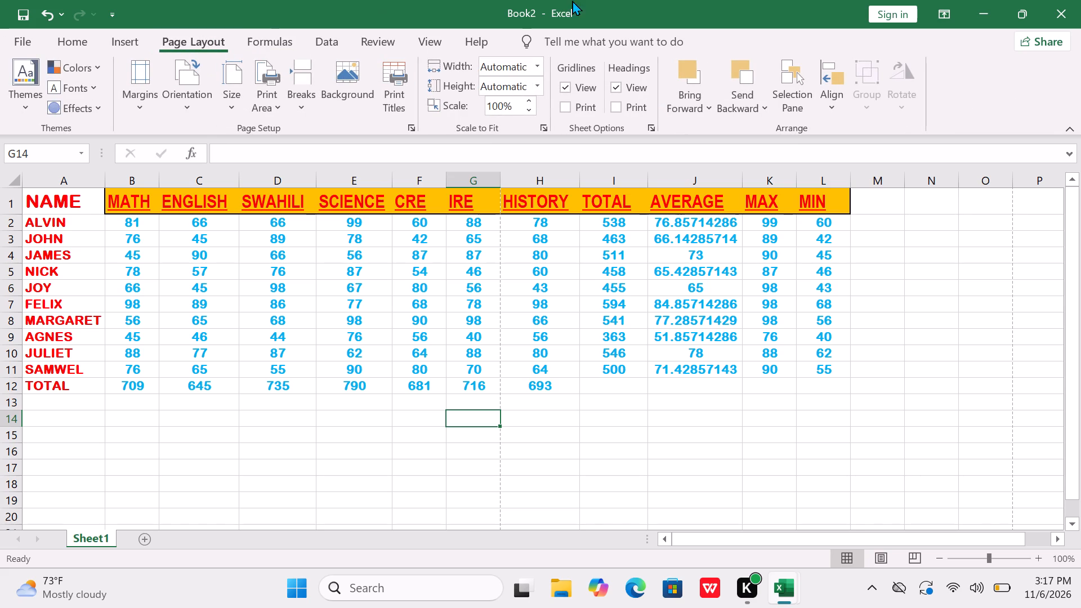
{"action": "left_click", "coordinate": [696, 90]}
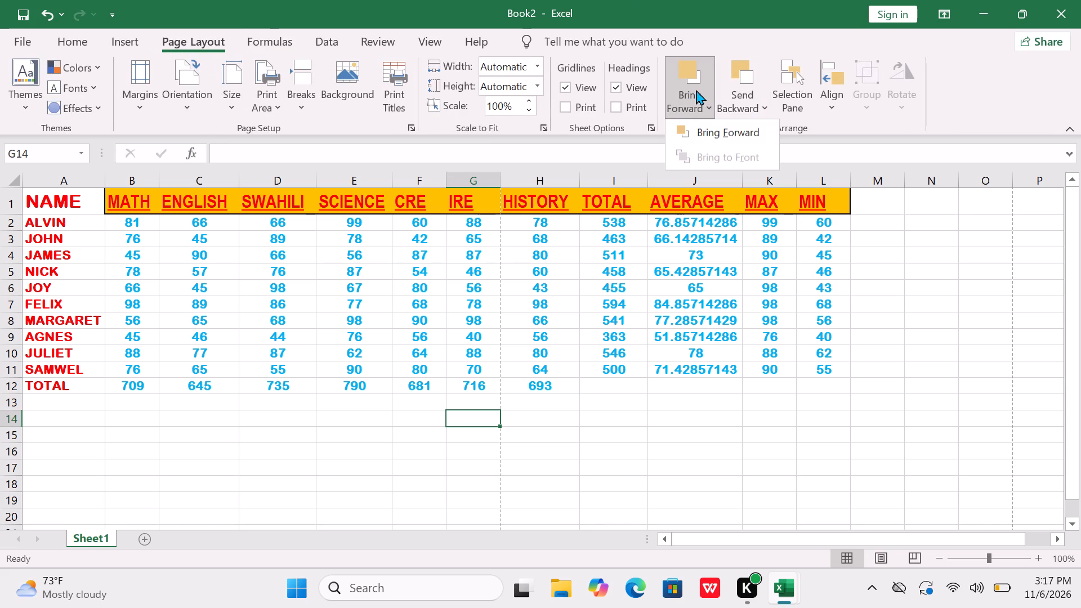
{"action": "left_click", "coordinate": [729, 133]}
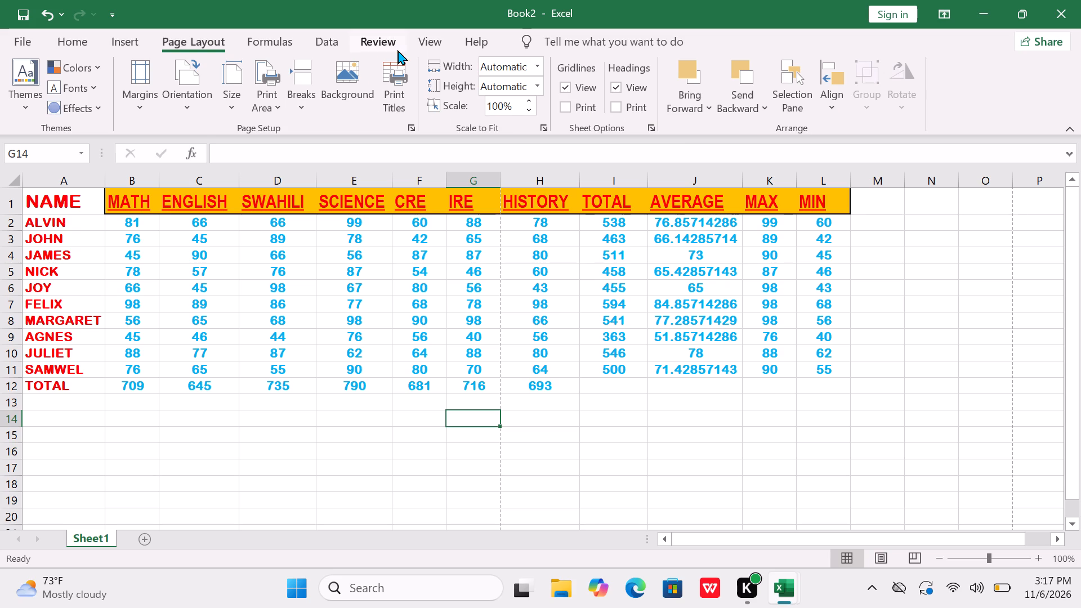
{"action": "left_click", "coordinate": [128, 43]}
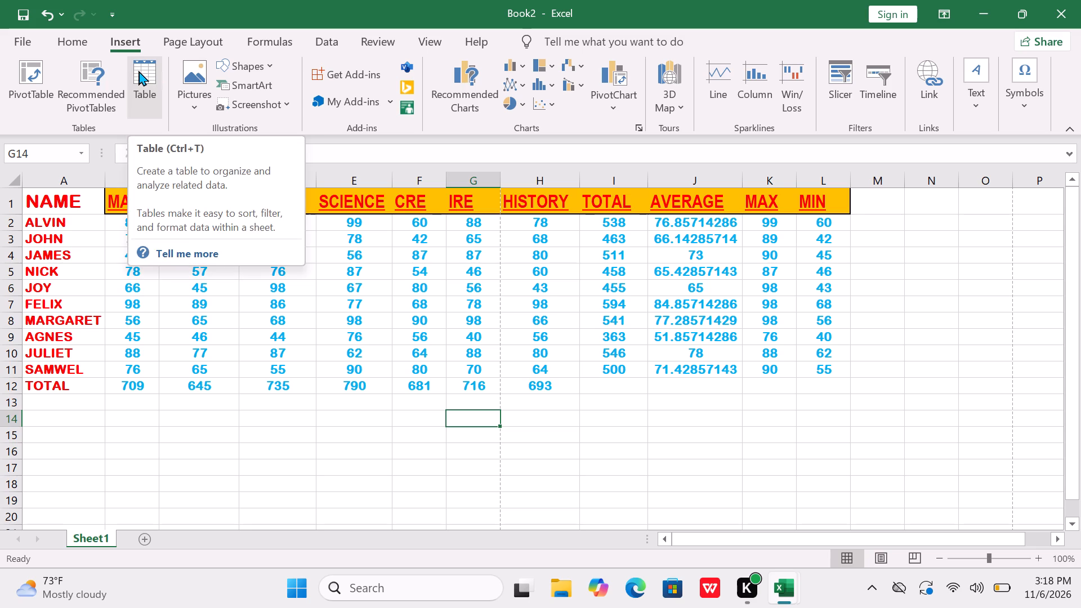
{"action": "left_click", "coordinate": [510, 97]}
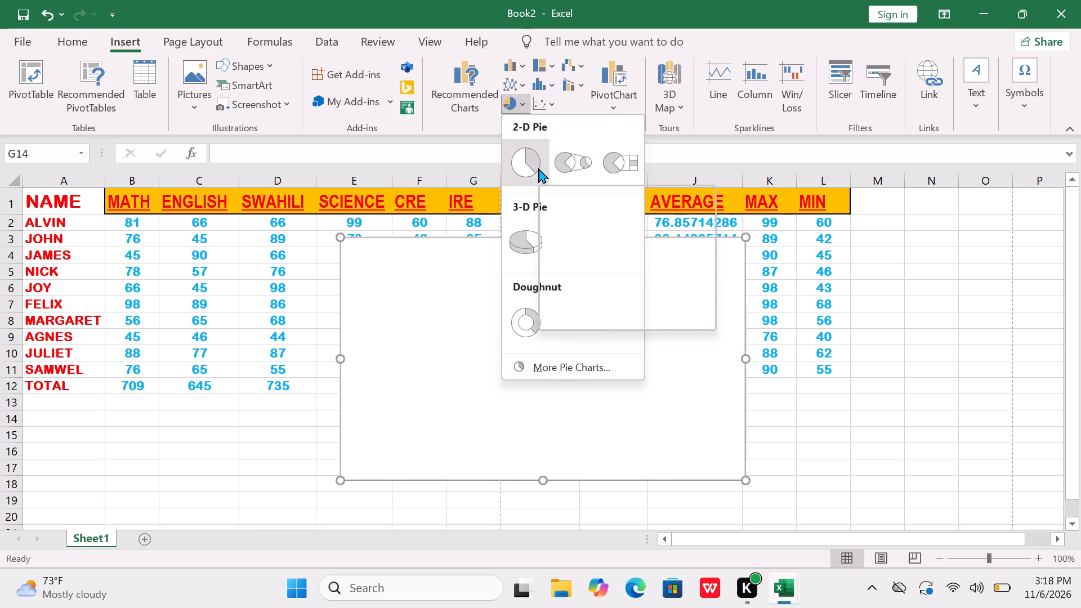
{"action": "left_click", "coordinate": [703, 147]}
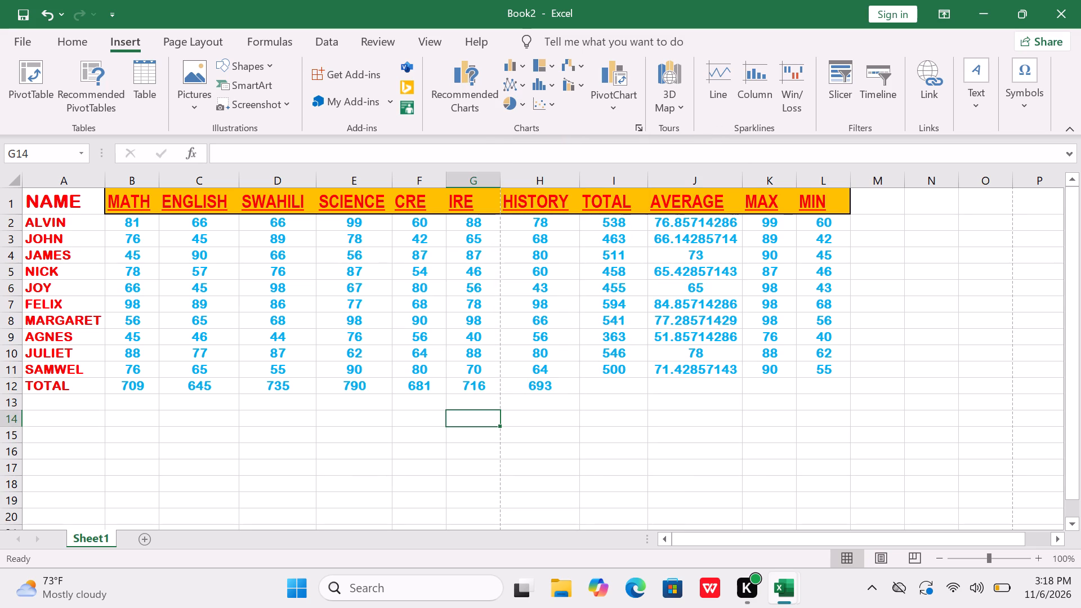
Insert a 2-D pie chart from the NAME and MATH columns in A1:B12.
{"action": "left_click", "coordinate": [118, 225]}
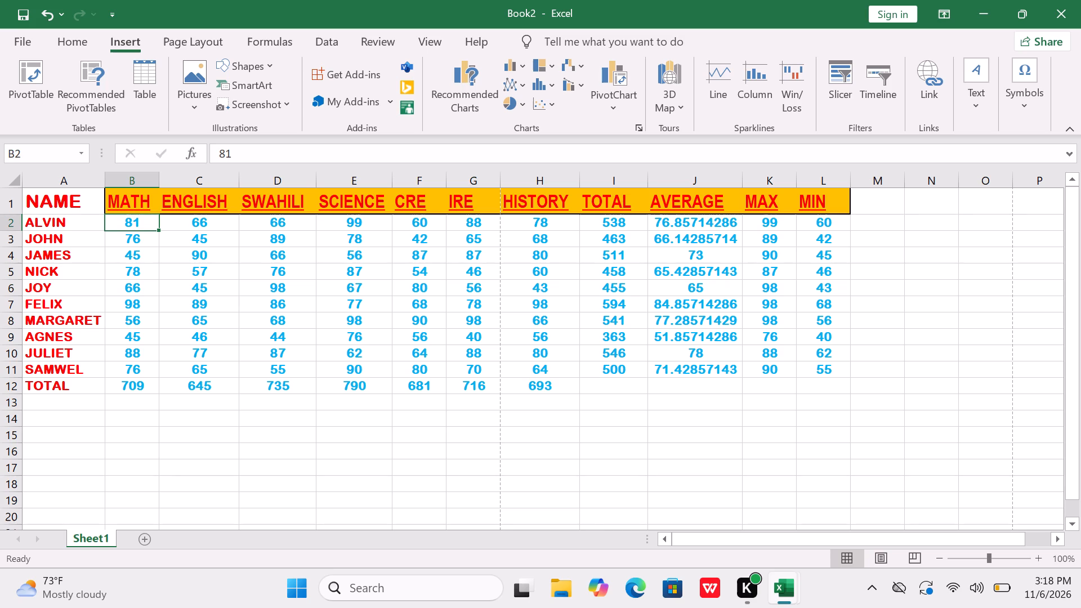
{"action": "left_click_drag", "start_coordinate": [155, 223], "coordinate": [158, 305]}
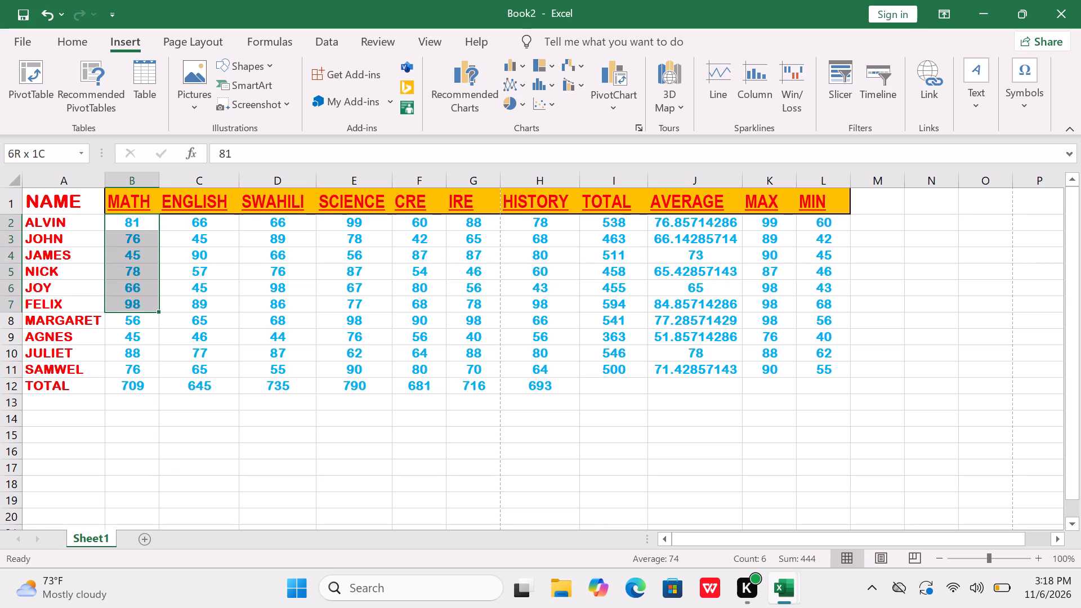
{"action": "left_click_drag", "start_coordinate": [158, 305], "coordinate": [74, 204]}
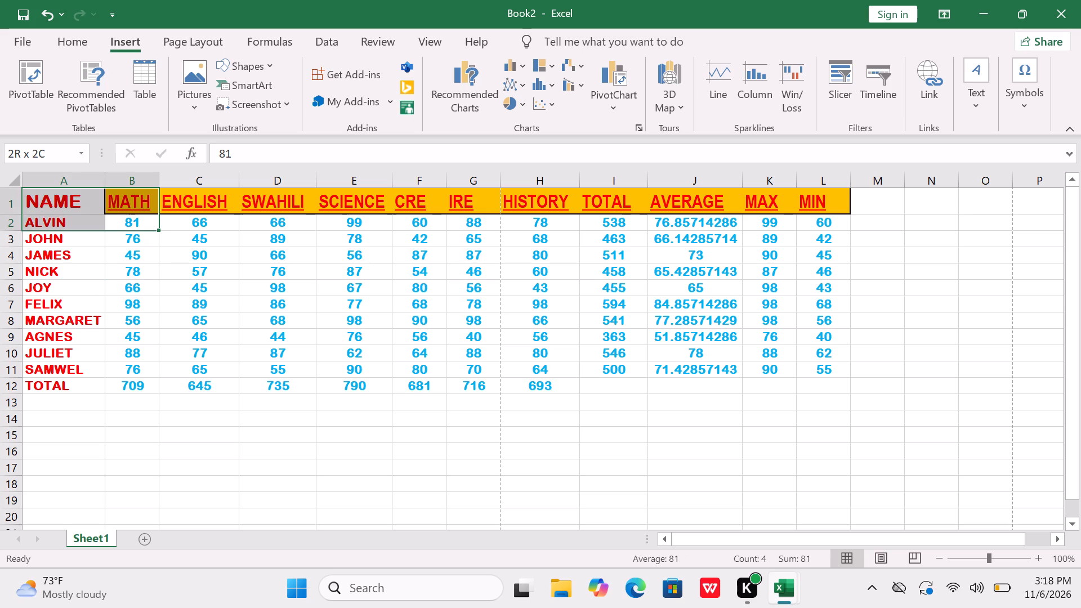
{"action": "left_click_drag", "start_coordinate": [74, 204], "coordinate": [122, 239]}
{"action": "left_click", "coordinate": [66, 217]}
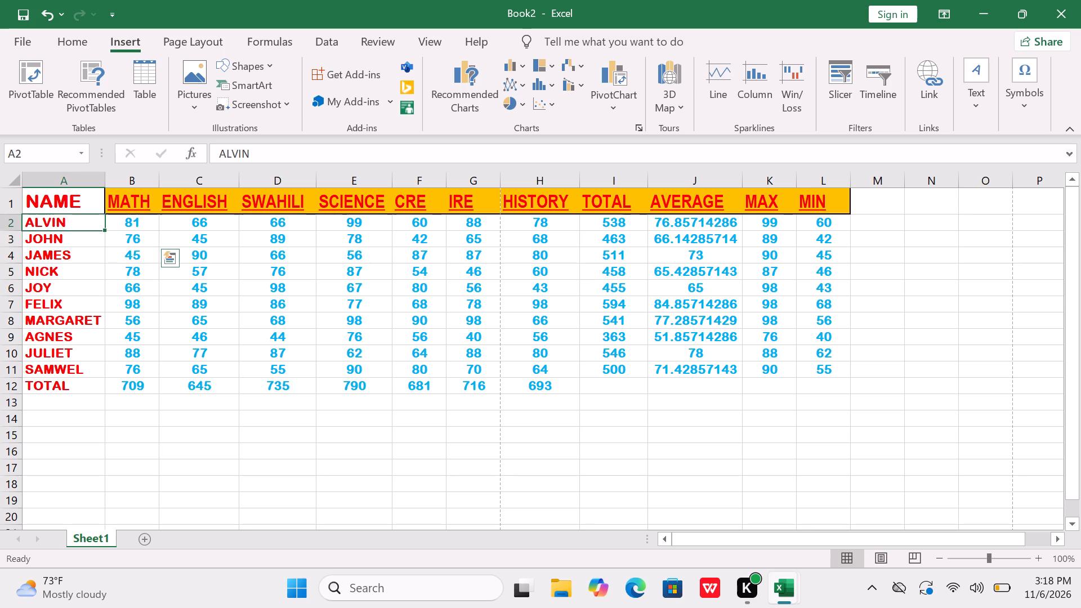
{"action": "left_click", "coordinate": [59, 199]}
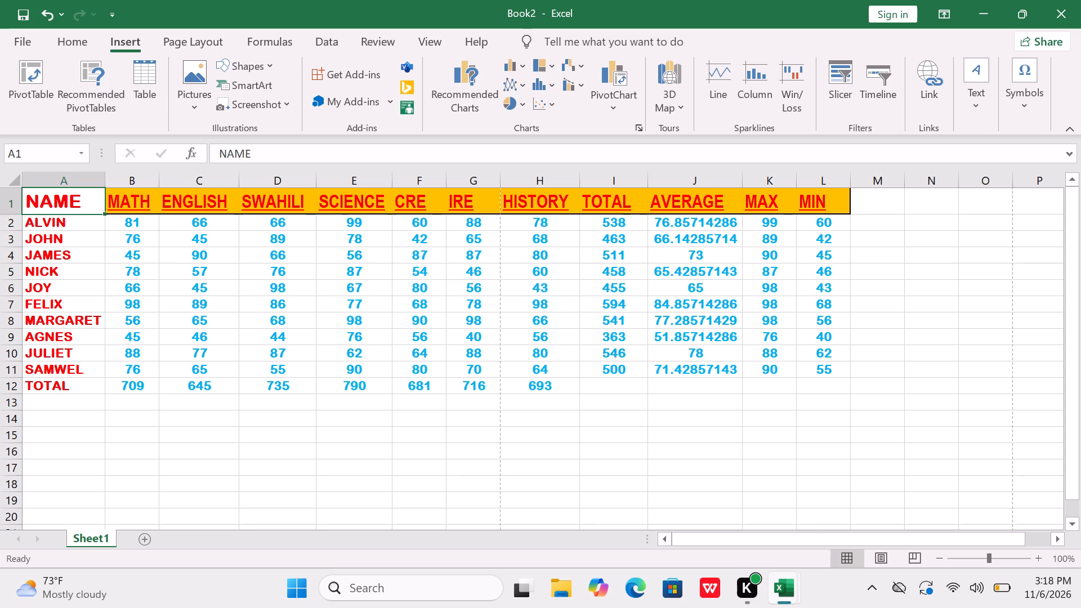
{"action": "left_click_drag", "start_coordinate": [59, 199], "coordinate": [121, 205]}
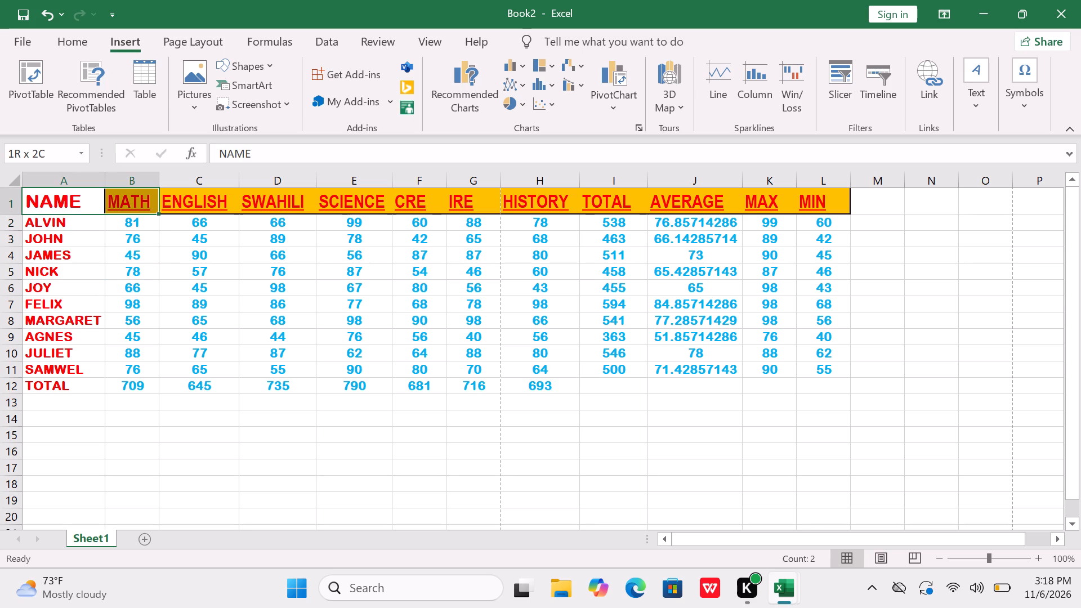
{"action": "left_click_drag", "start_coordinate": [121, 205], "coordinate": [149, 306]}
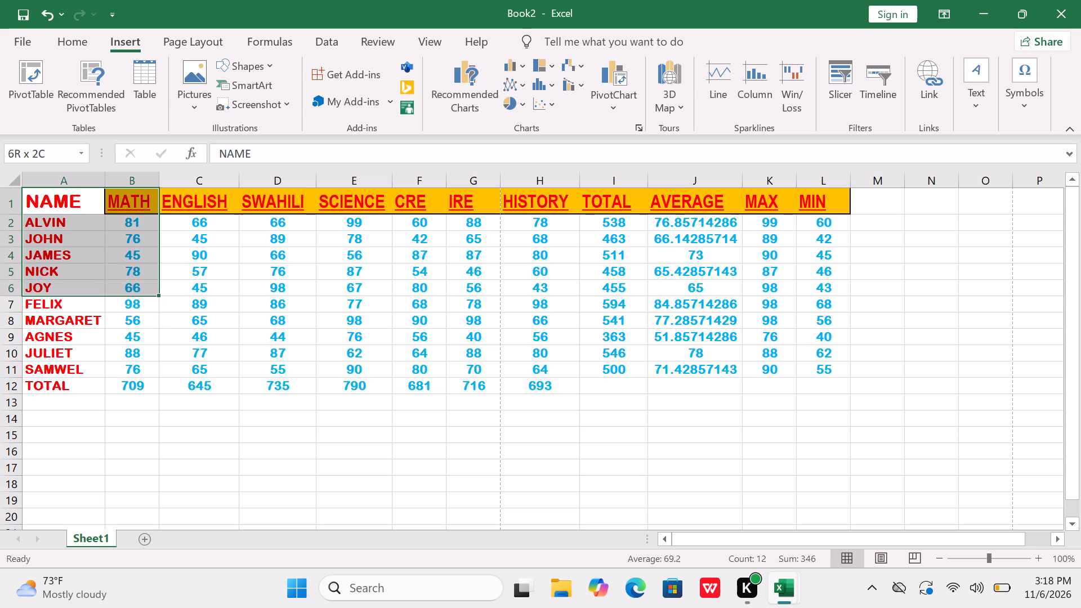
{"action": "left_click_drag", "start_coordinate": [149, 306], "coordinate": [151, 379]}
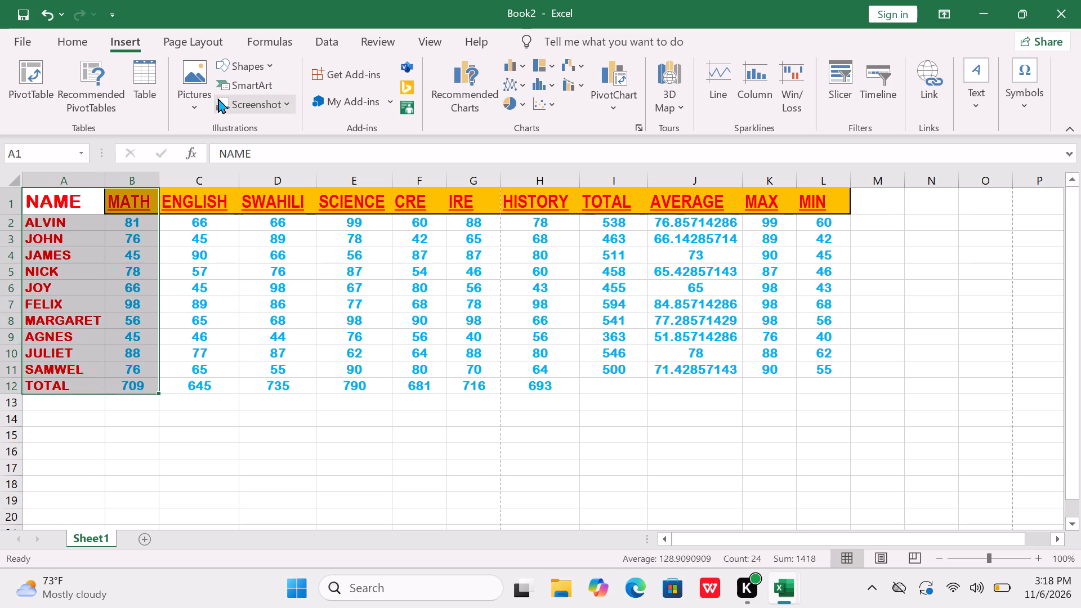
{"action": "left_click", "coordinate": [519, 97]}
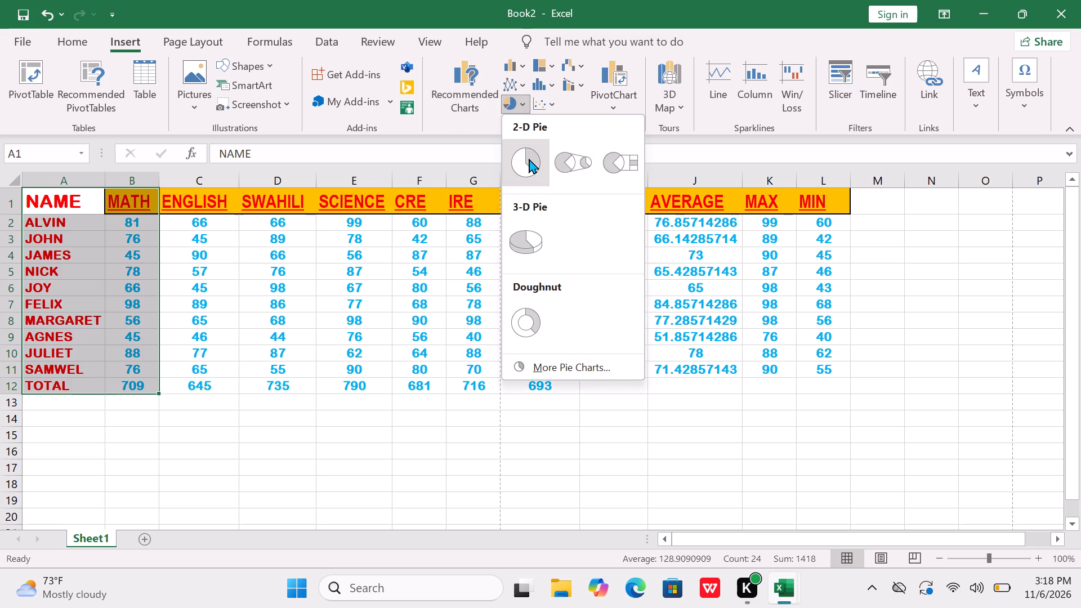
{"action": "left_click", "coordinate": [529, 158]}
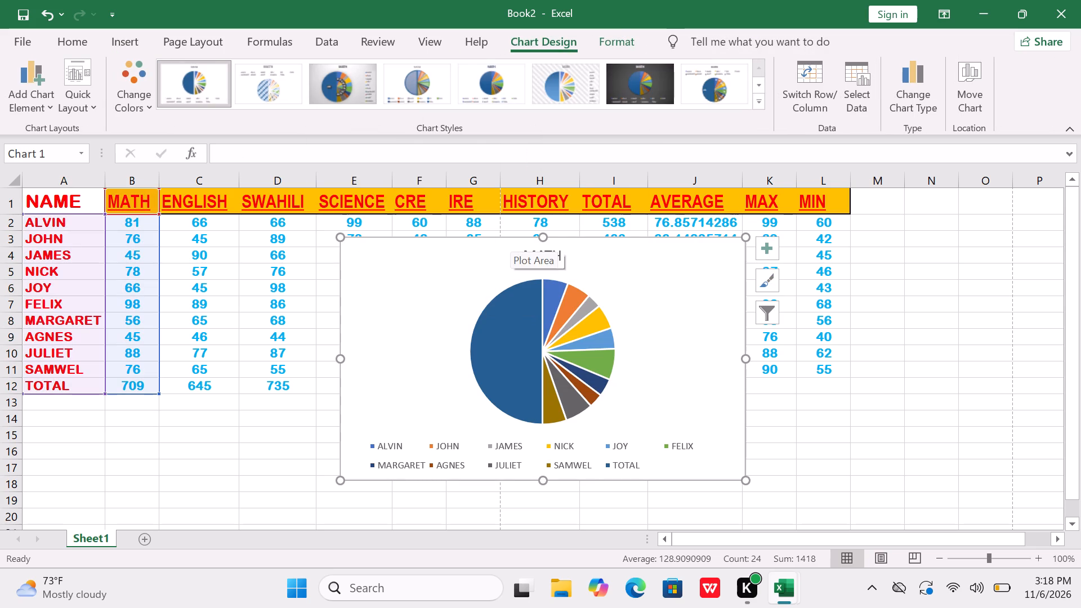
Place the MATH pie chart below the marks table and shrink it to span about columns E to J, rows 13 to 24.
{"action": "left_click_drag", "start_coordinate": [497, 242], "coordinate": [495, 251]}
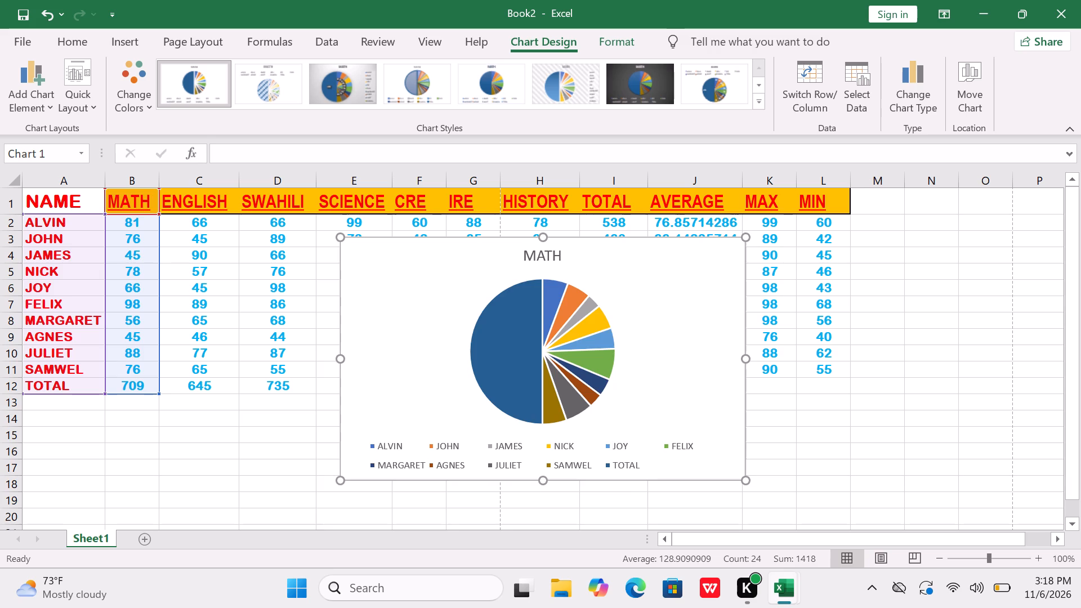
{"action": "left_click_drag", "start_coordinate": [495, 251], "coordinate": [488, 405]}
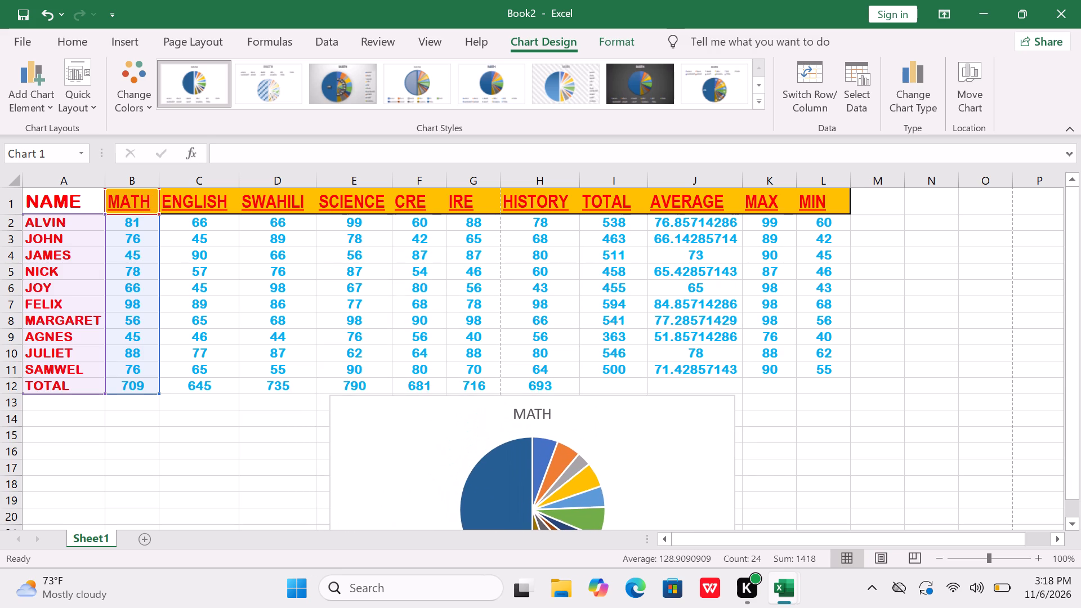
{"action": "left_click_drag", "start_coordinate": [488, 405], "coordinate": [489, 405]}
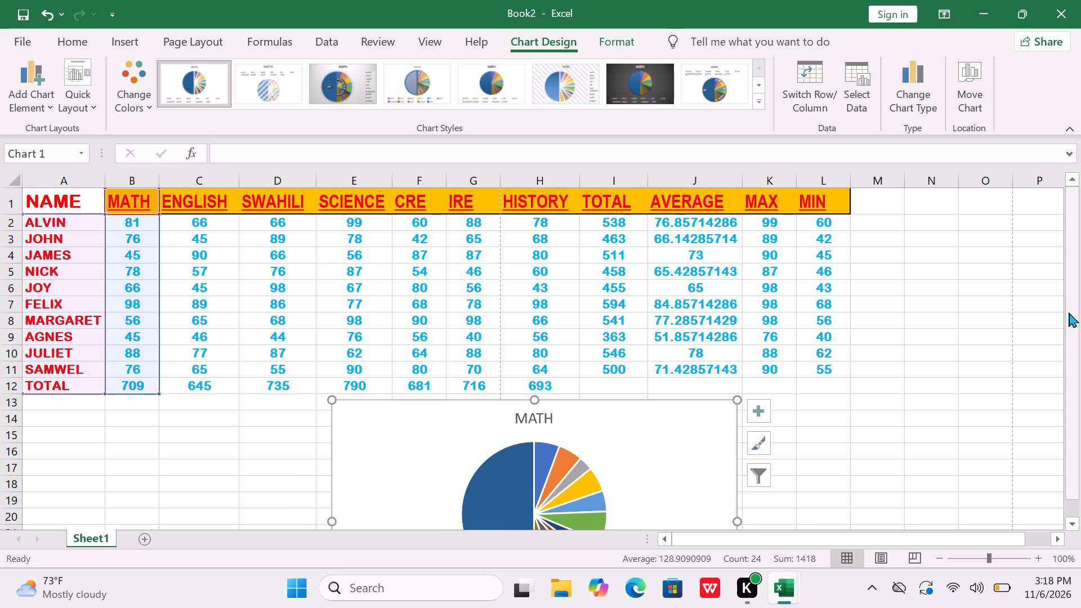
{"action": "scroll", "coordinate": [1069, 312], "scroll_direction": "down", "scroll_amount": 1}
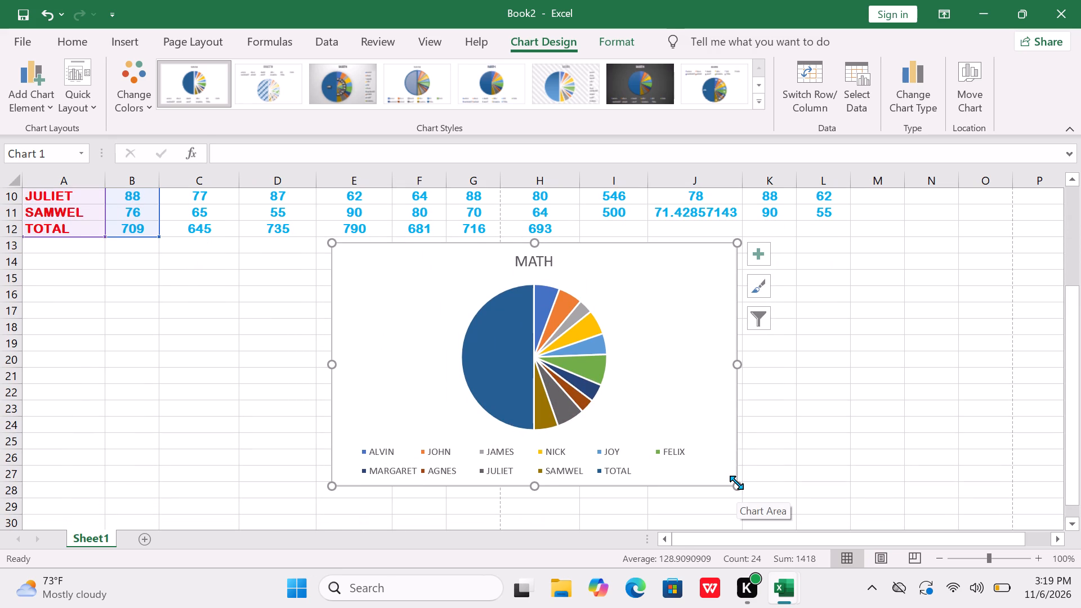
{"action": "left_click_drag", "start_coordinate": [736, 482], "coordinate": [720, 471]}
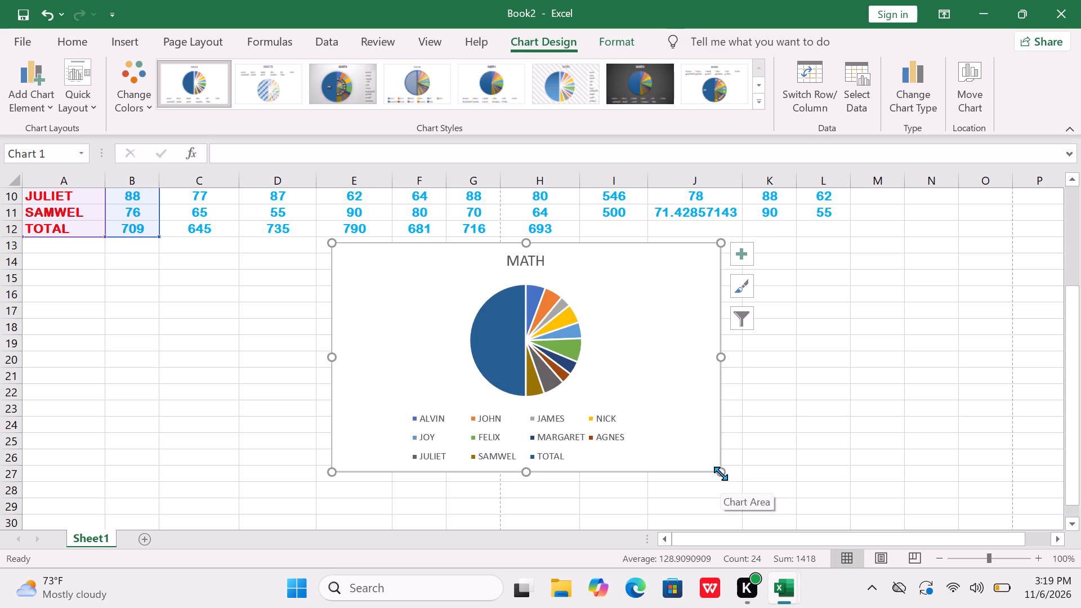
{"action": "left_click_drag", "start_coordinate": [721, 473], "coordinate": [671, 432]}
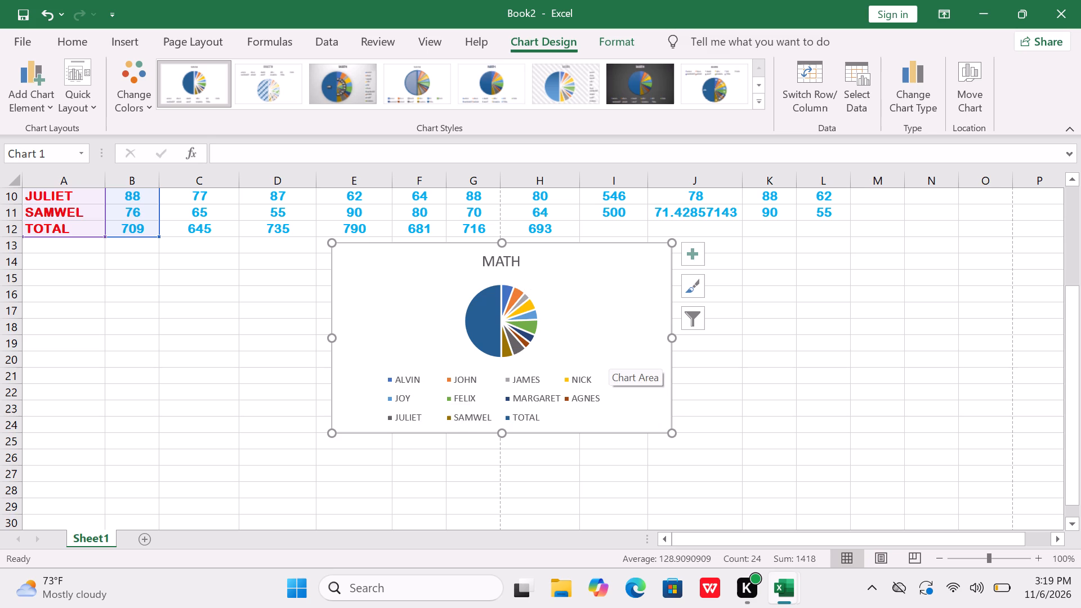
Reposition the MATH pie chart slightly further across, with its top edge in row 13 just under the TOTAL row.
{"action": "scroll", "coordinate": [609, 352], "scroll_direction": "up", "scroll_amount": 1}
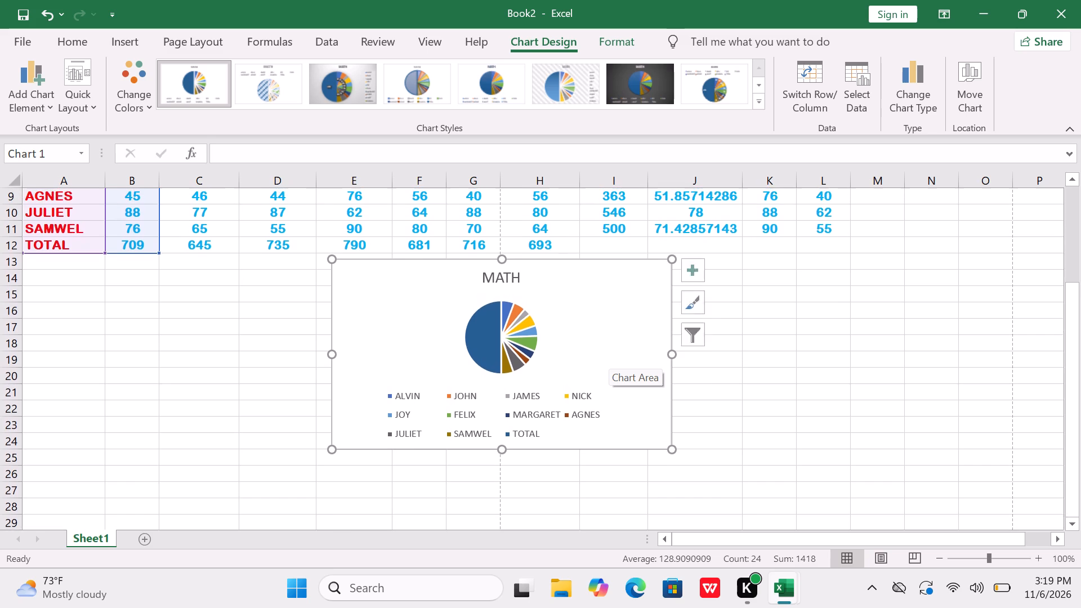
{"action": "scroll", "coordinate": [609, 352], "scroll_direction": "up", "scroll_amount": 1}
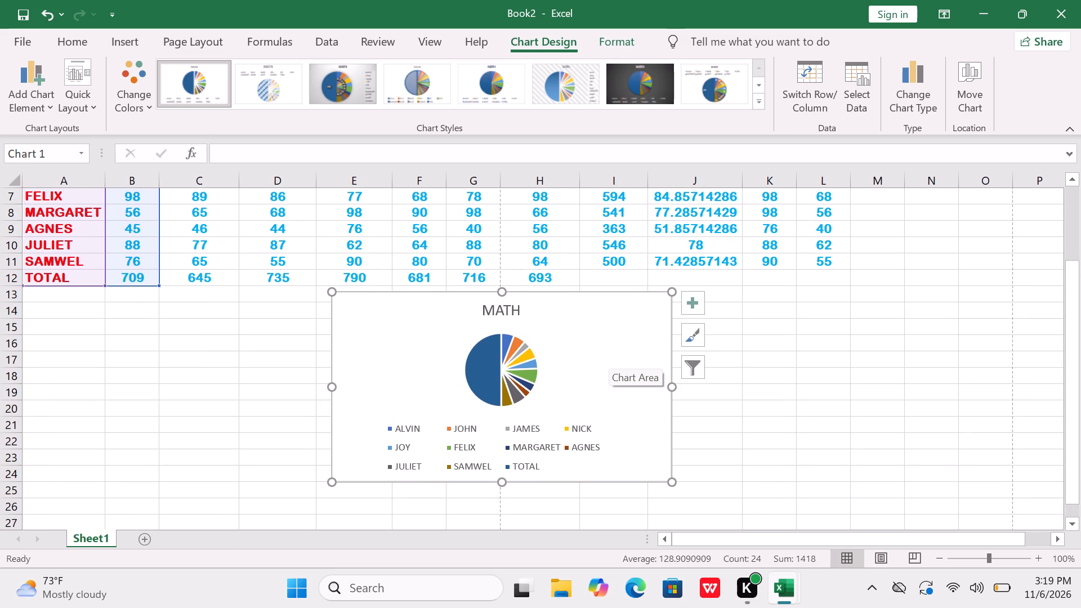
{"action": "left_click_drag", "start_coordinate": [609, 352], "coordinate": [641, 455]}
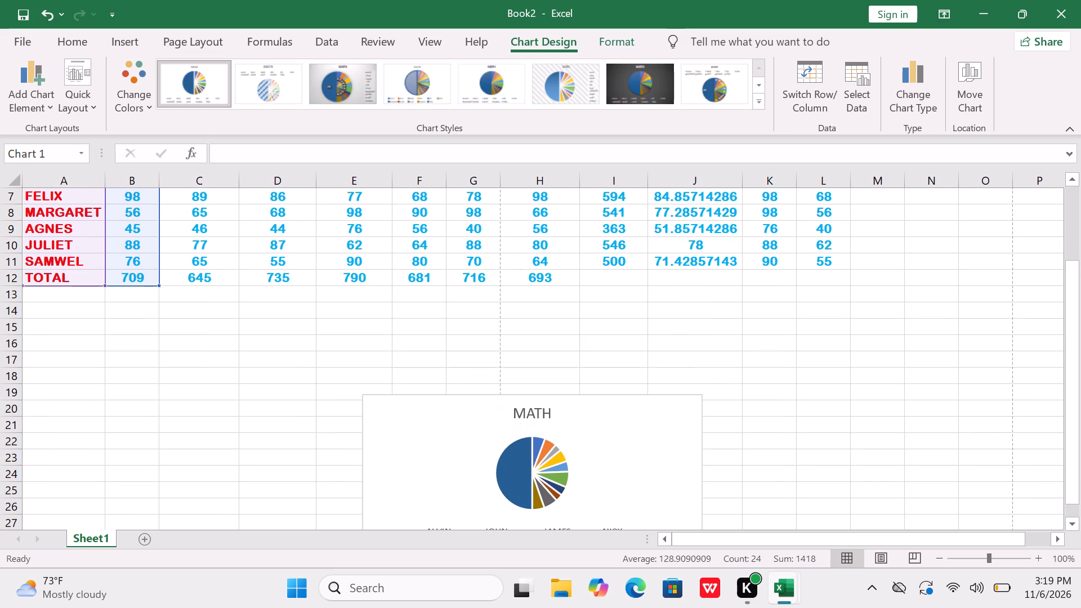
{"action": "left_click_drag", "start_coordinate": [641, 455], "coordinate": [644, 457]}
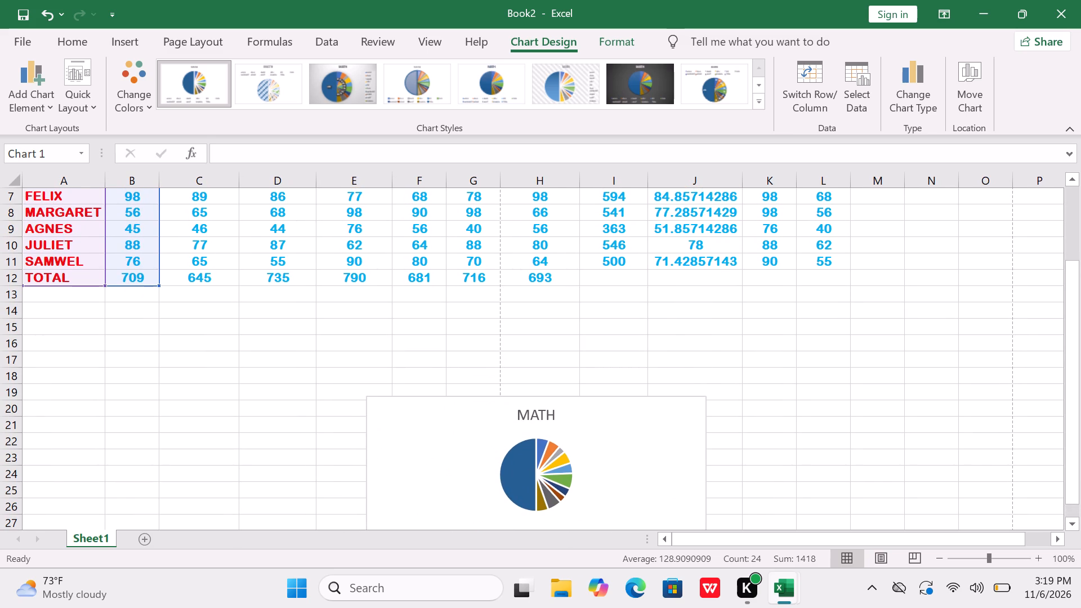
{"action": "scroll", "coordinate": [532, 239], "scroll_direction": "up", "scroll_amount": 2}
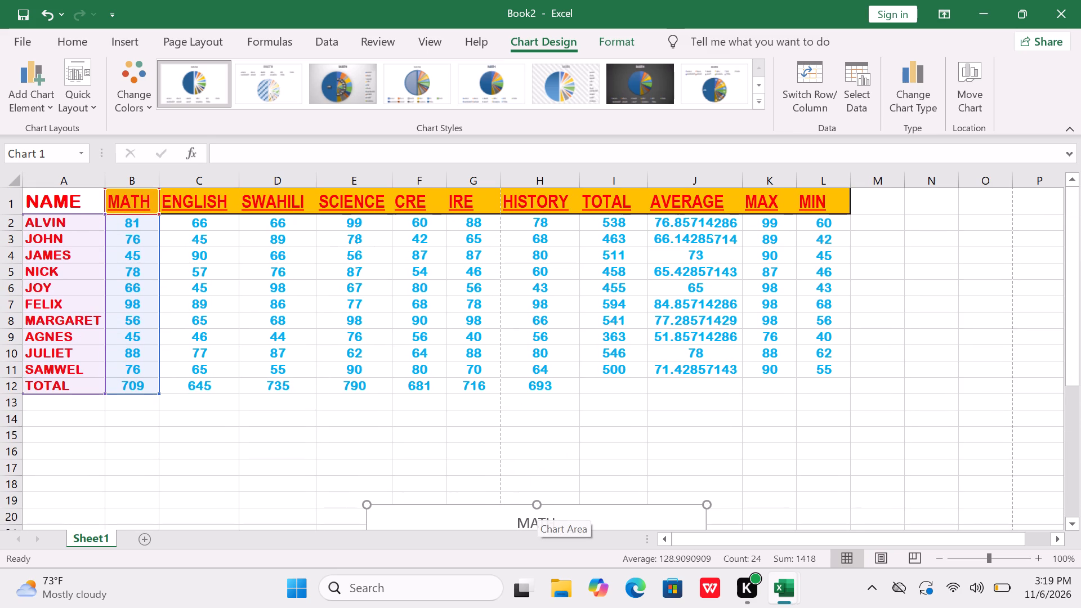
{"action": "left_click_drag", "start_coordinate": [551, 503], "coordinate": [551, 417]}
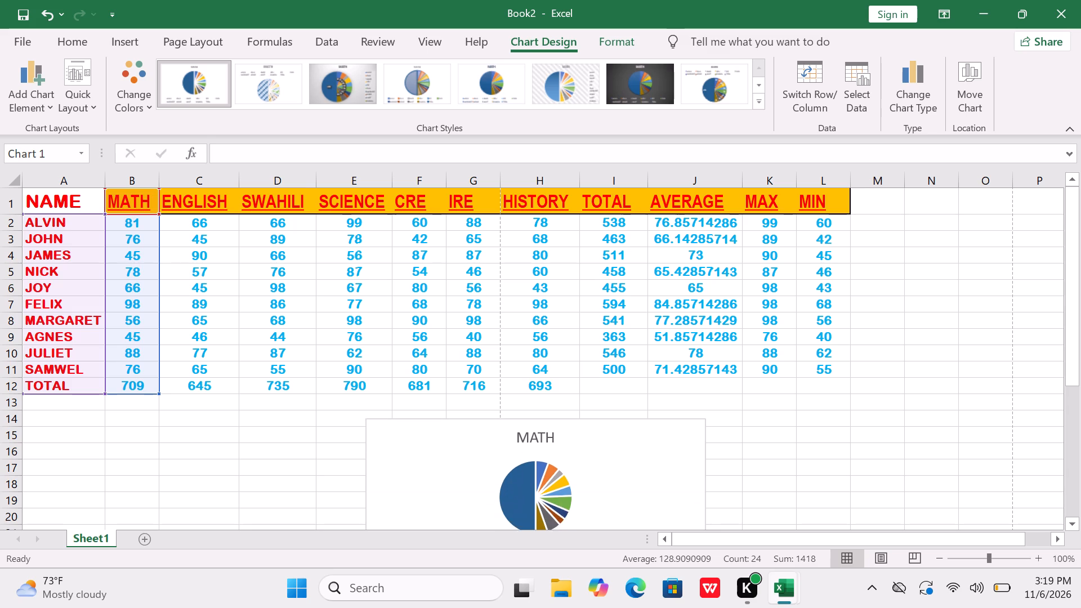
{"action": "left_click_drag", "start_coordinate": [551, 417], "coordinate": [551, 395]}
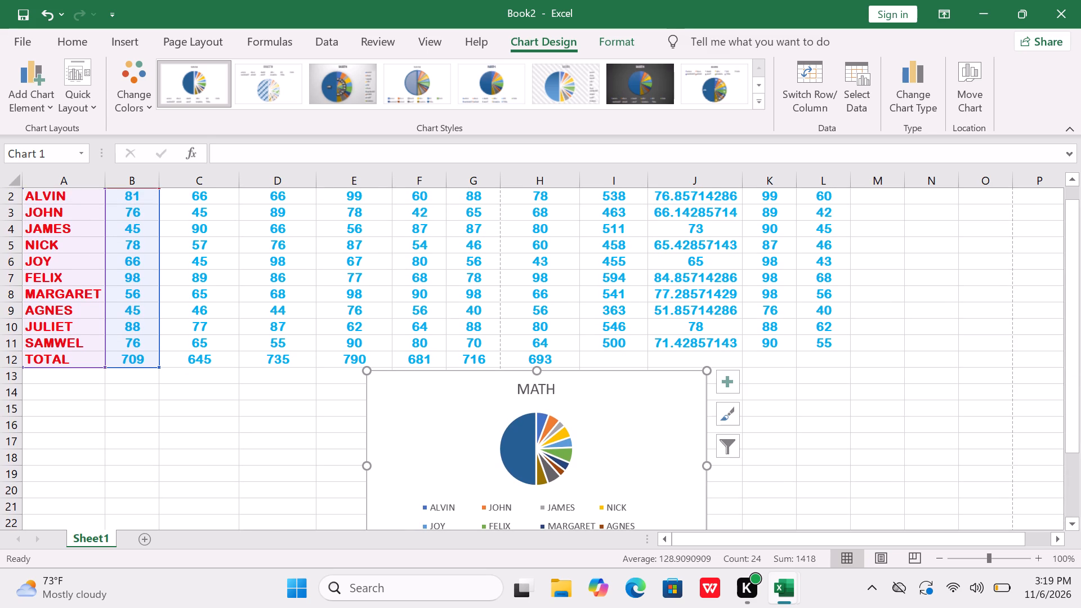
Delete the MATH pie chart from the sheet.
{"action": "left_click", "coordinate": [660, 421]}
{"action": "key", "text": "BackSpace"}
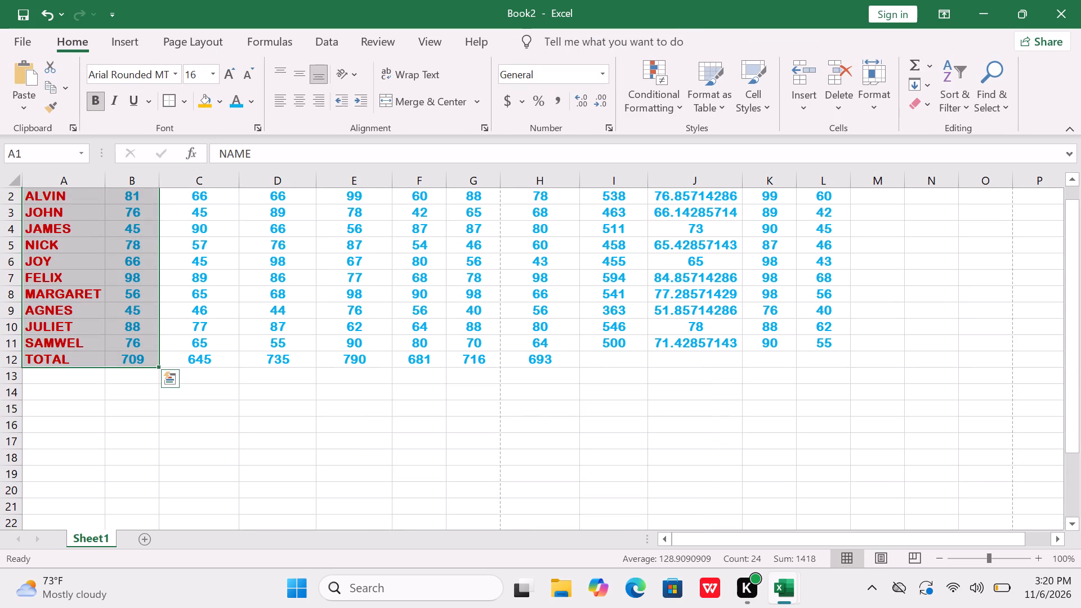
Insert a 3-D pie chart from the NAME and MATH columns in A1:B11, leaving out the TOTAL row.
{"action": "left_click", "coordinate": [60, 258]}
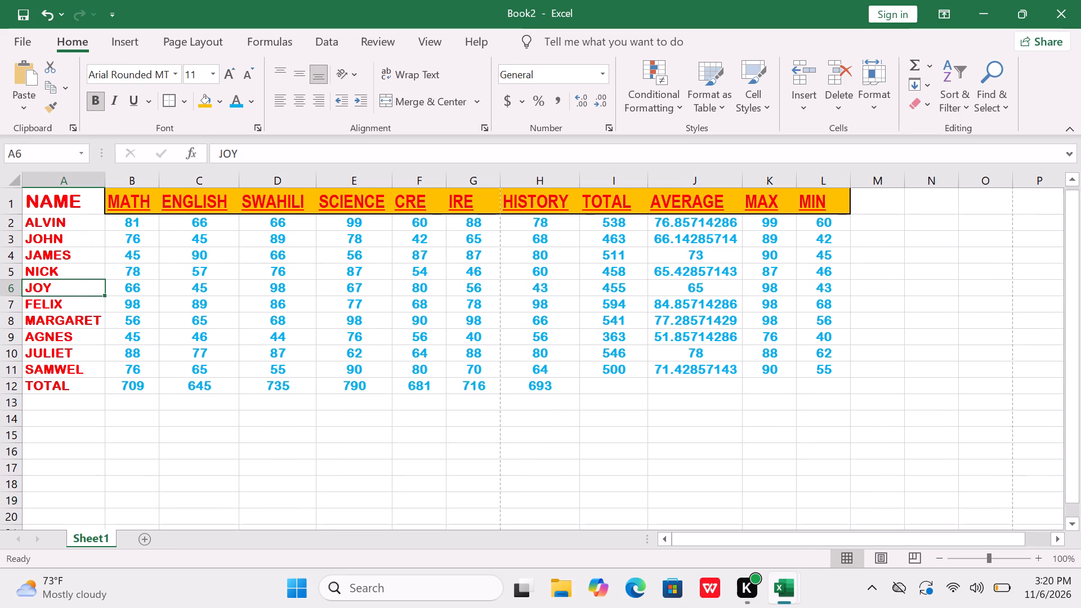
{"action": "left_click", "coordinate": [54, 220]}
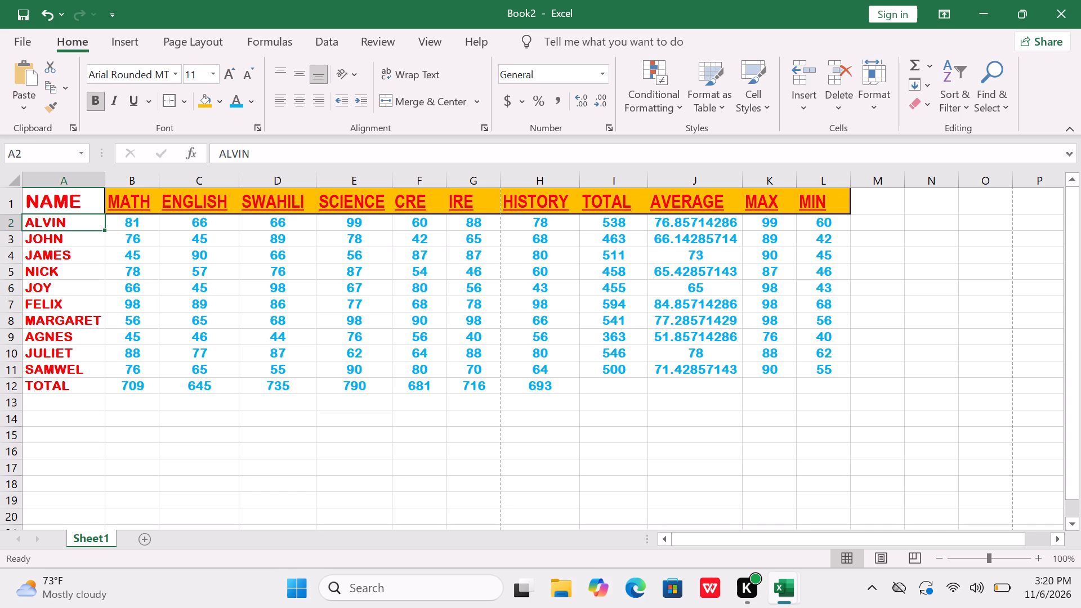
{"action": "left_click", "coordinate": [57, 199]}
{"action": "left_click_drag", "start_coordinate": [57, 199], "coordinate": [150, 341]}
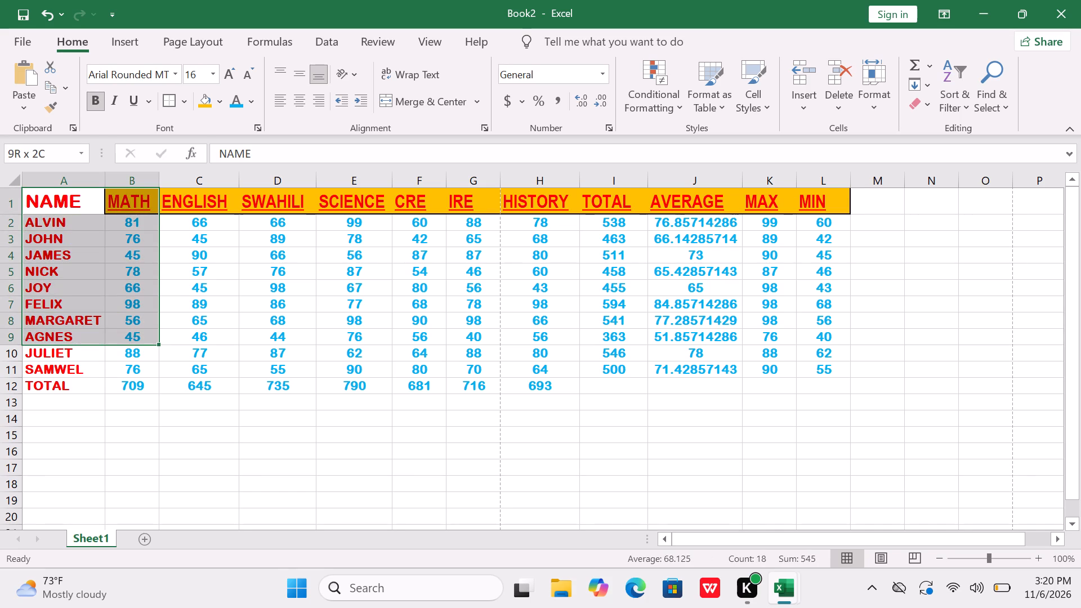
{"action": "left_click_drag", "start_coordinate": [150, 341], "coordinate": [150, 357]}
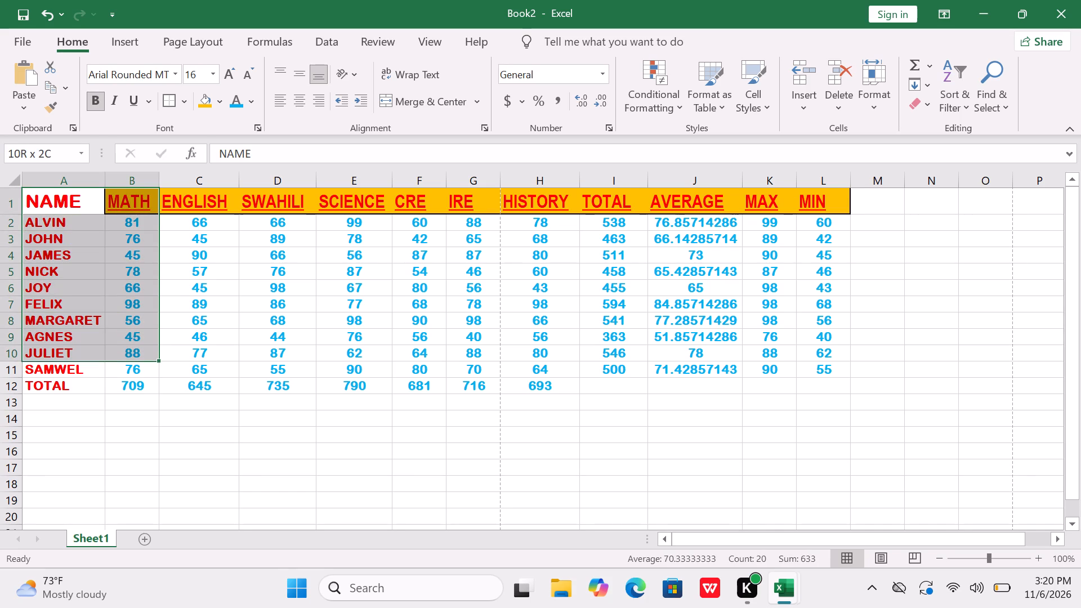
{"action": "left_click_drag", "start_coordinate": [150, 357], "coordinate": [151, 364]}
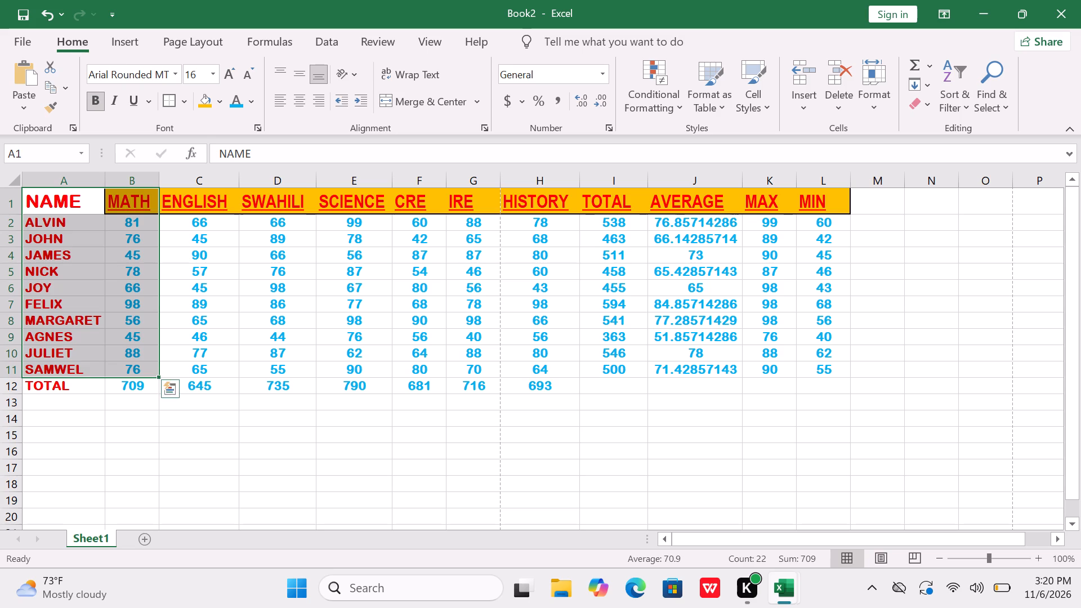
{"action": "left_click", "coordinate": [131, 44]}
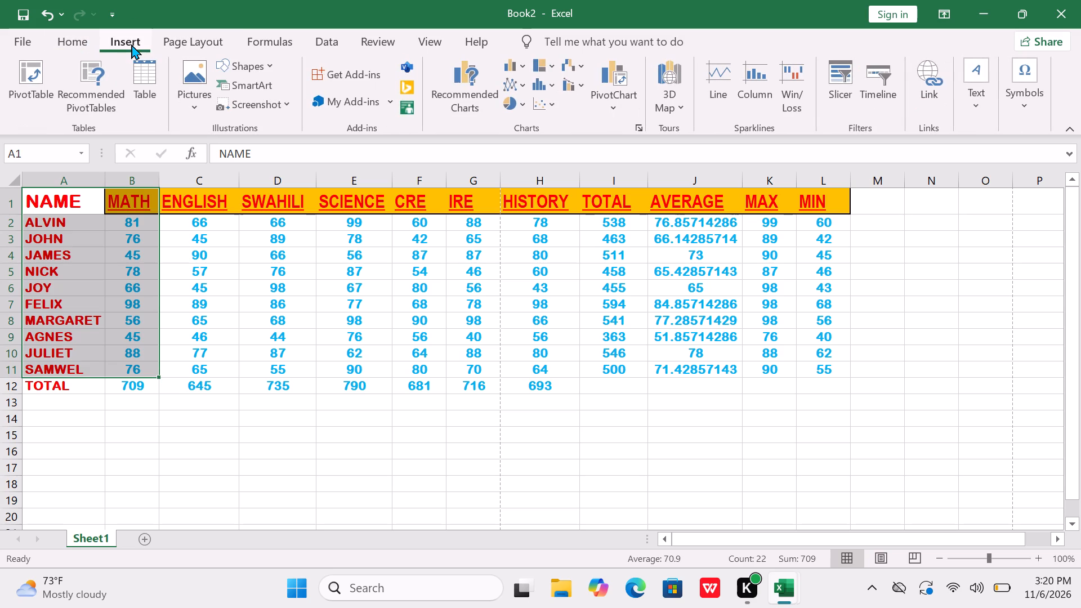
{"action": "left_click", "coordinate": [528, 101]}
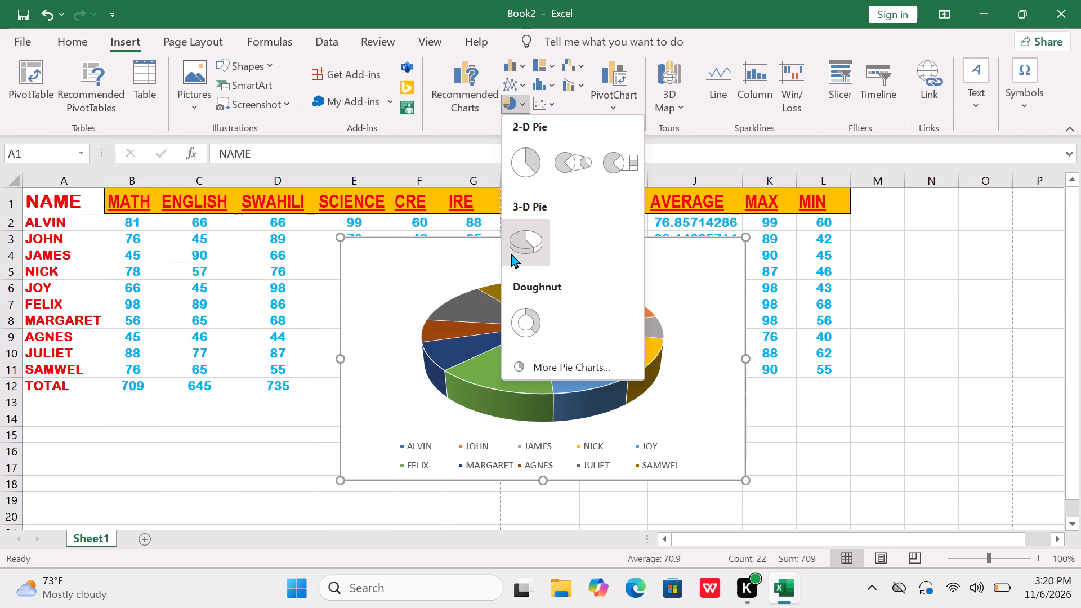
{"action": "left_click", "coordinate": [511, 253]}
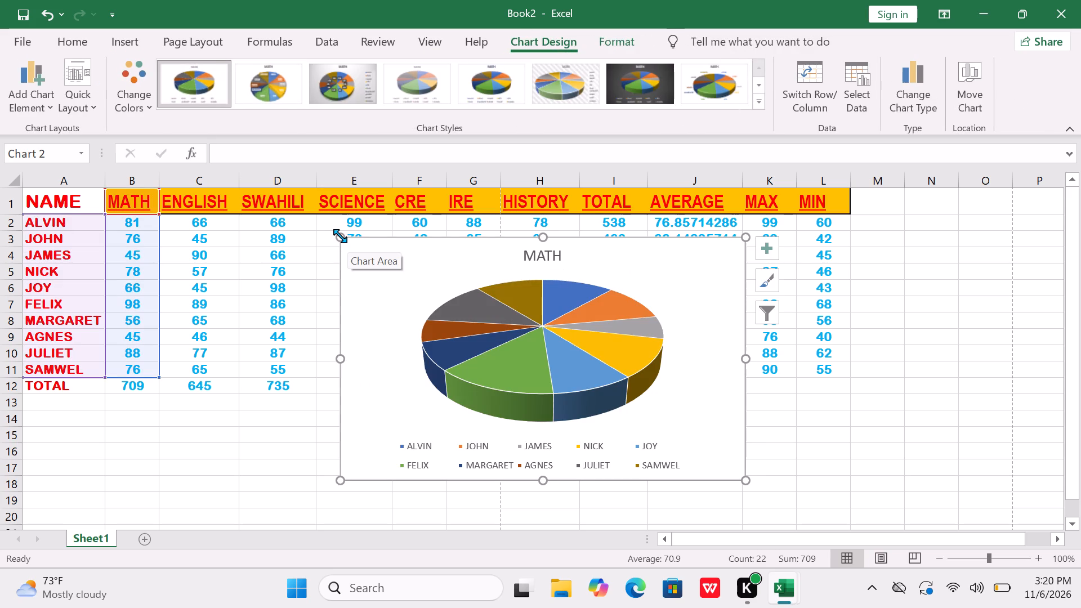
Shrink the MATH pie chart from its upper-left corner so it spans about columns F to J, rows 5 to 18.
{"action": "left_click_drag", "start_coordinate": [340, 236], "coordinate": [368, 238]}
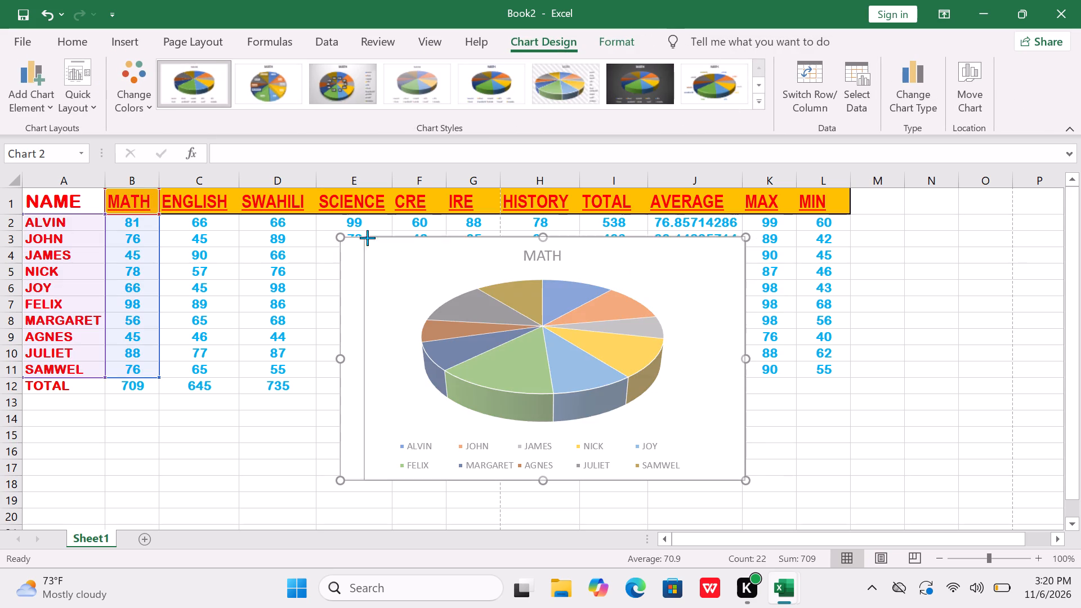
{"action": "left_click_drag", "start_coordinate": [368, 238], "coordinate": [411, 267]}
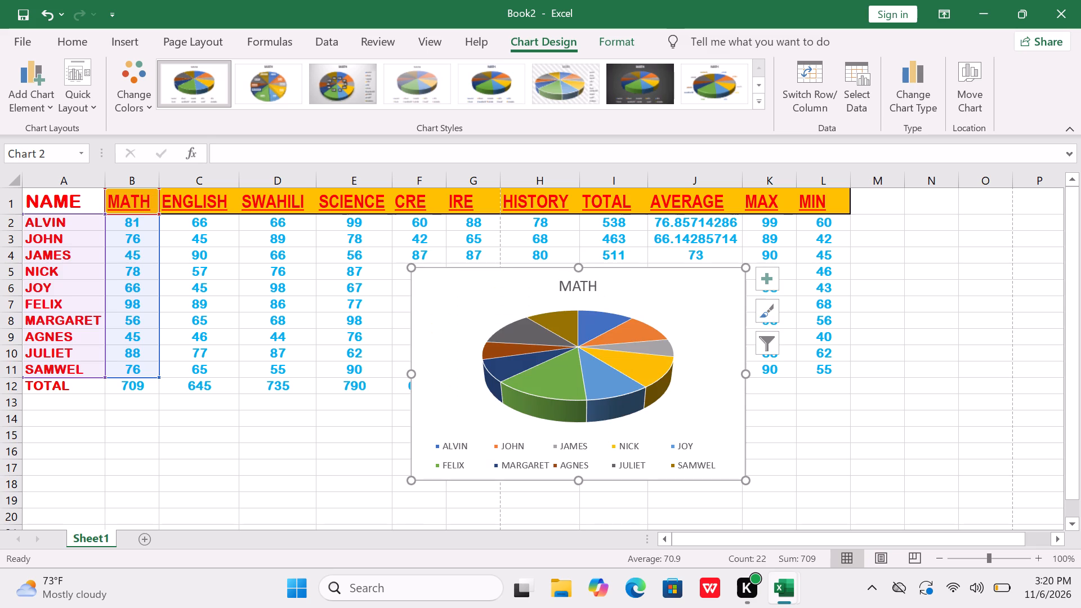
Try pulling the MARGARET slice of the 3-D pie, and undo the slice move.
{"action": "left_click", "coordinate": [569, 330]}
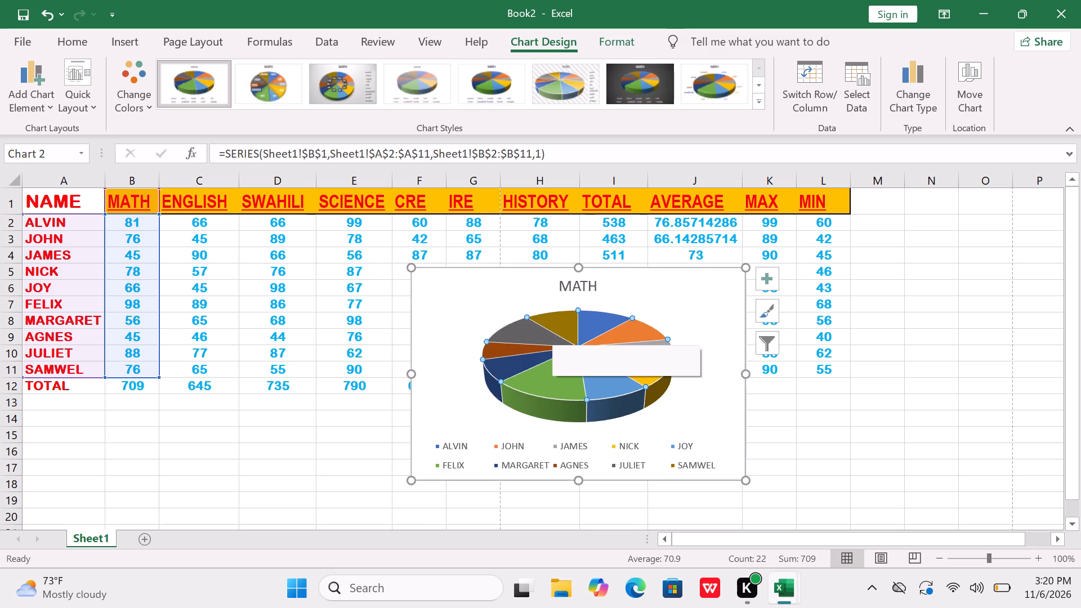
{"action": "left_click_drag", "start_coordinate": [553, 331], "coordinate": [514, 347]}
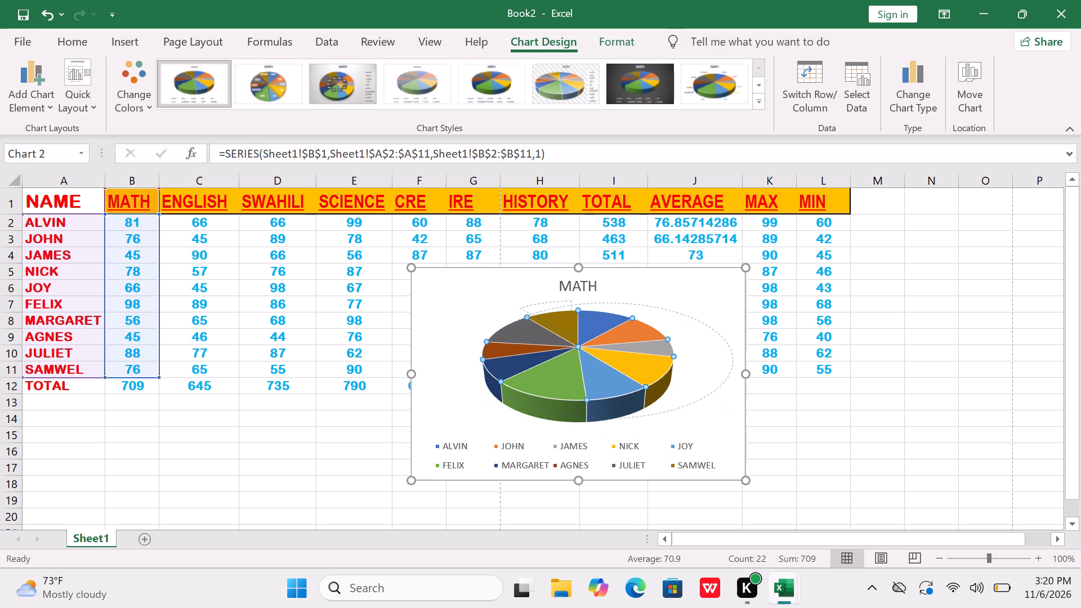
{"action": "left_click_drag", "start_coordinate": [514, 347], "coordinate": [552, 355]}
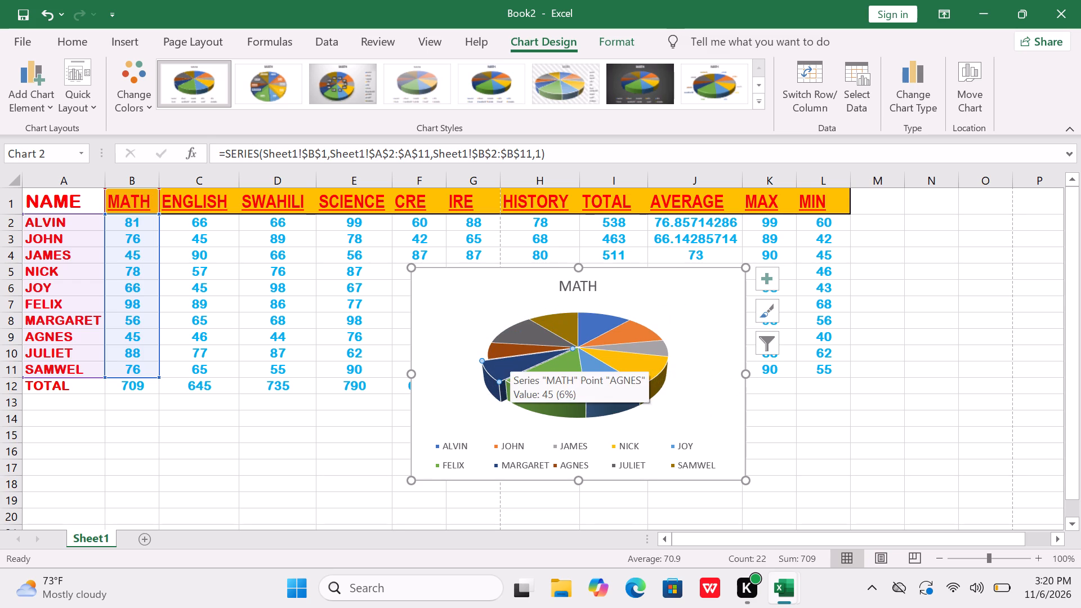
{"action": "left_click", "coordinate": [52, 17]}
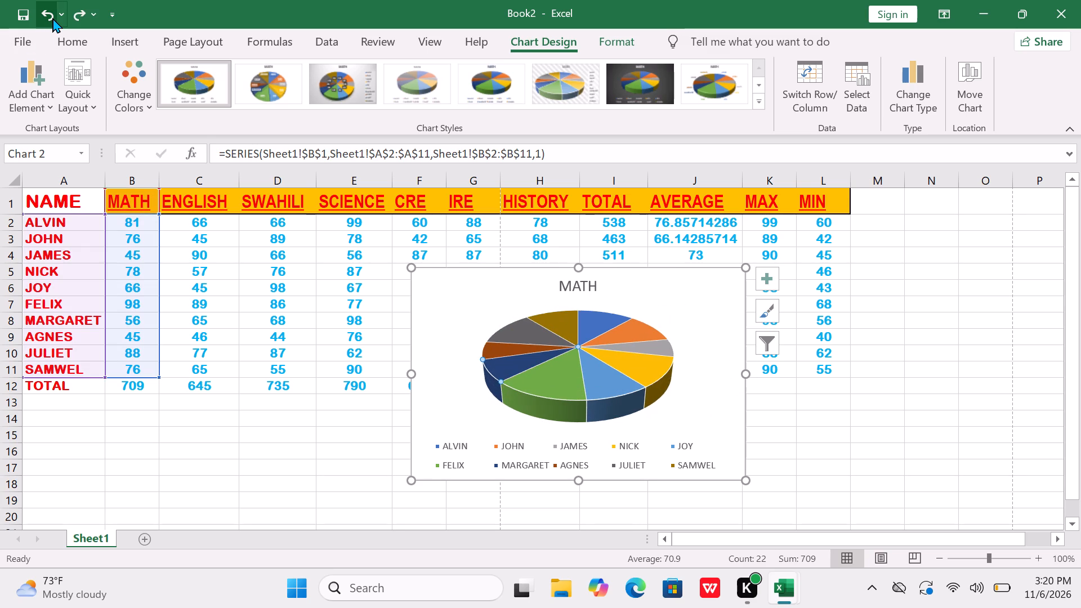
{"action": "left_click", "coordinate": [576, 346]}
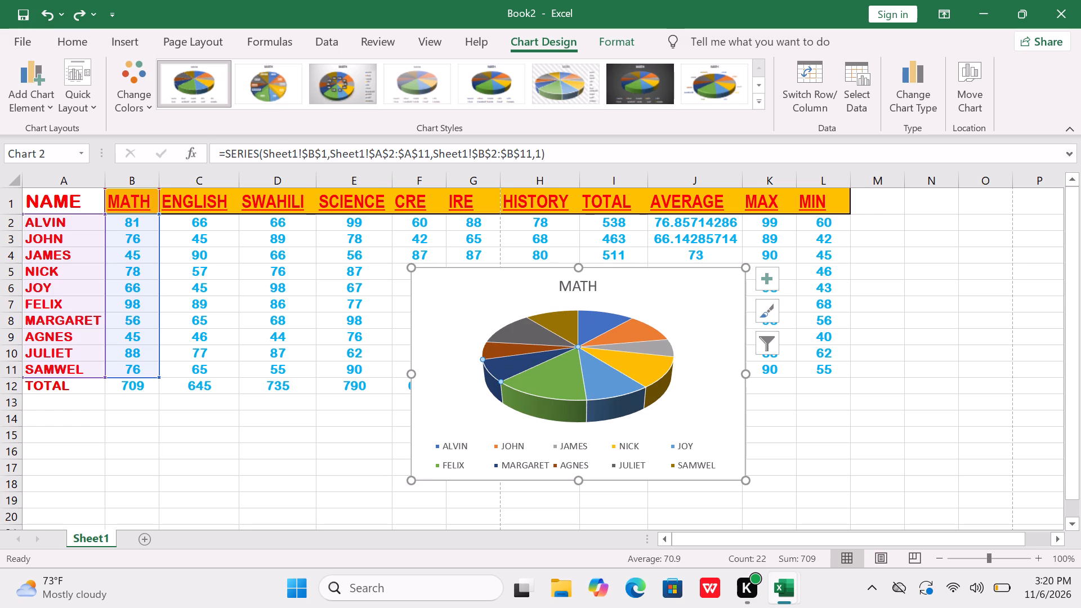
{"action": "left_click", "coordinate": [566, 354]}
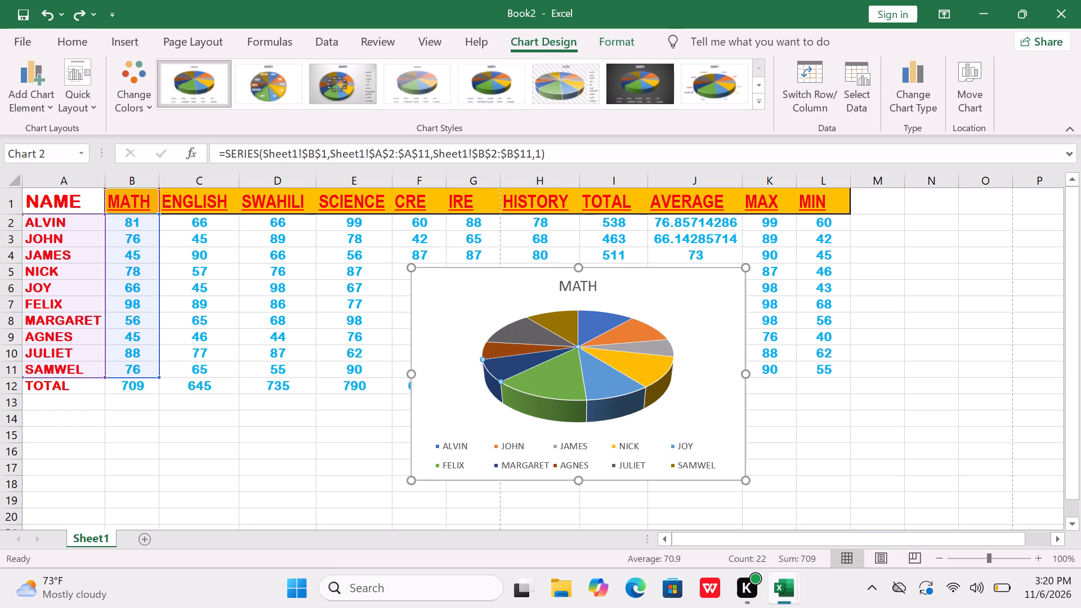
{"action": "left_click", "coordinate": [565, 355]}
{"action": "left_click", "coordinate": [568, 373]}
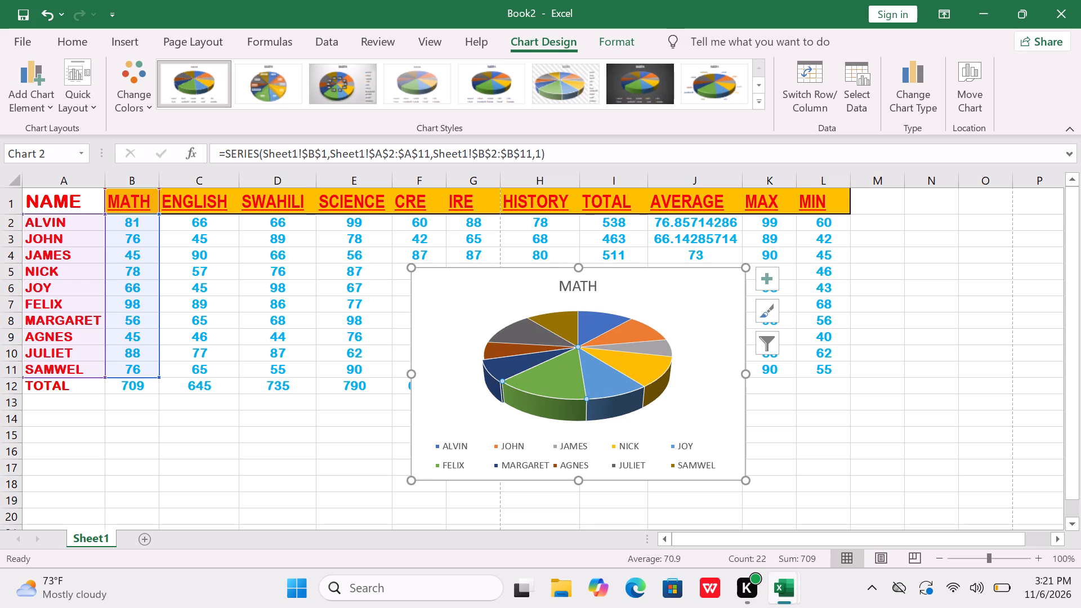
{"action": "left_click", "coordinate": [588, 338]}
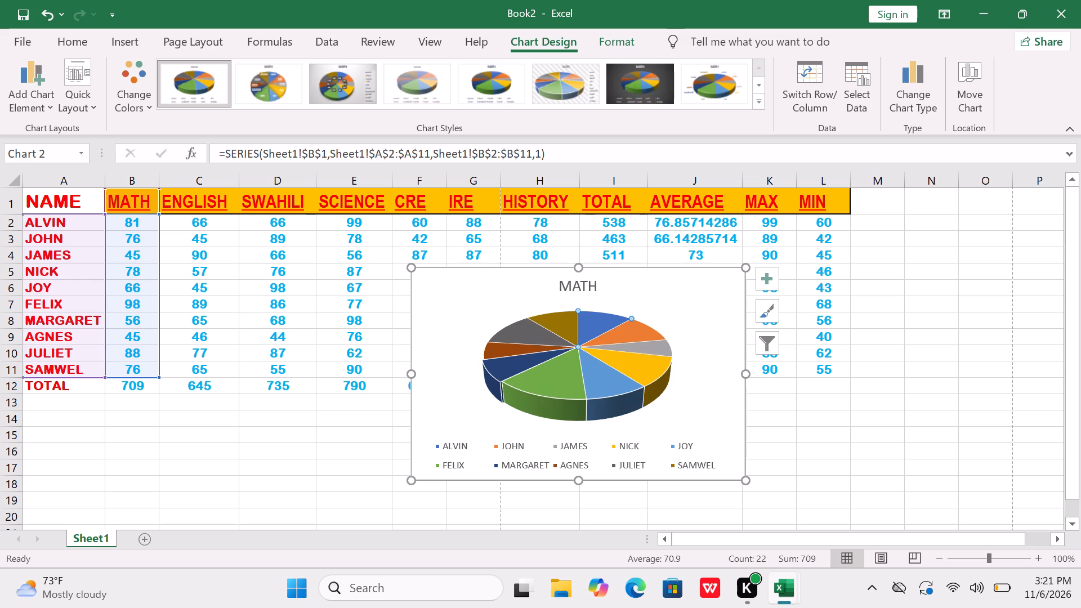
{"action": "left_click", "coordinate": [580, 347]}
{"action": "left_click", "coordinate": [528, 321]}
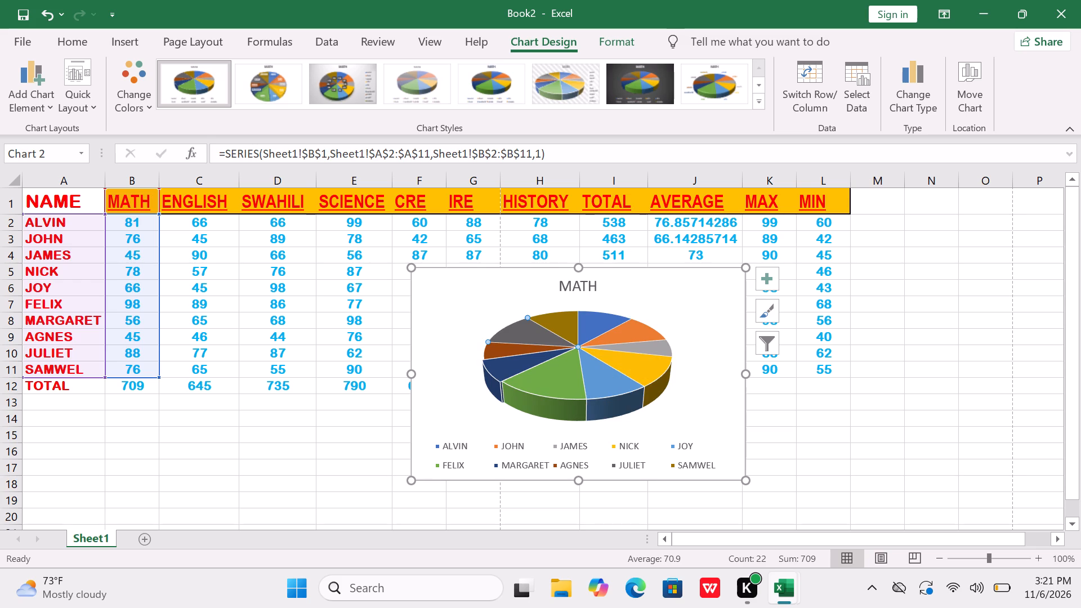
Move the pie's plot area against the chart's left edge just above the legend and make it smaller.
{"action": "left_click", "coordinate": [536, 309]}
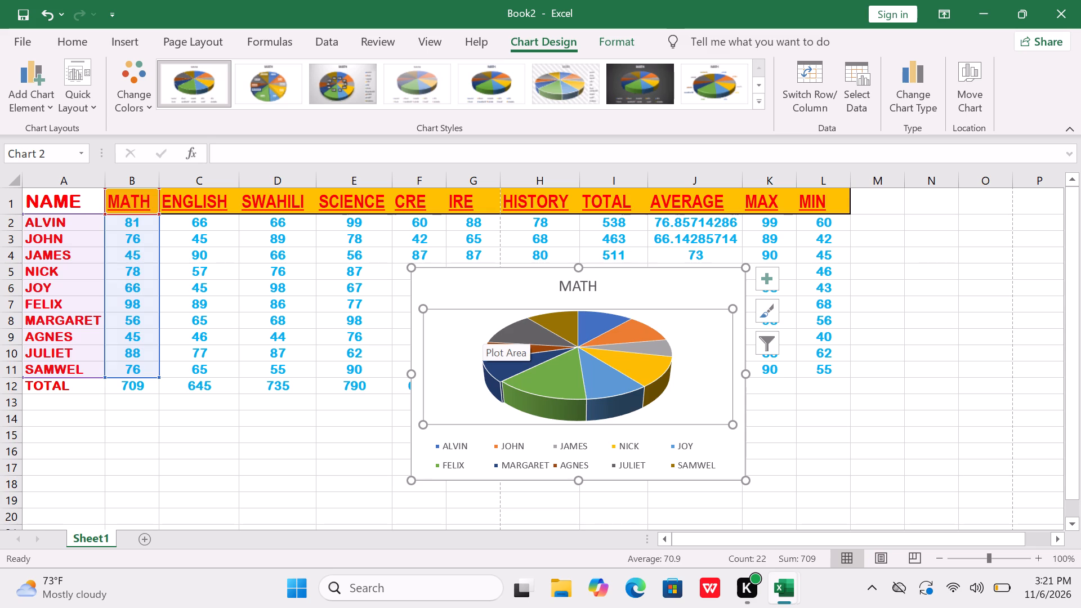
{"action": "left_click_drag", "start_coordinate": [483, 328], "coordinate": [430, 345]}
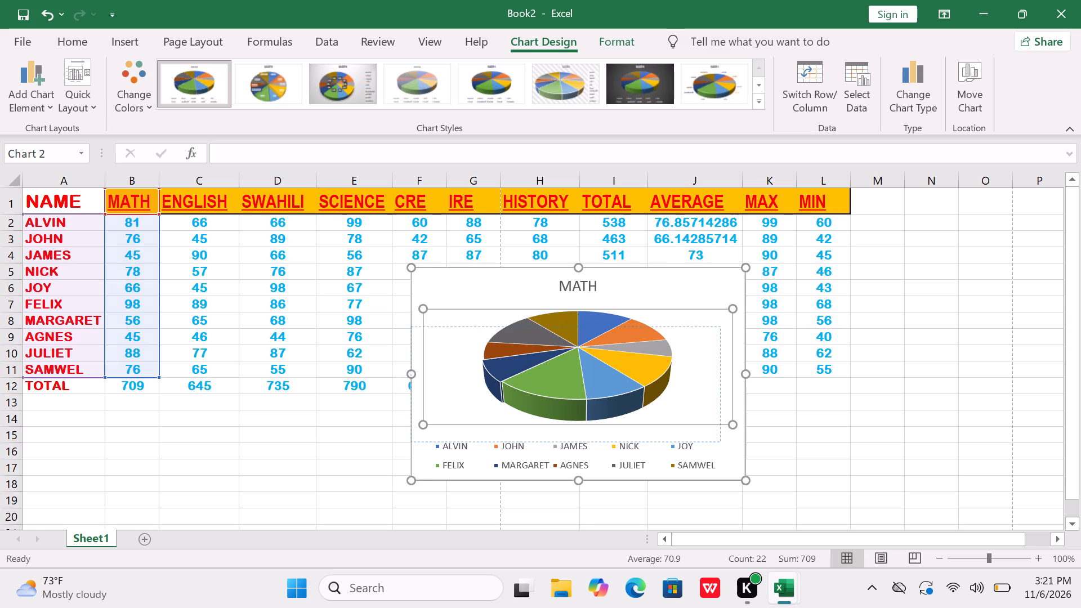
{"action": "left_click_drag", "start_coordinate": [430, 345], "coordinate": [420, 339]}
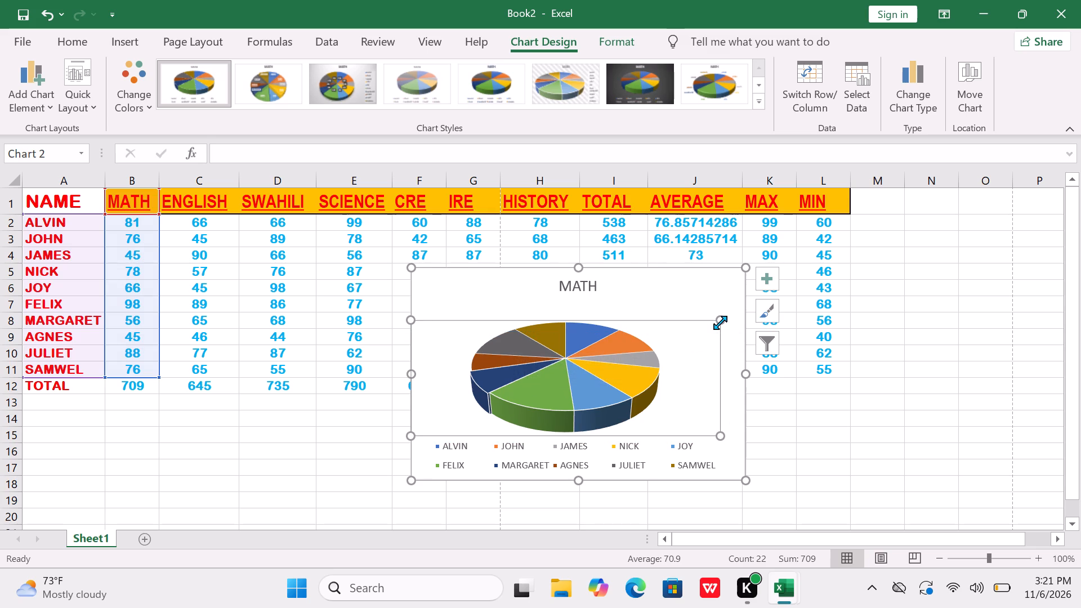
{"action": "left_click_drag", "start_coordinate": [720, 323], "coordinate": [668, 376]}
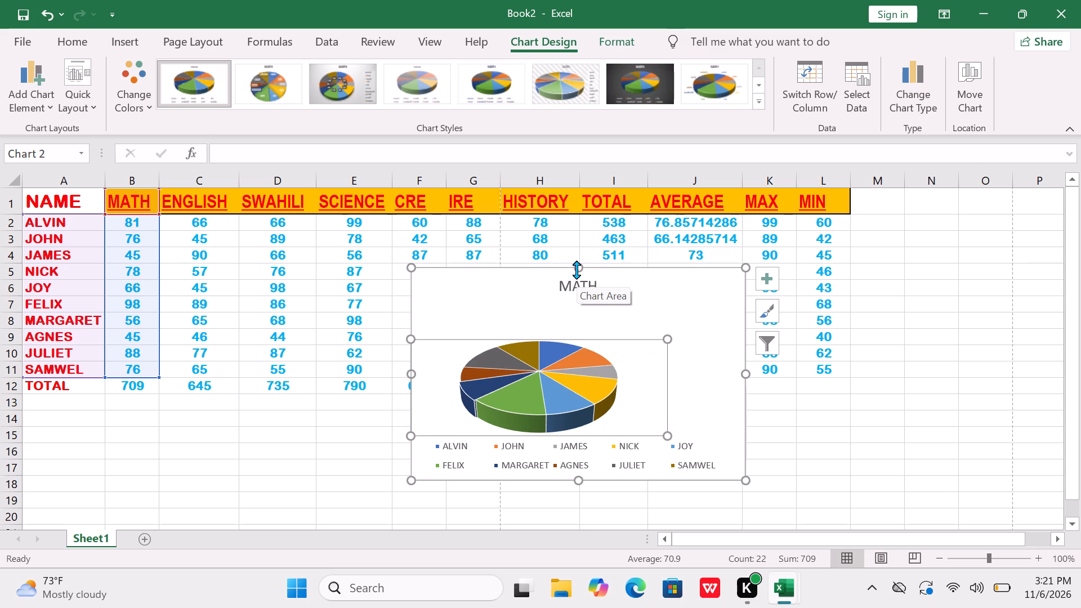
Reduce the MATH chart's height by lowering its top edge to about row 8.
{"action": "left_click_drag", "start_coordinate": [577, 270], "coordinate": [589, 324]}
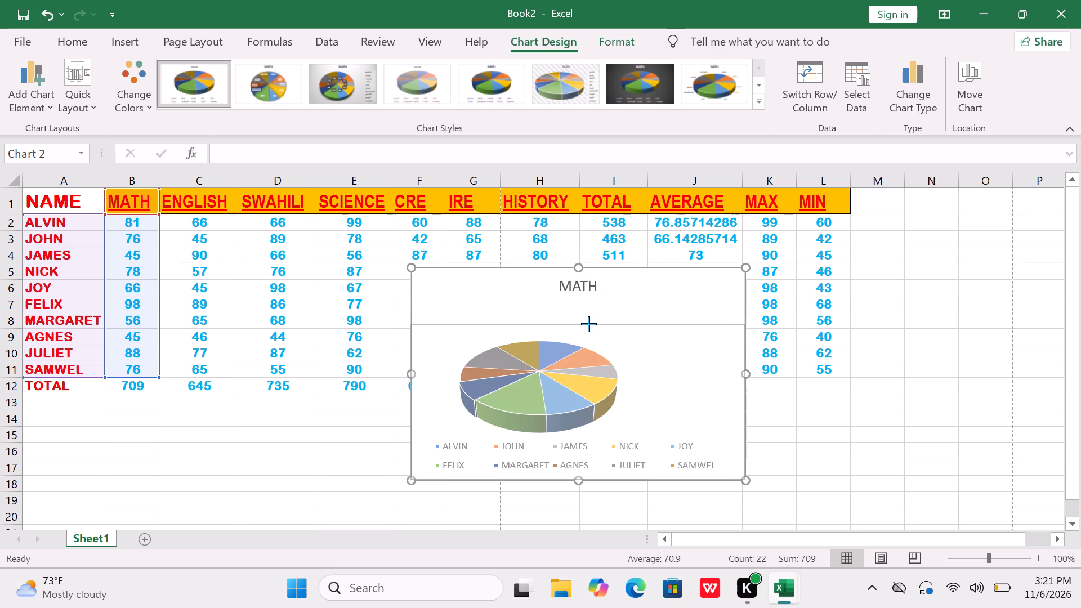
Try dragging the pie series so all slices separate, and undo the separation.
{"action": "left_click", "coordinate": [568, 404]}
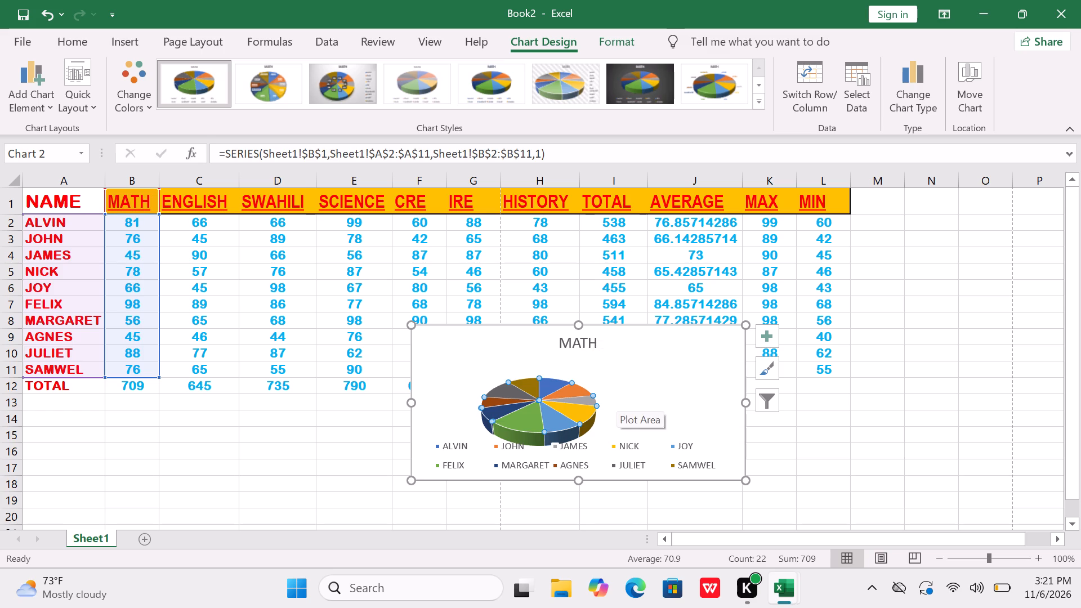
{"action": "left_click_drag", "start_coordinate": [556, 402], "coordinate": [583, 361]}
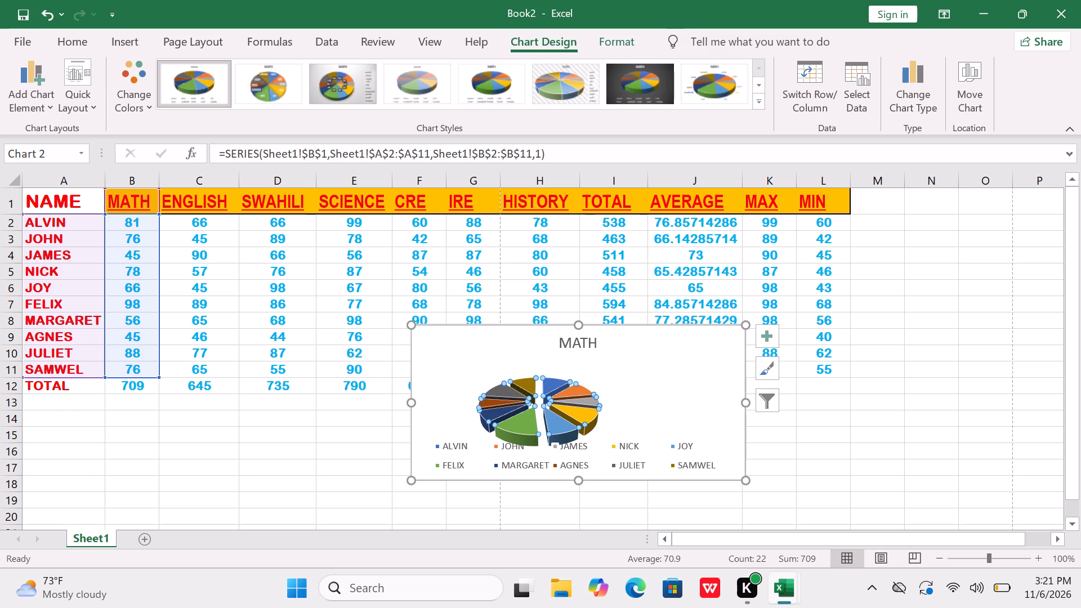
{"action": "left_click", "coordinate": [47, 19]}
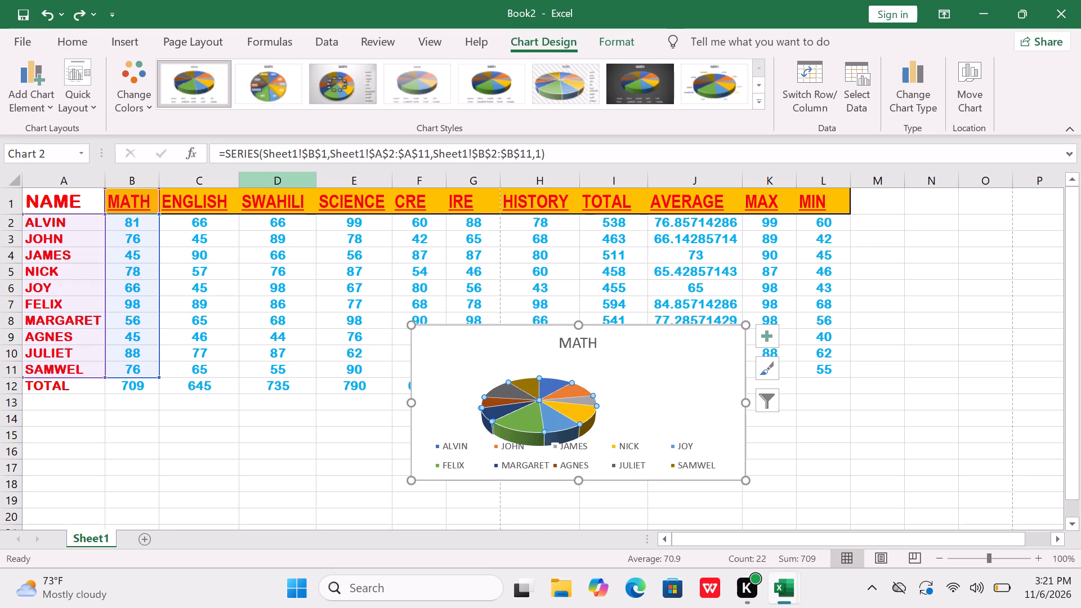
Shrink the pie's plot area slightly and move it up against the chart's right edge, clear of the legend.
{"action": "left_click", "coordinate": [454, 344]}
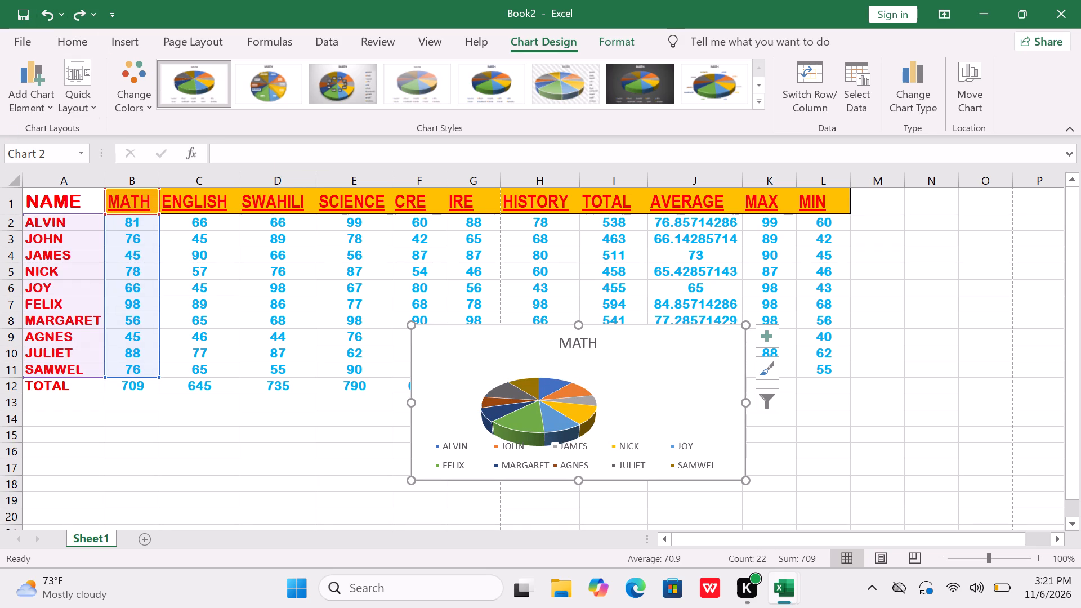
{"action": "left_click", "coordinate": [622, 408]}
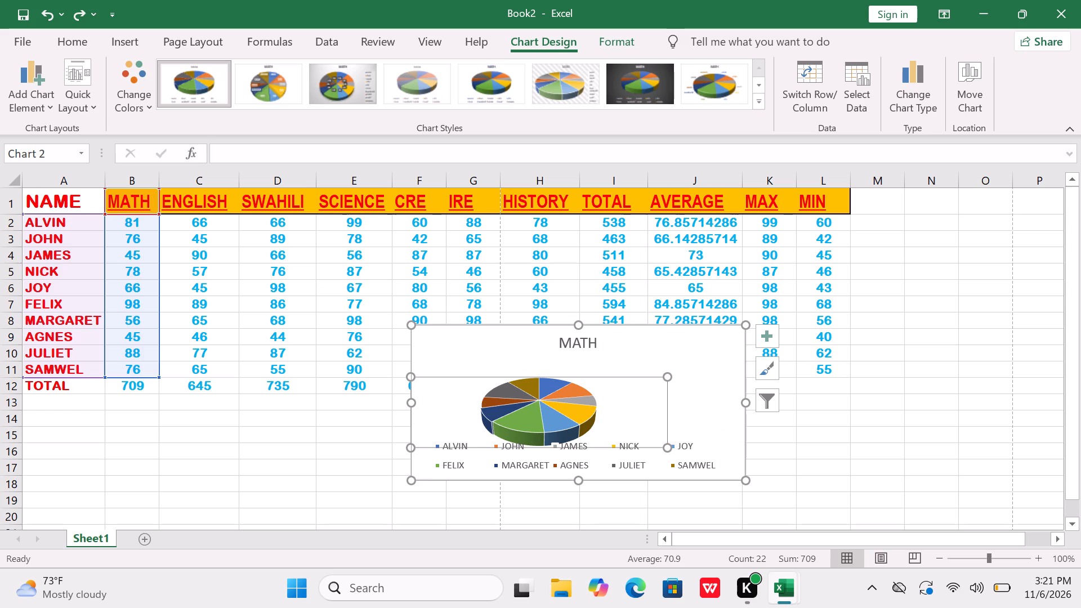
{"action": "left_click_drag", "start_coordinate": [666, 375], "coordinate": [660, 382]}
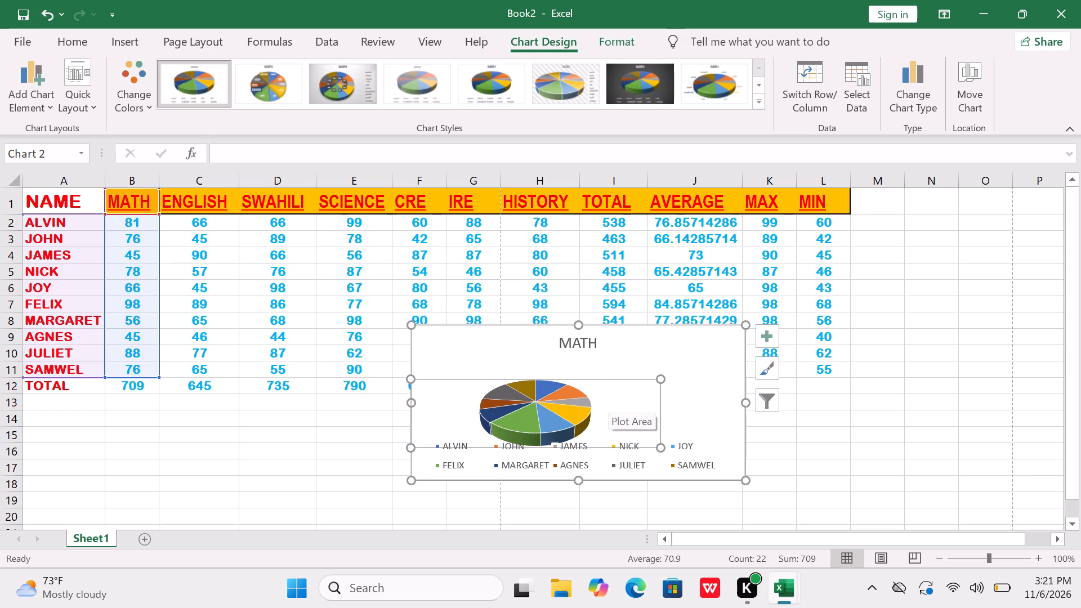
{"action": "left_click_drag", "start_coordinate": [608, 396], "coordinate": [701, 359]}
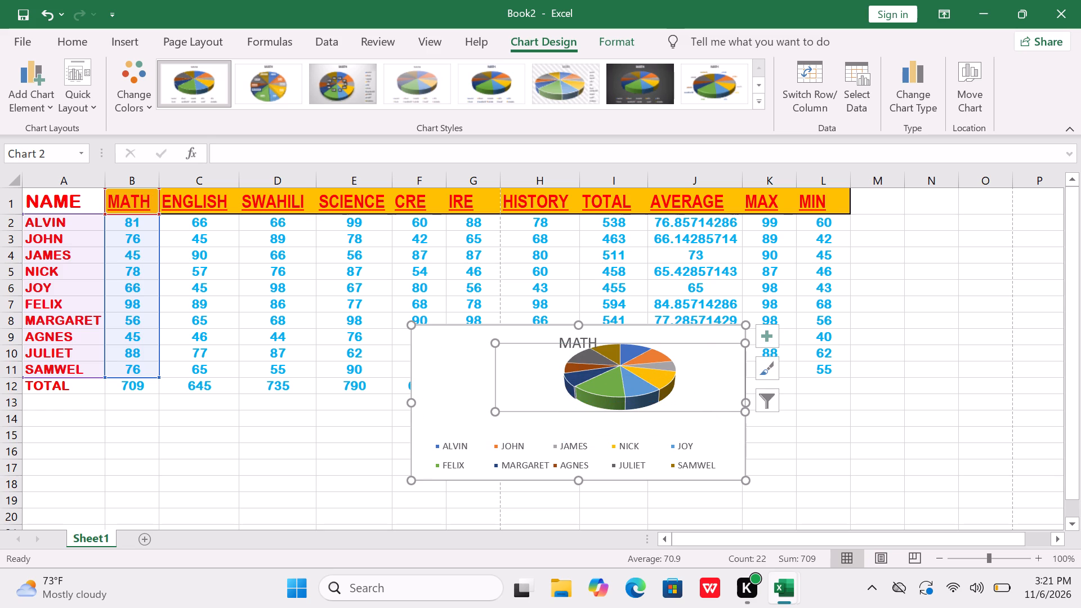
Move the pie's plot area down inside the MATH chart so it clears the chart title.
{"action": "left_click_drag", "start_coordinate": [631, 391], "coordinate": [631, 395]}
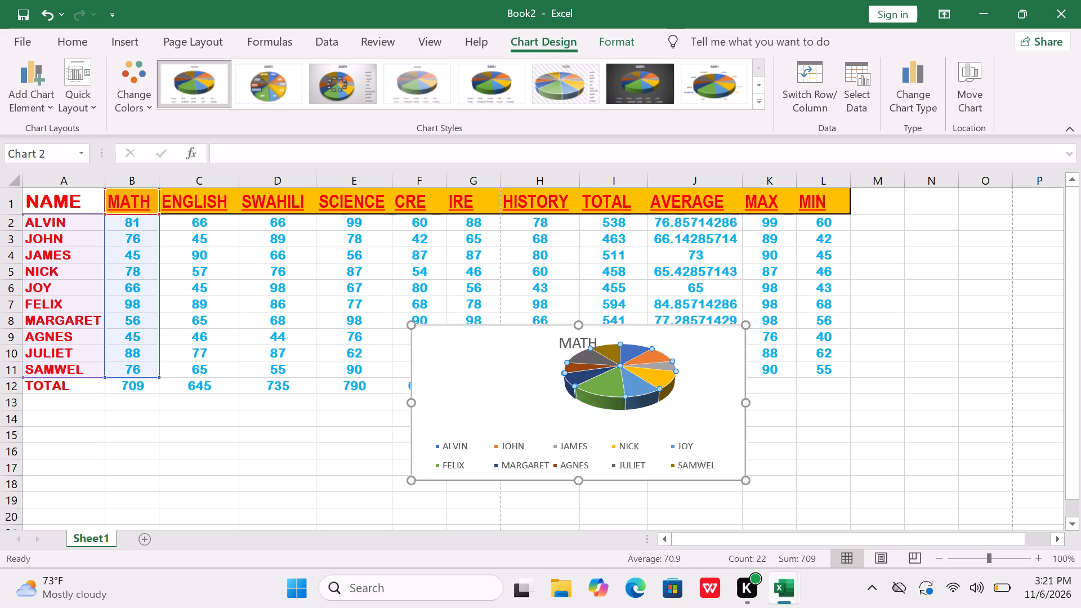
{"action": "left_click_drag", "start_coordinate": [631, 395], "coordinate": [610, 368]}
{"action": "left_click", "coordinate": [545, 366]}
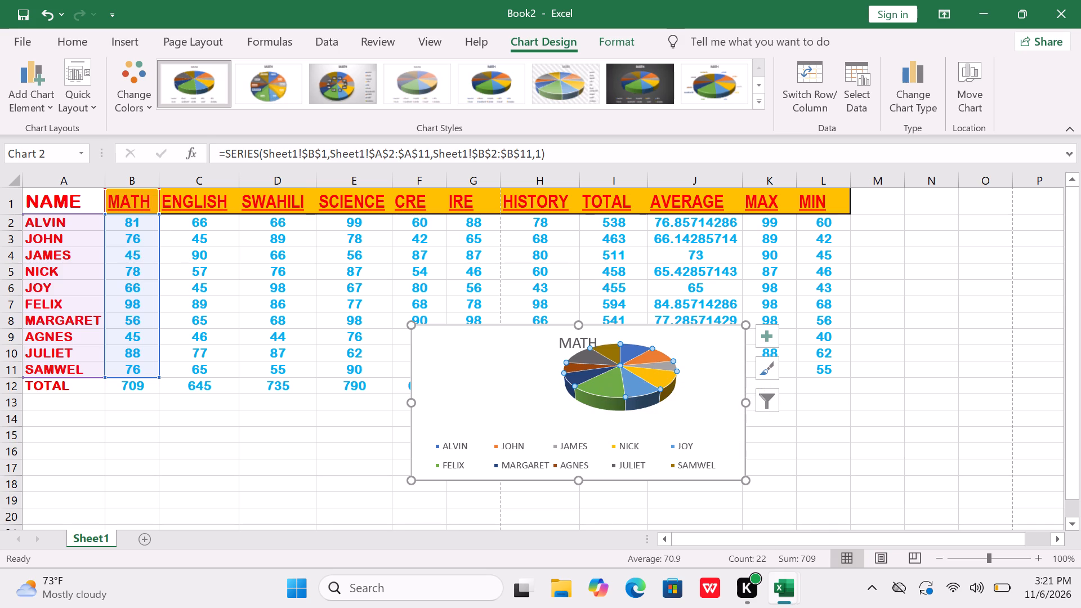
{"action": "left_click_drag", "start_coordinate": [561, 373], "coordinate": [564, 386]}
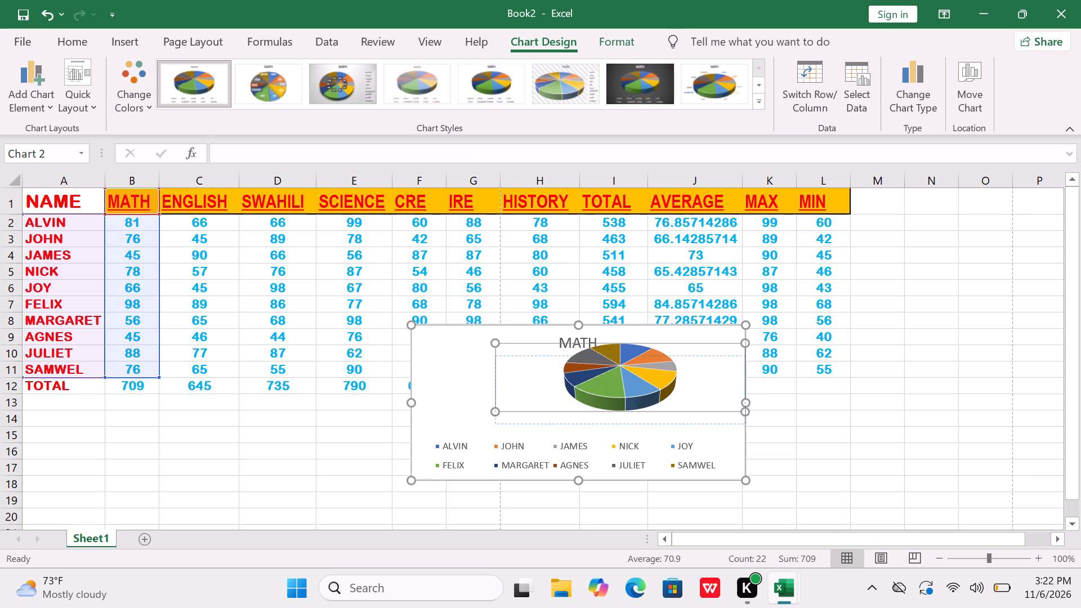
{"action": "left_click_drag", "start_coordinate": [564, 386], "coordinate": [565, 386]}
Move the MATH chart below the marks data so its top edge sits at about row 13.
{"action": "left_click", "coordinate": [484, 382]}
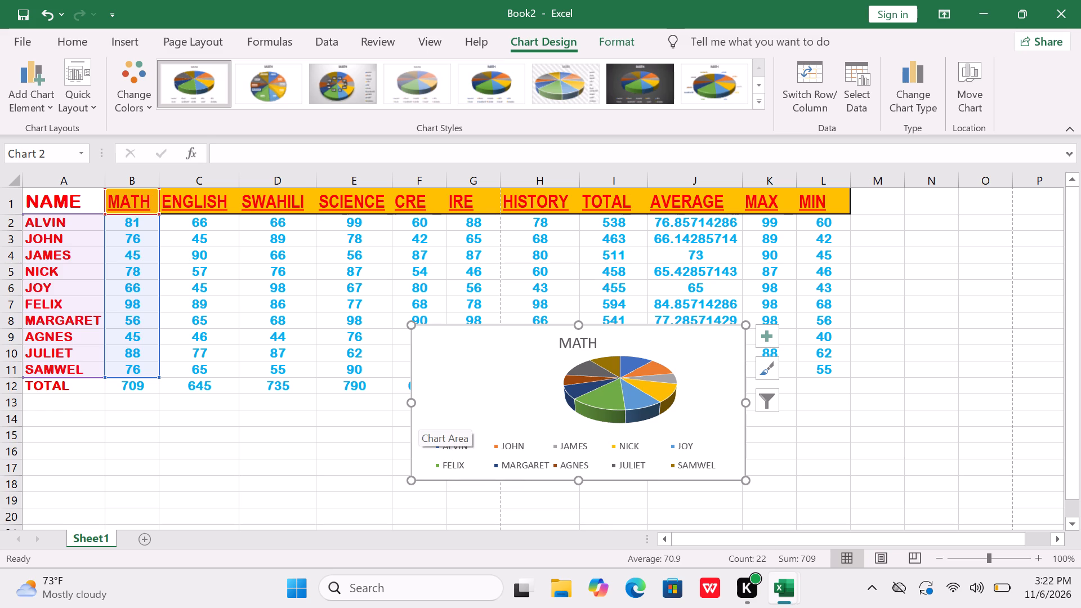
{"action": "left_click_drag", "start_coordinate": [475, 374], "coordinate": [434, 455]}
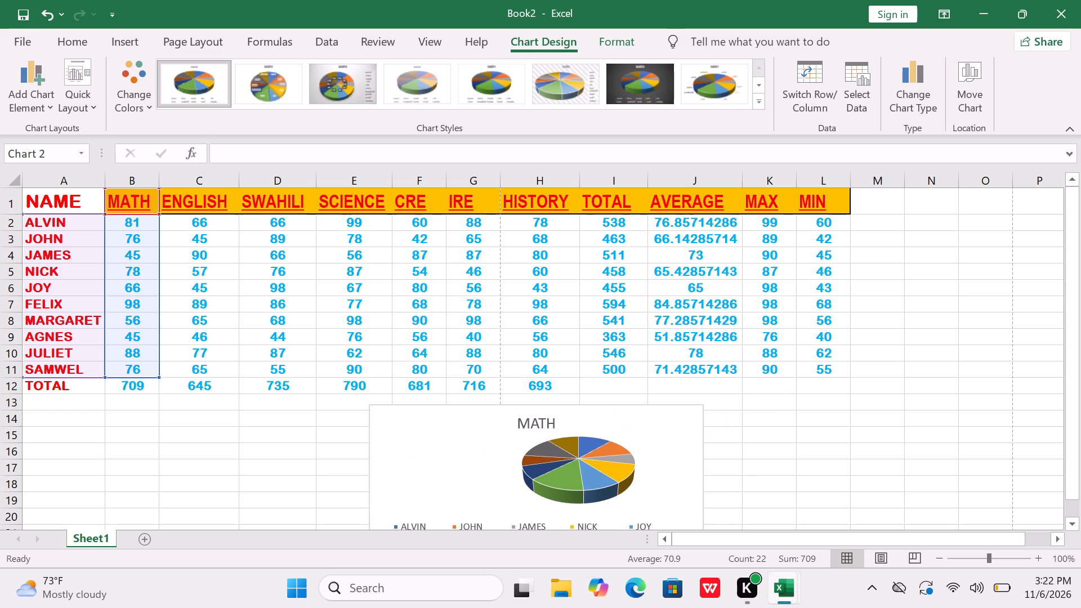
{"action": "left_click_drag", "start_coordinate": [434, 455], "coordinate": [435, 446]}
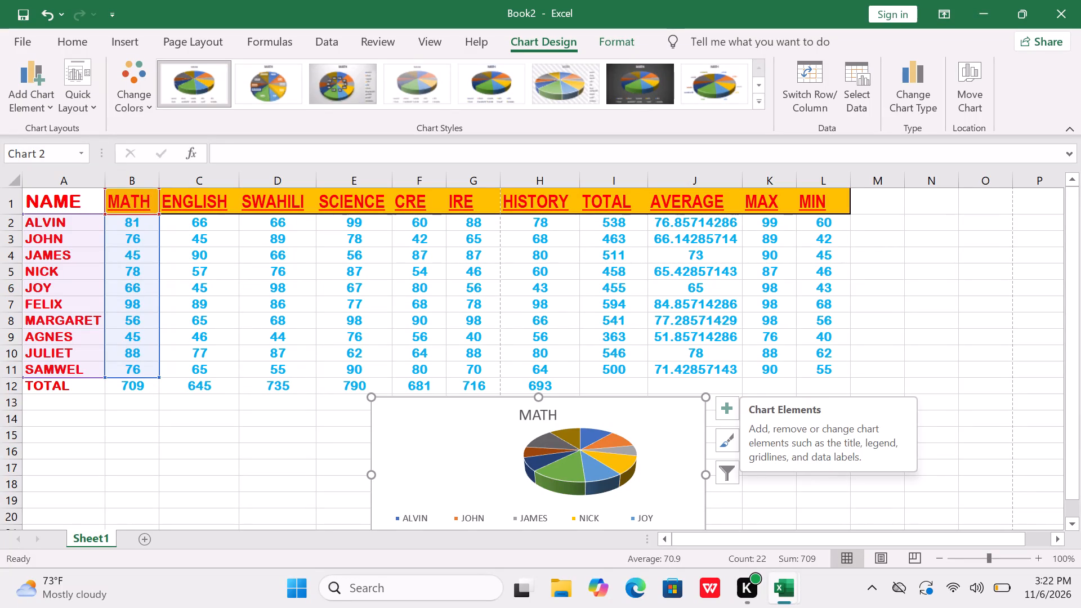
{"action": "left_click", "coordinate": [891, 343]}
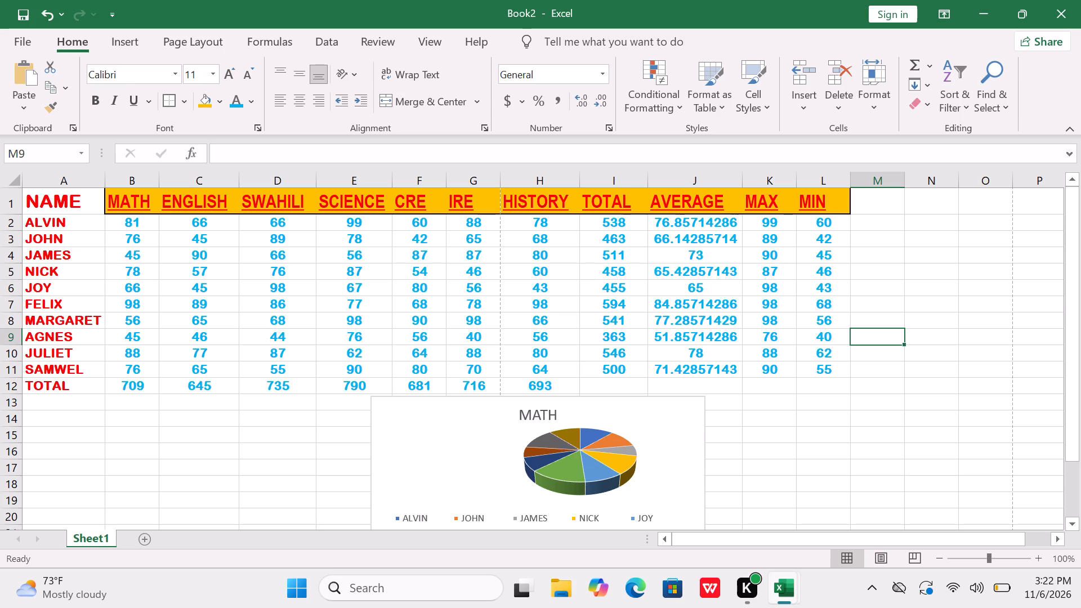
Format the marks range A1:L12 as a table with headers, using the orange style from the first row of Medium styles.
{"action": "left_click", "coordinate": [707, 115]}
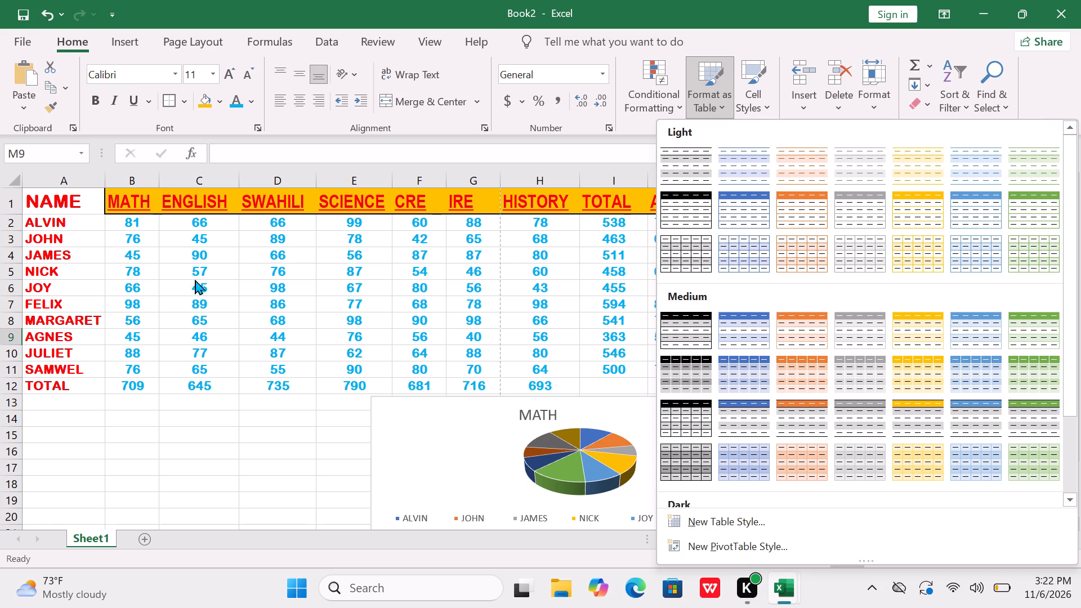
{"action": "left_click", "coordinate": [68, 193]}
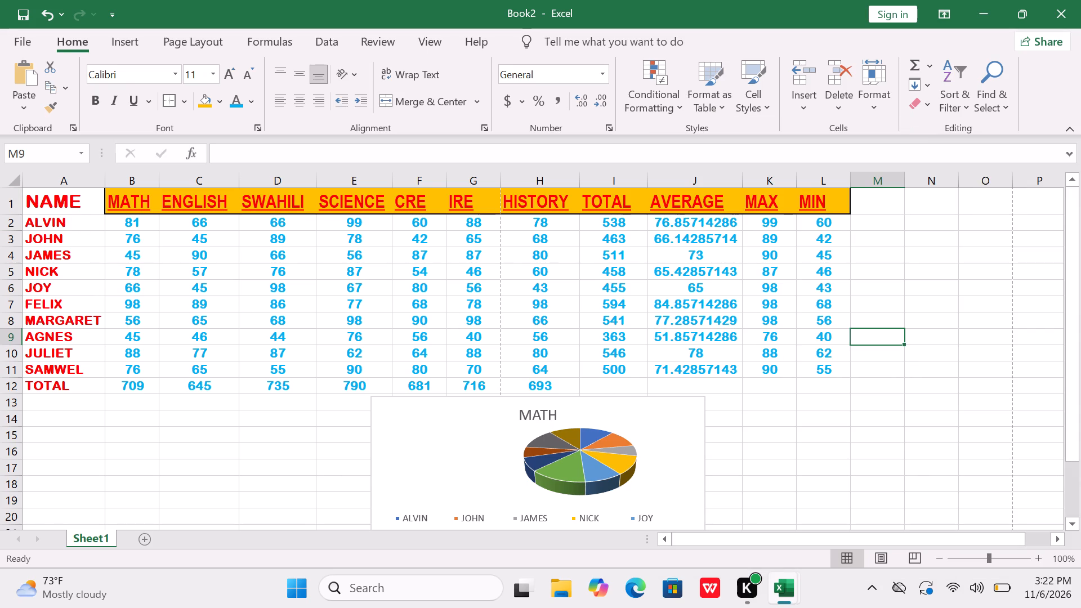
{"action": "left_click_drag", "start_coordinate": [29, 200], "coordinate": [185, 204]}
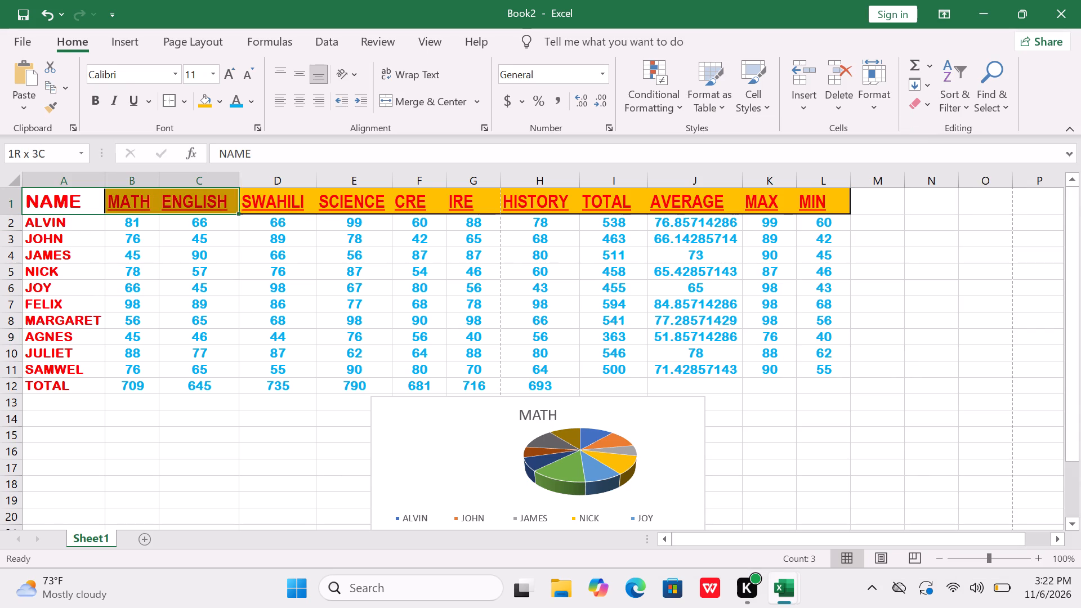
{"action": "left_click_drag", "start_coordinate": [185, 204], "coordinate": [591, 350]}
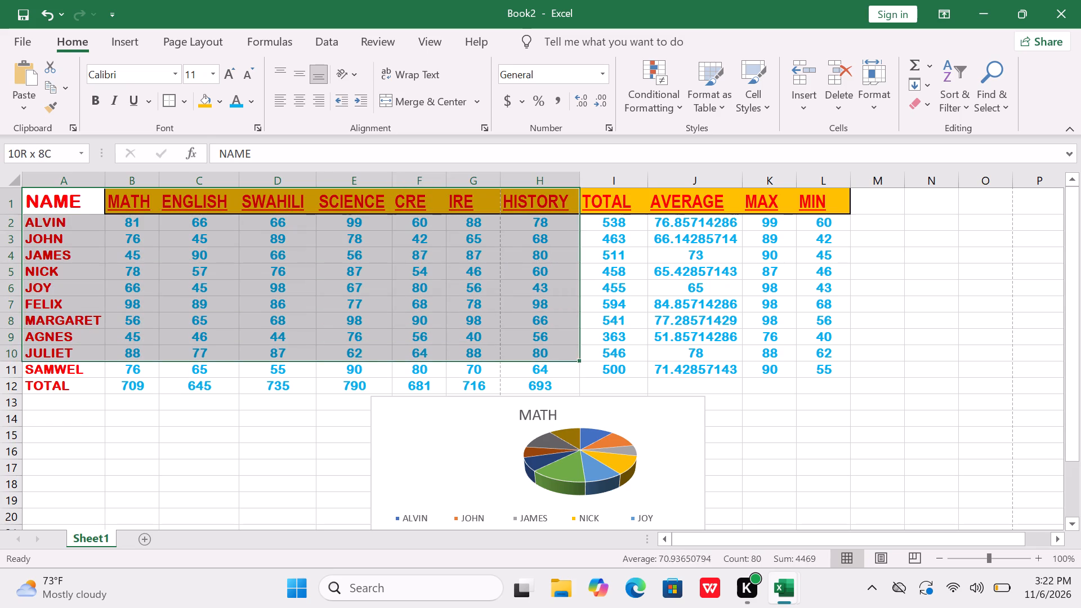
{"action": "left_click_drag", "start_coordinate": [591, 350], "coordinate": [780, 366]}
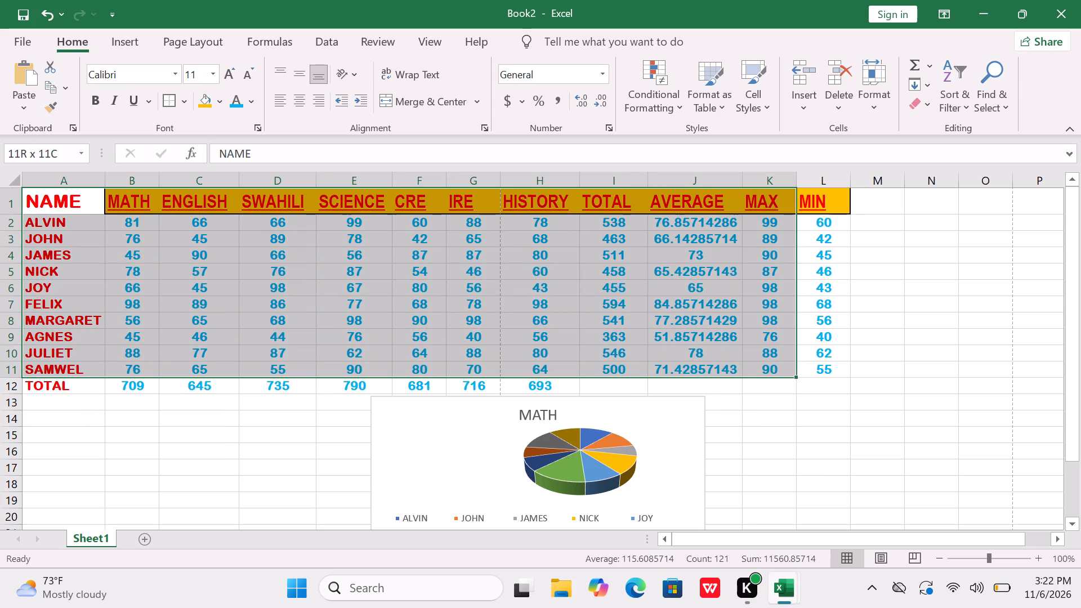
{"action": "left_click_drag", "start_coordinate": [780, 366], "coordinate": [811, 379]}
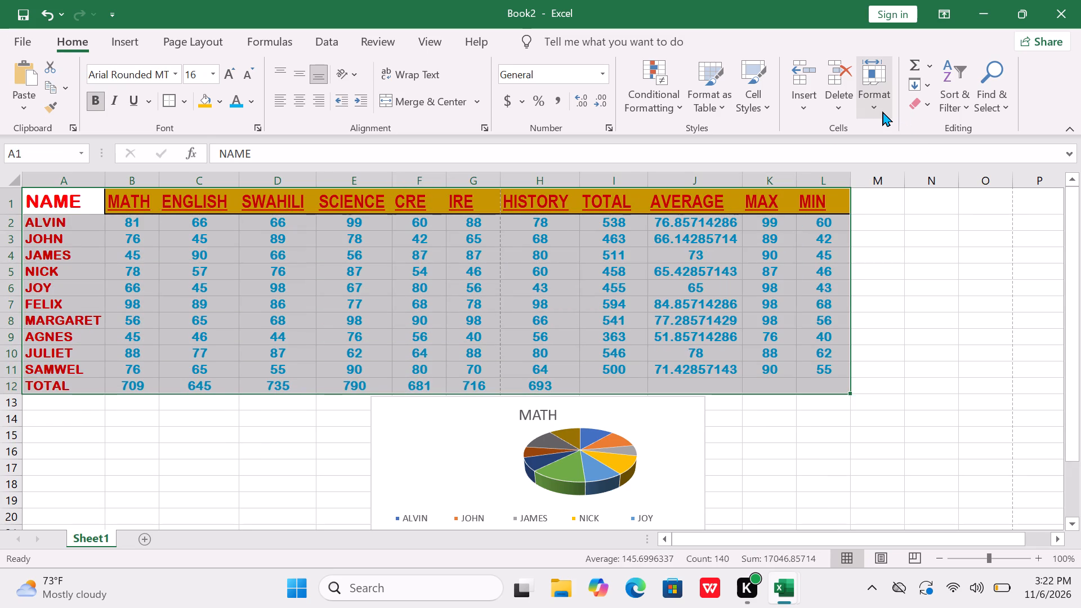
{"action": "left_click", "coordinate": [882, 111]}
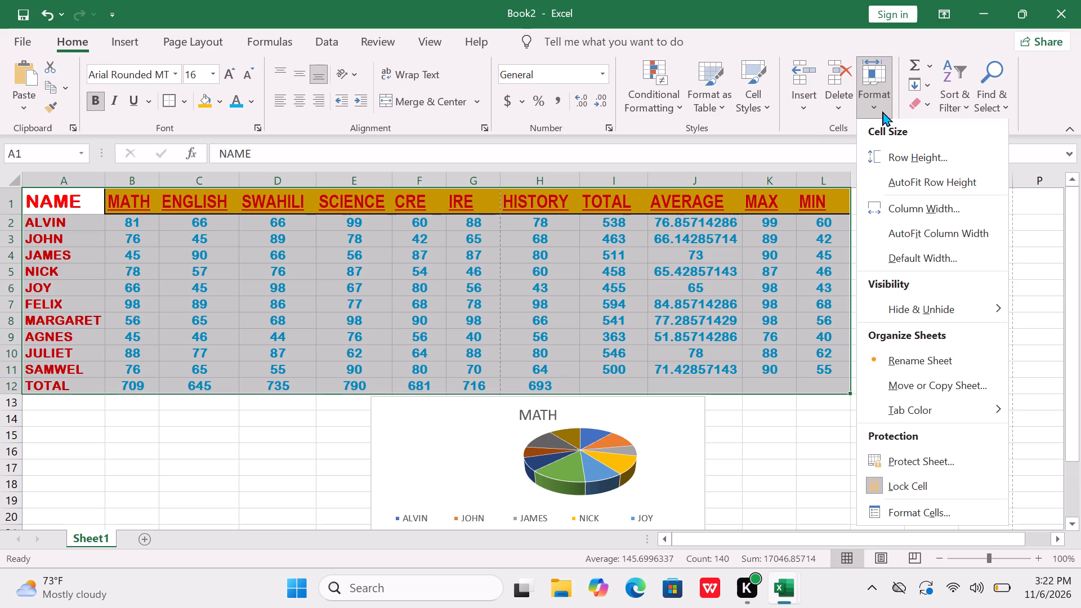
{"action": "left_click", "coordinate": [727, 100]}
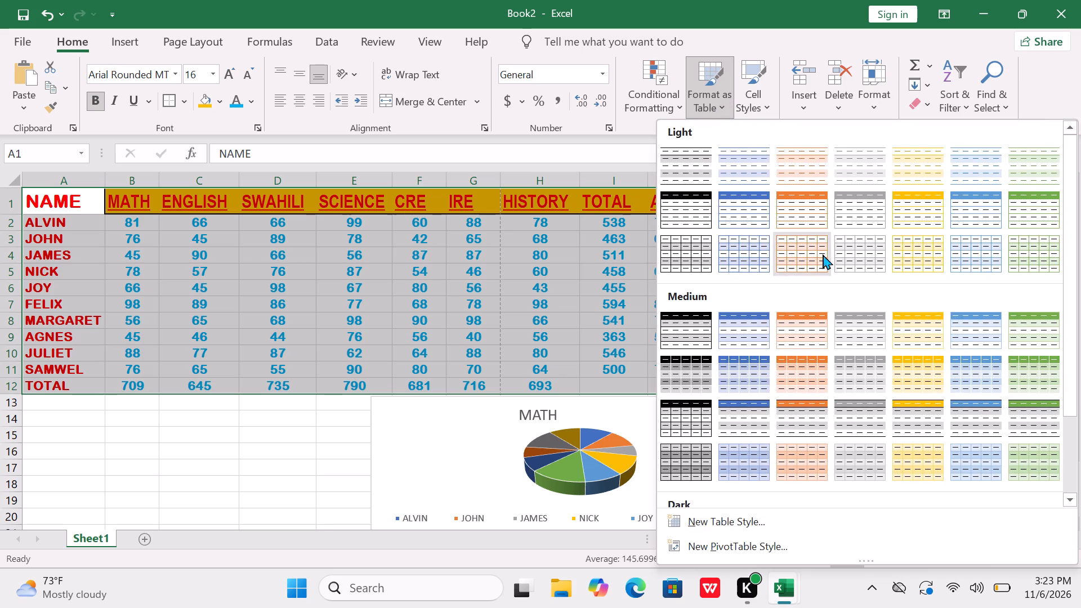
{"action": "left_click", "coordinate": [793, 323]}
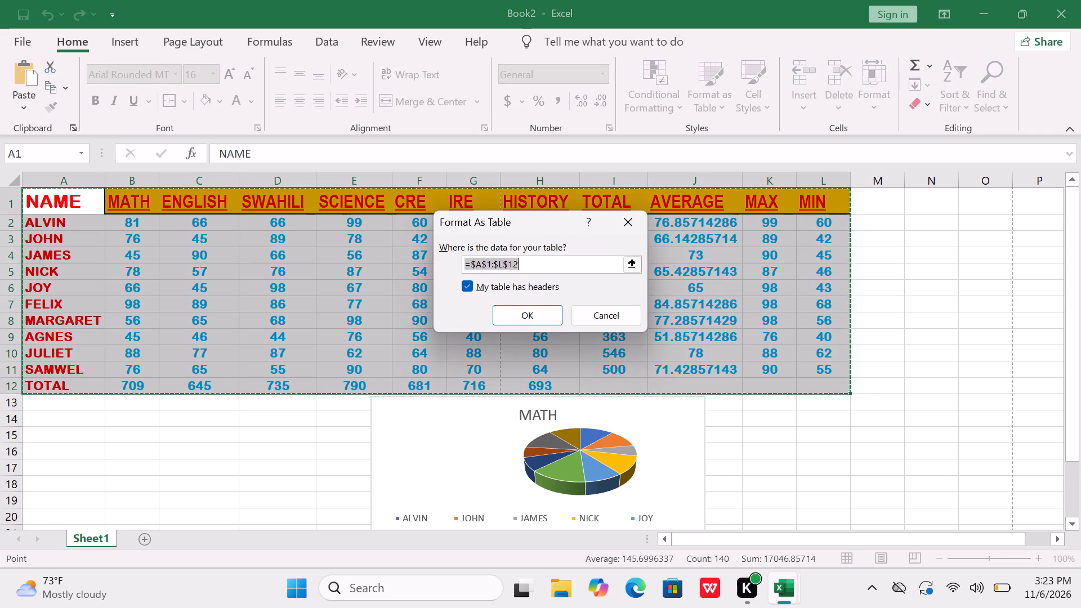
{"action": "left_click", "coordinate": [516, 321]}
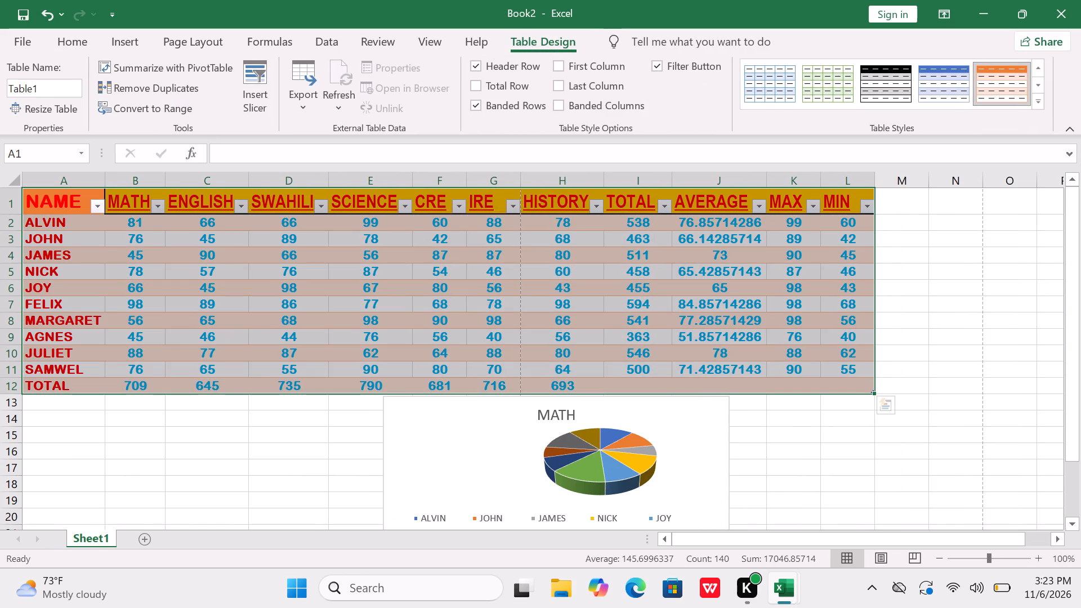
{"action": "left_click", "coordinate": [930, 235]}
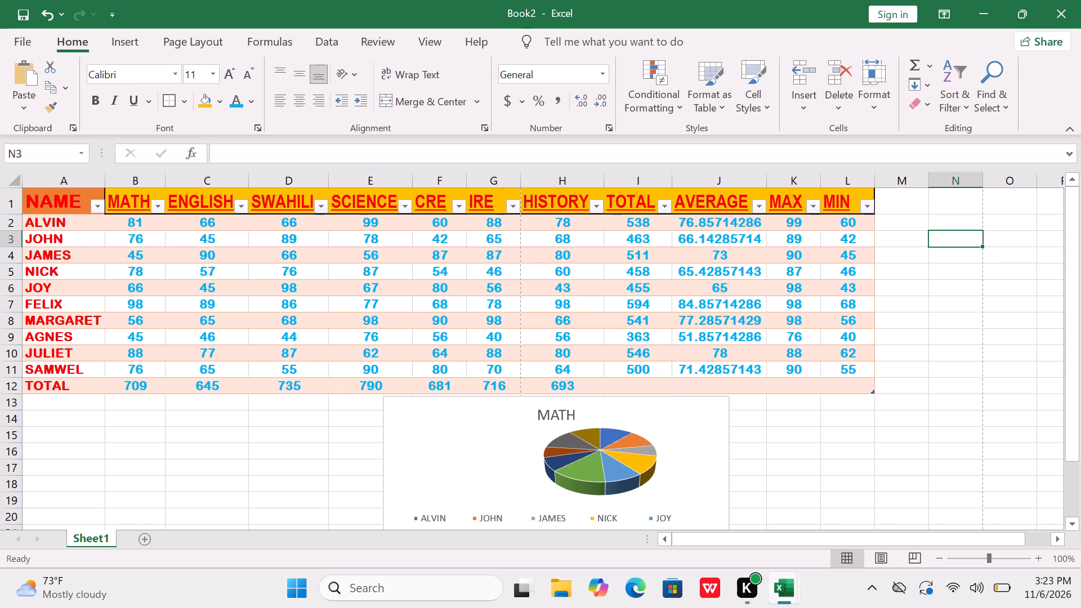
Make the MATH chart title bold and underlined, and close the chart formatting pane.
{"action": "double_click", "coordinate": [568, 417]}
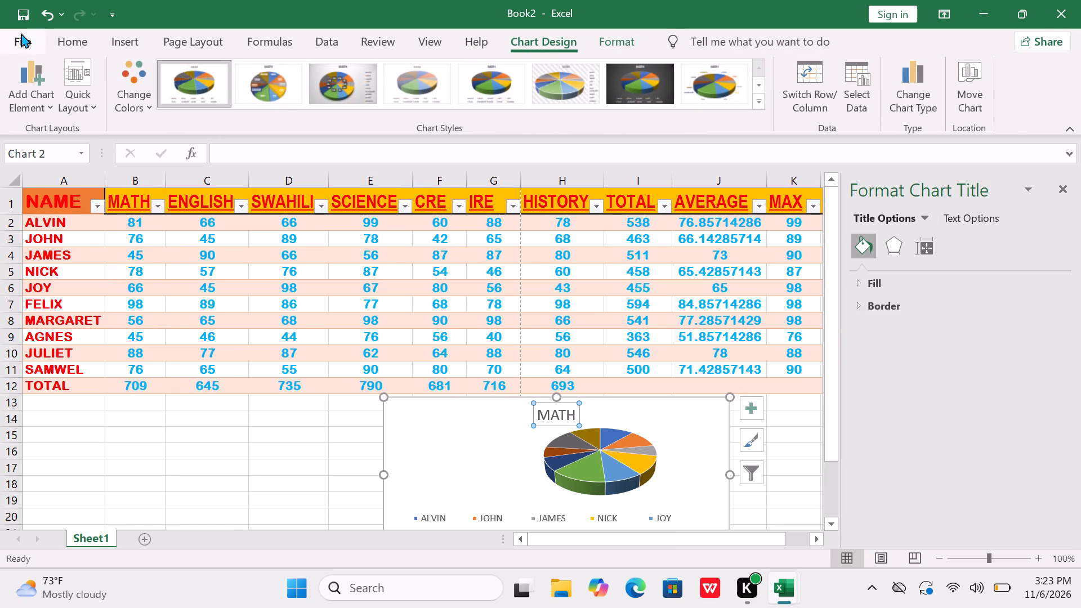
{"action": "left_click", "coordinate": [23, 33]}
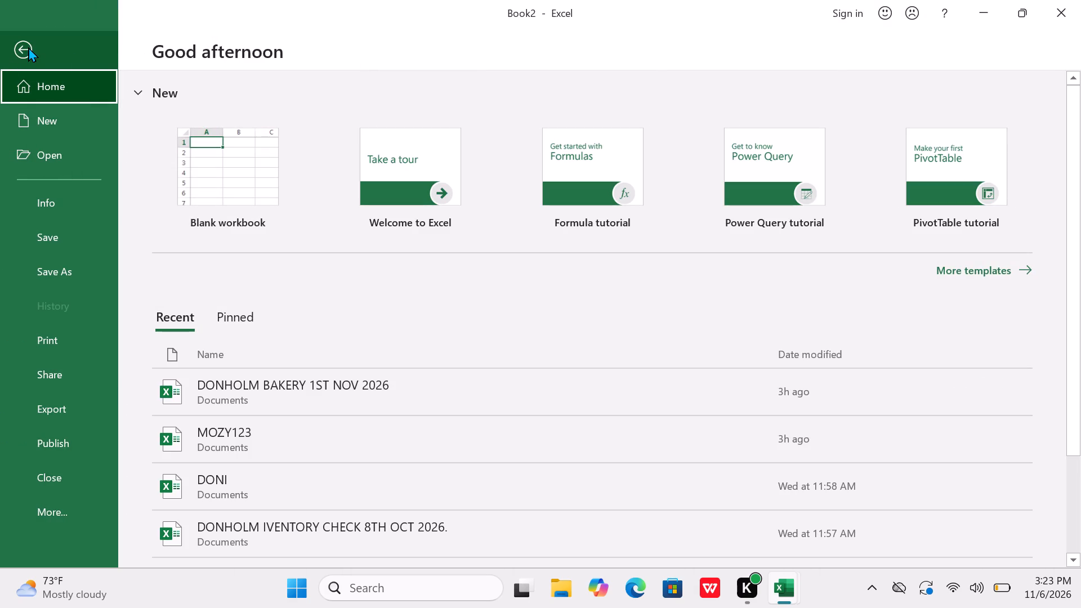
{"action": "left_click", "coordinate": [28, 46]}
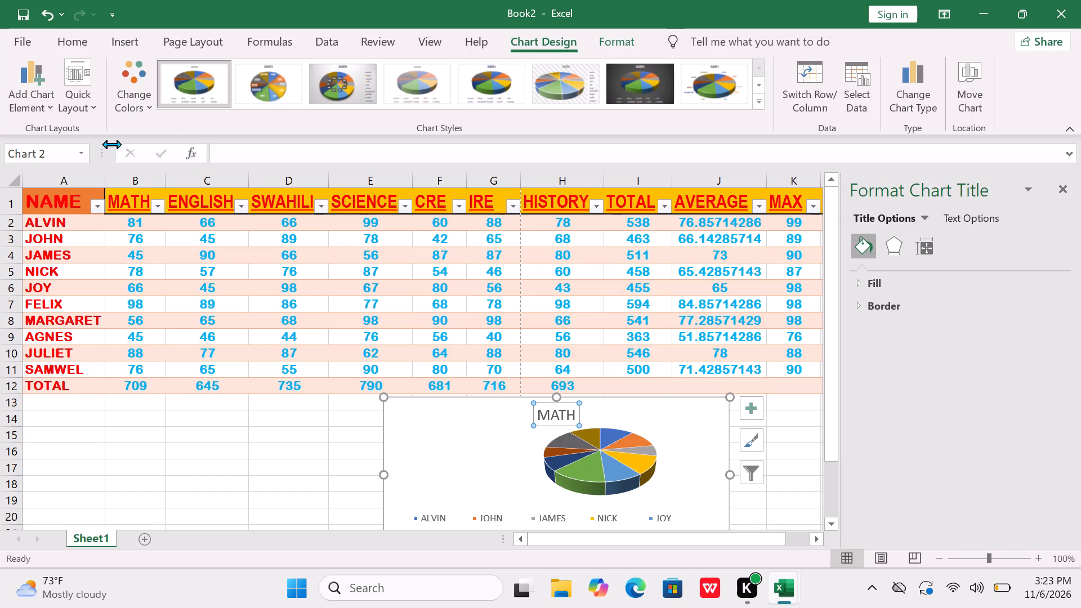
{"action": "left_click", "coordinate": [59, 43]}
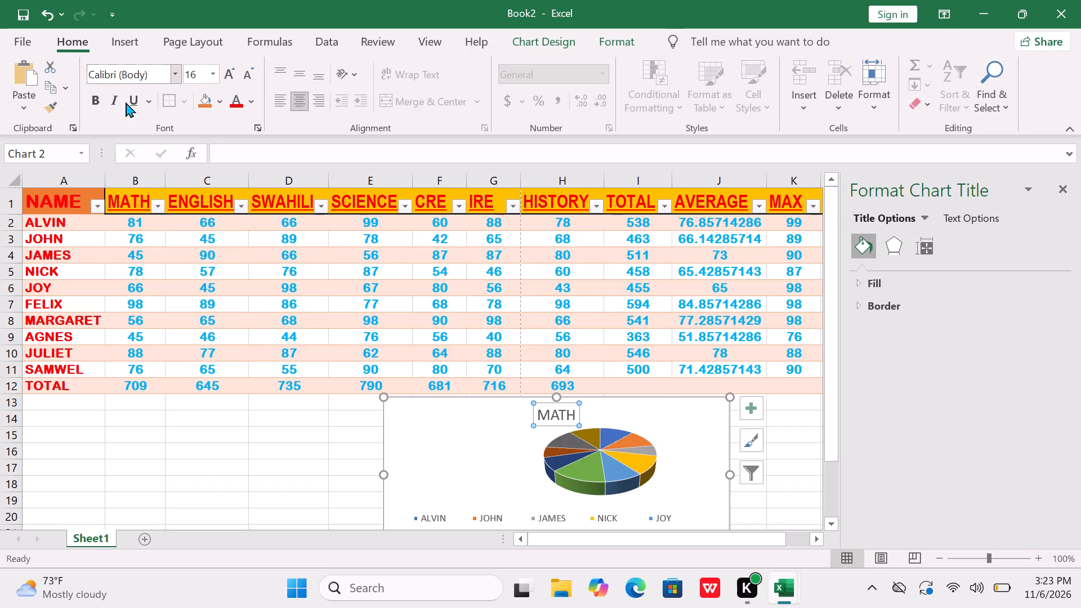
{"action": "left_click", "coordinate": [90, 102]}
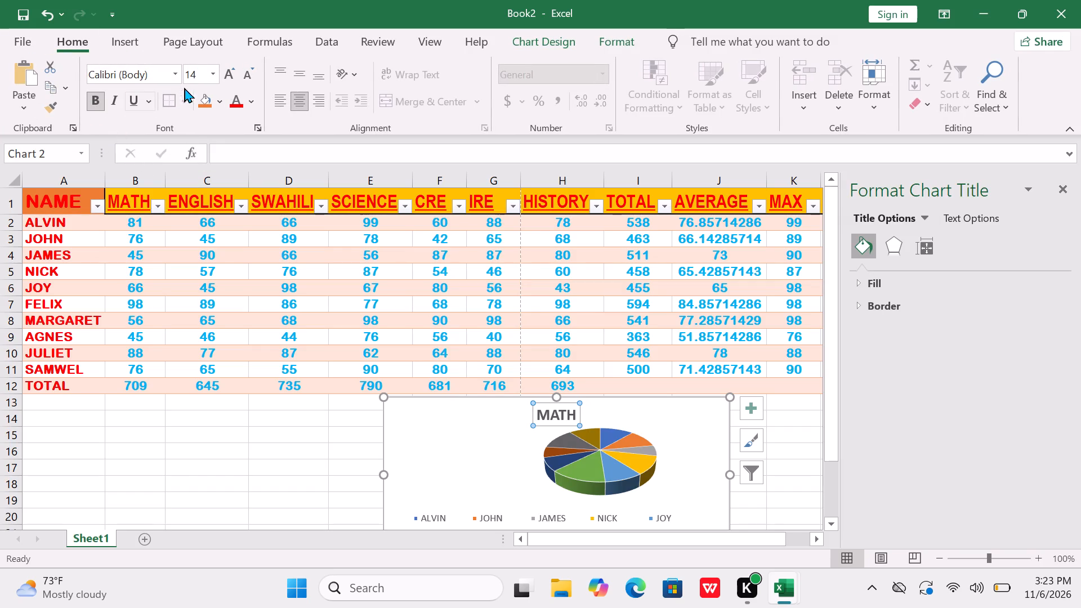
{"action": "left_click", "coordinate": [136, 101]}
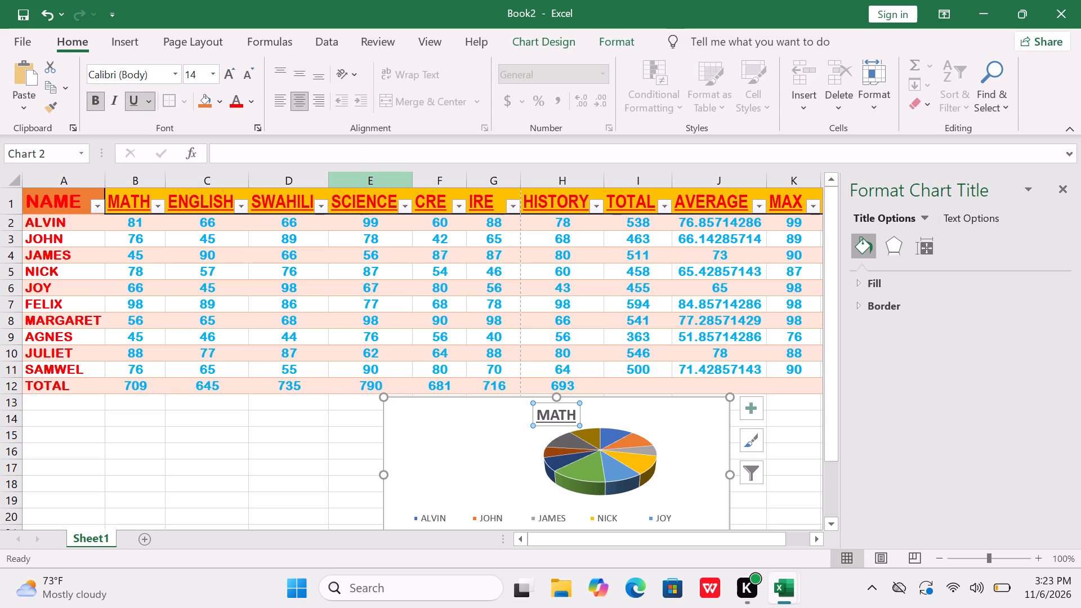
{"action": "left_click", "coordinate": [519, 418]}
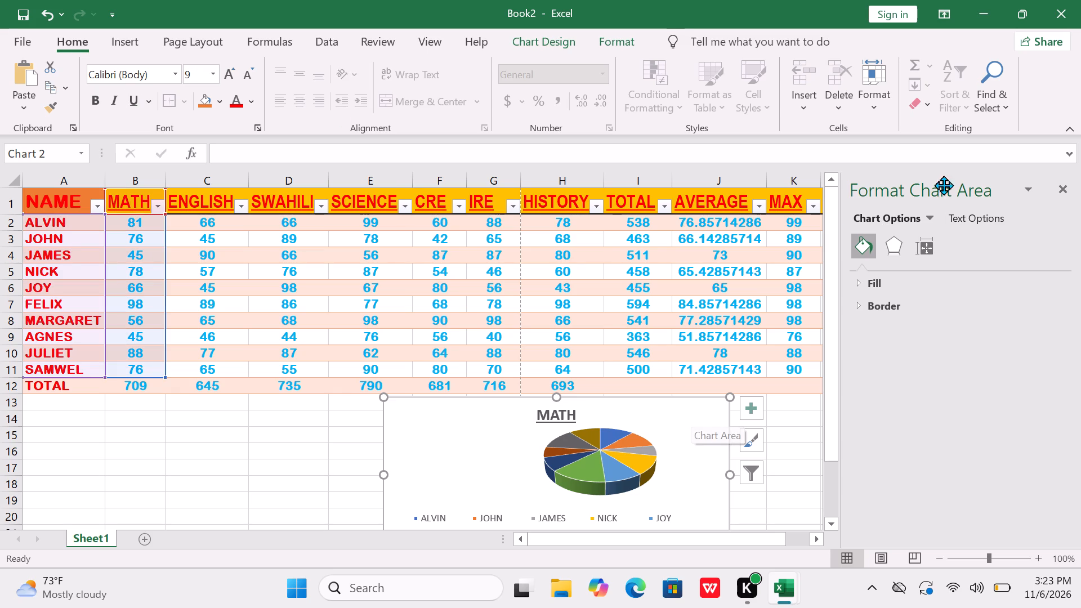
{"action": "left_click", "coordinate": [1055, 186]}
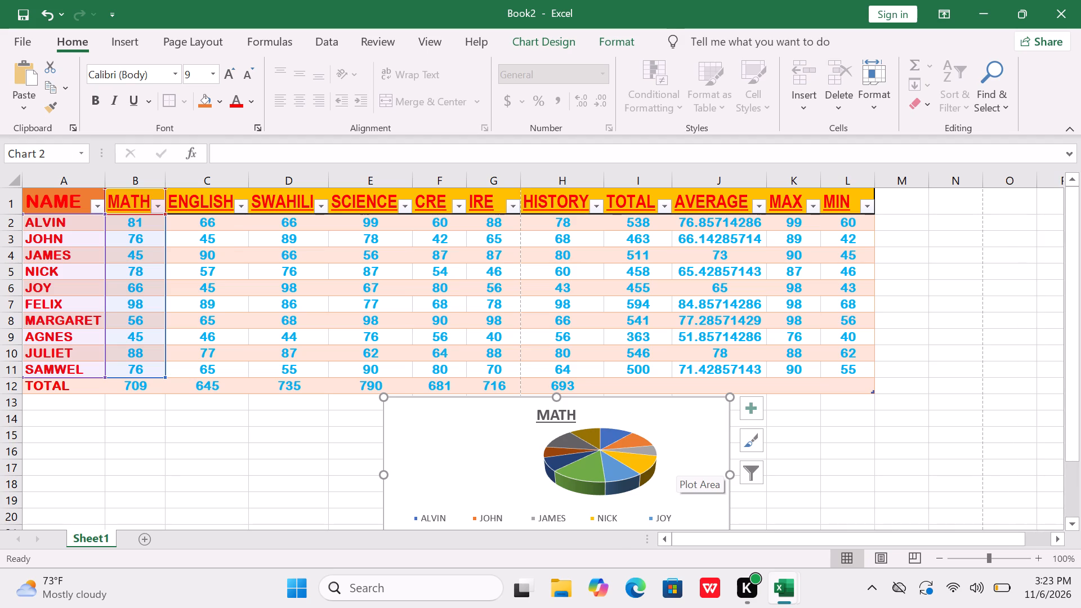
Move the MATH chart across to start at about column J, just below the table, and deselect it.
{"action": "left_click_drag", "start_coordinate": [676, 459], "coordinate": [685, 462]}
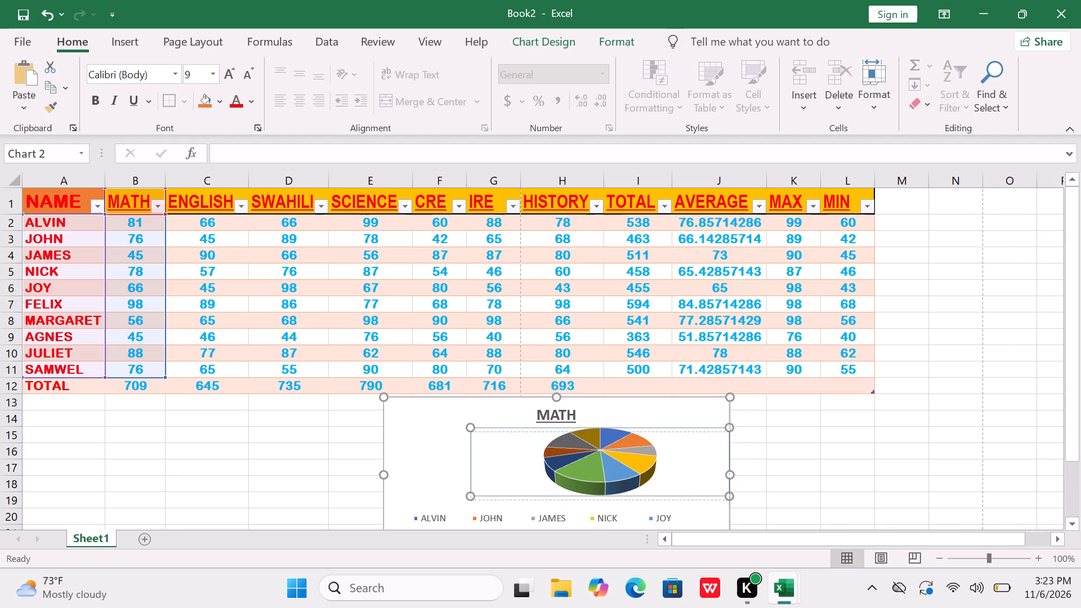
{"action": "left_click_drag", "start_coordinate": [685, 462], "coordinate": [684, 460]}
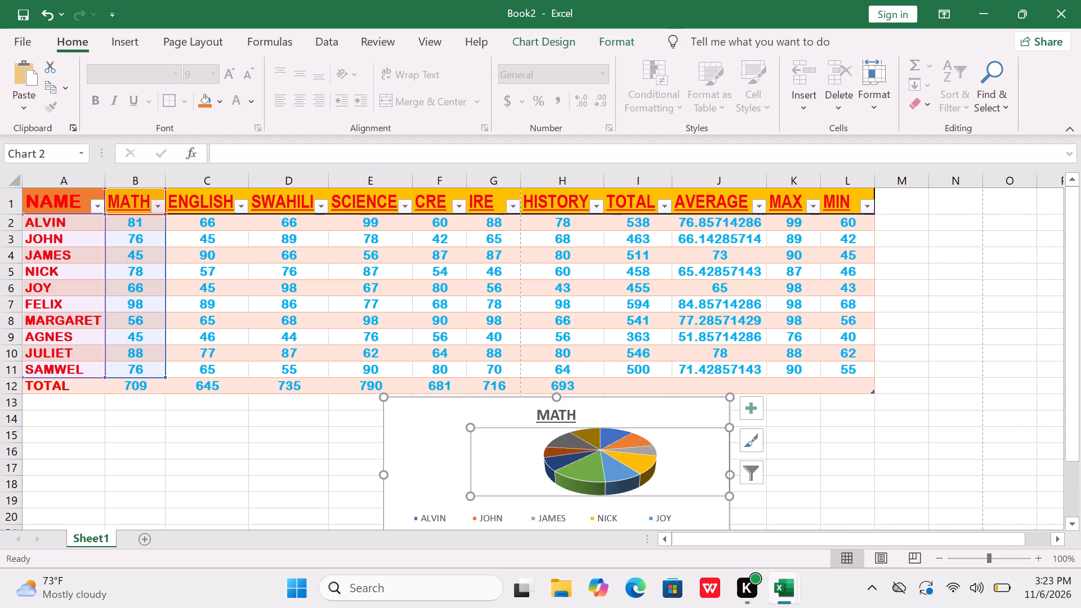
{"action": "left_click", "coordinate": [658, 399]}
{"action": "left_click_drag", "start_coordinate": [658, 399], "coordinate": [700, 432]}
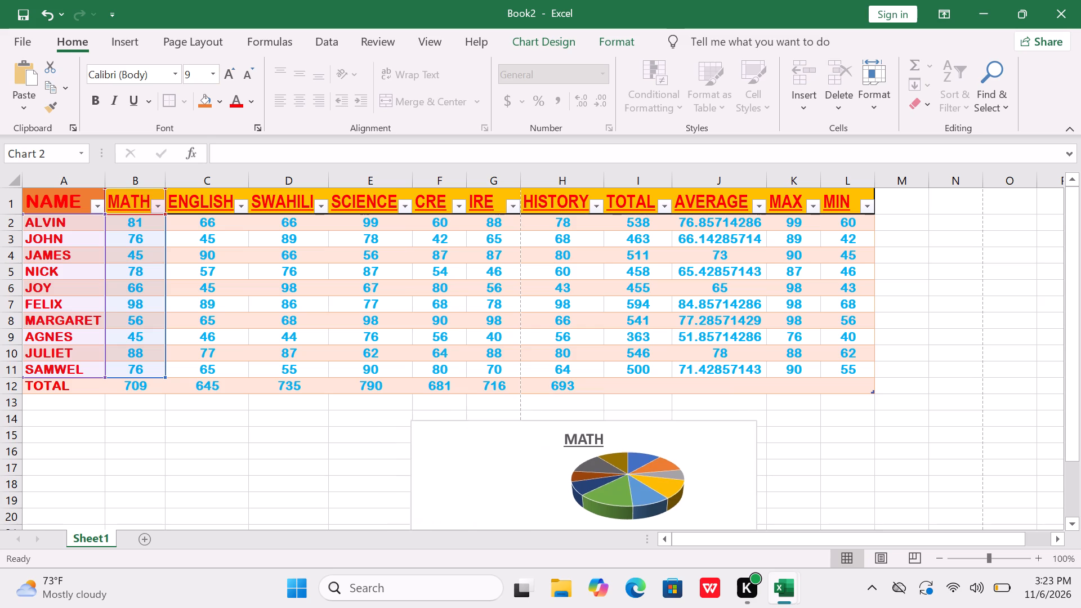
{"action": "left_click_drag", "start_coordinate": [700, 432], "coordinate": [939, 406]}
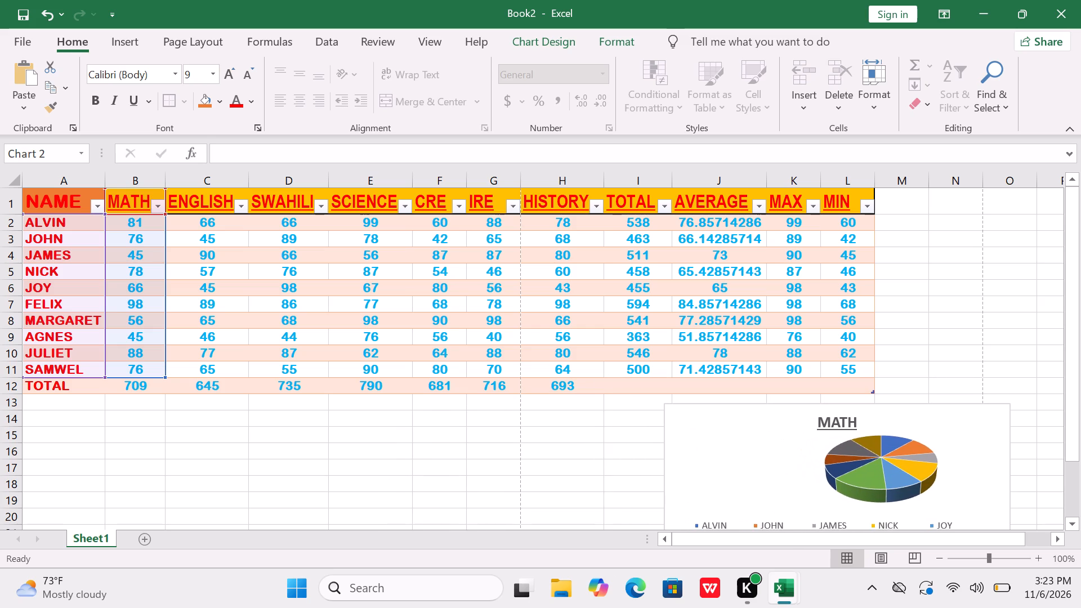
{"action": "left_click_drag", "start_coordinate": [939, 406], "coordinate": [994, 403]}
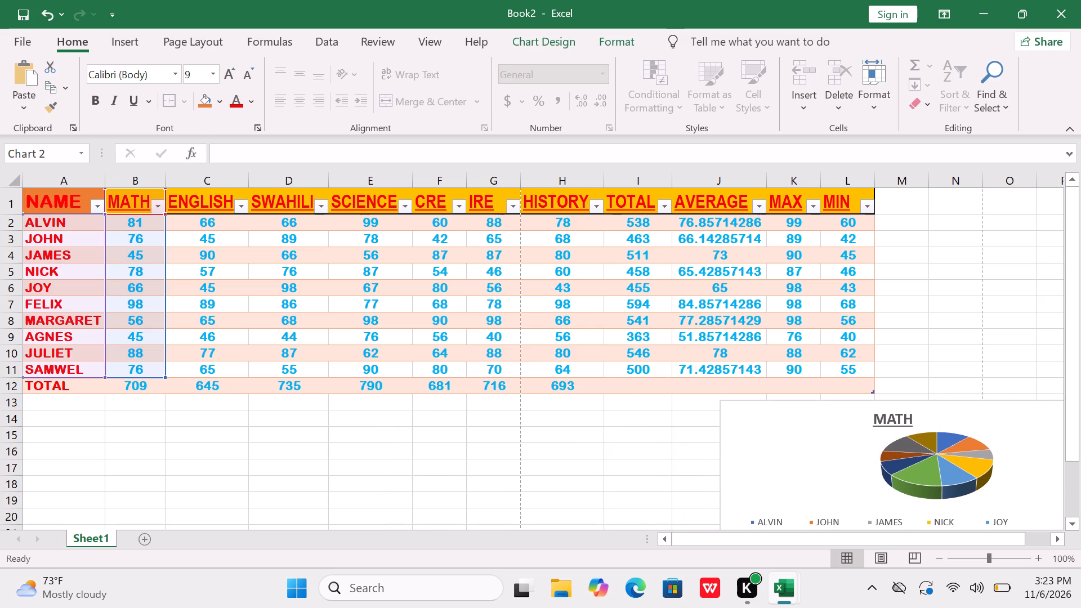
{"action": "left_click_drag", "start_coordinate": [994, 403], "coordinate": [995, 402]}
{"action": "left_click", "coordinate": [604, 477]}
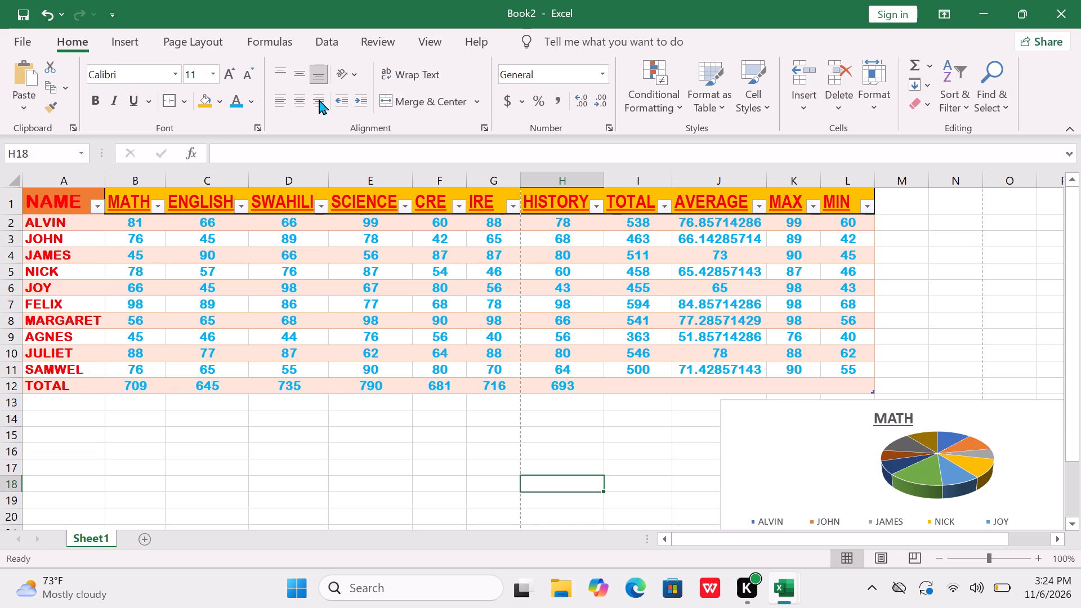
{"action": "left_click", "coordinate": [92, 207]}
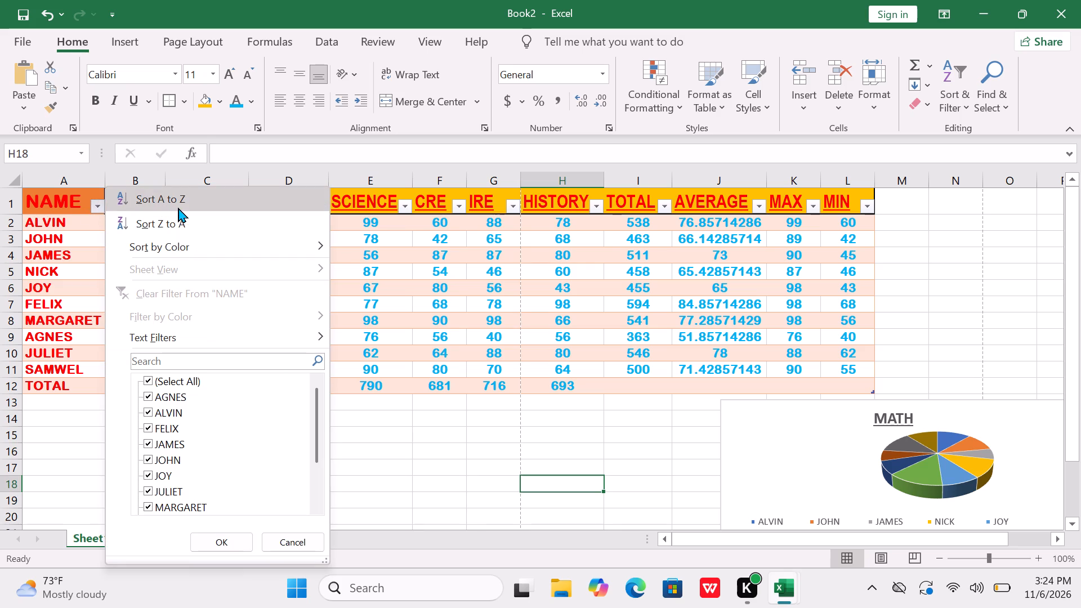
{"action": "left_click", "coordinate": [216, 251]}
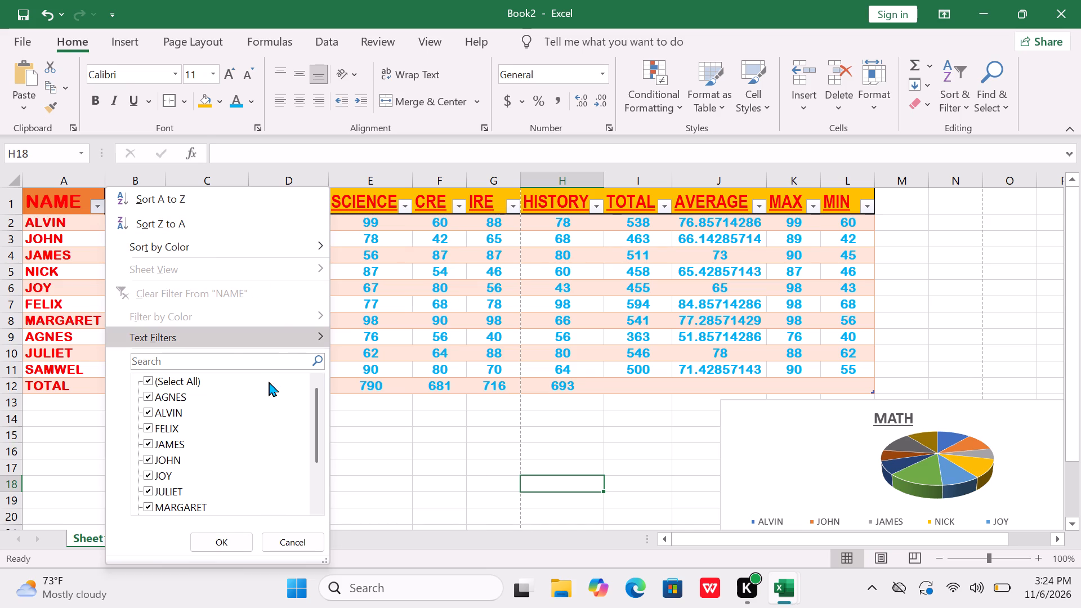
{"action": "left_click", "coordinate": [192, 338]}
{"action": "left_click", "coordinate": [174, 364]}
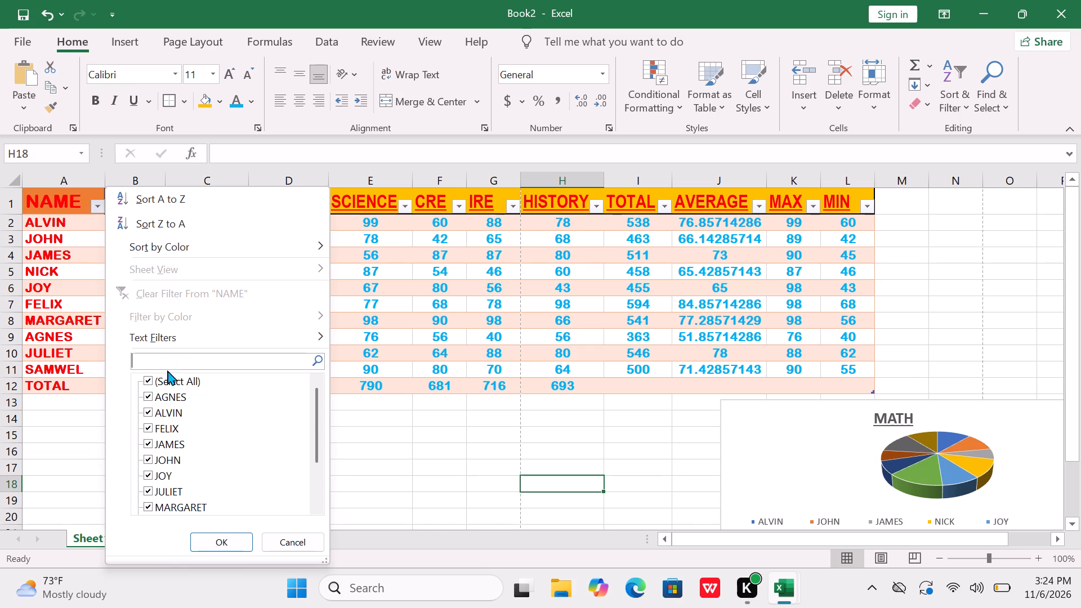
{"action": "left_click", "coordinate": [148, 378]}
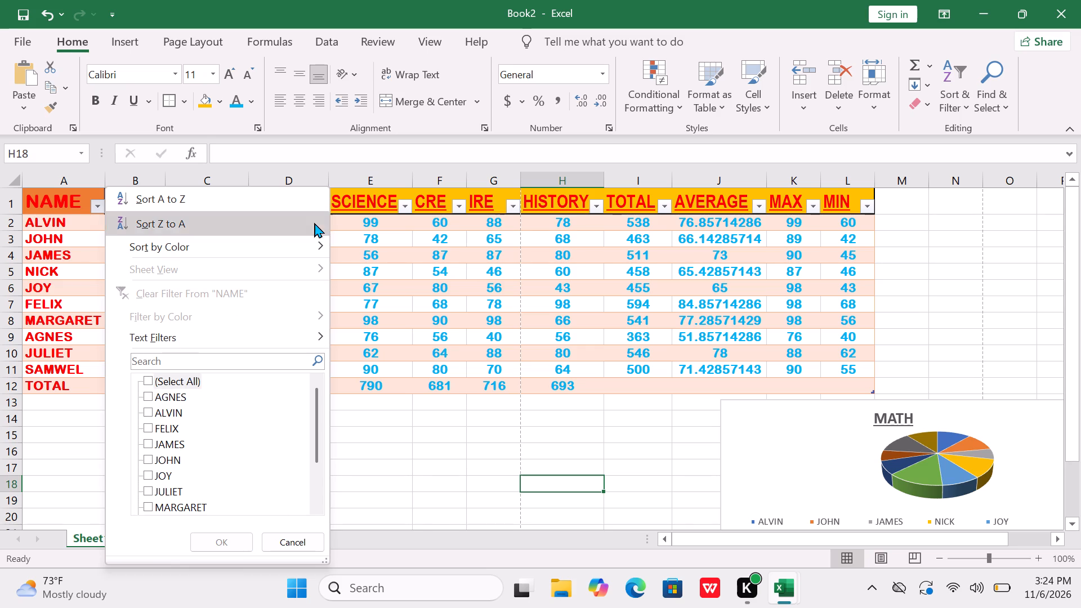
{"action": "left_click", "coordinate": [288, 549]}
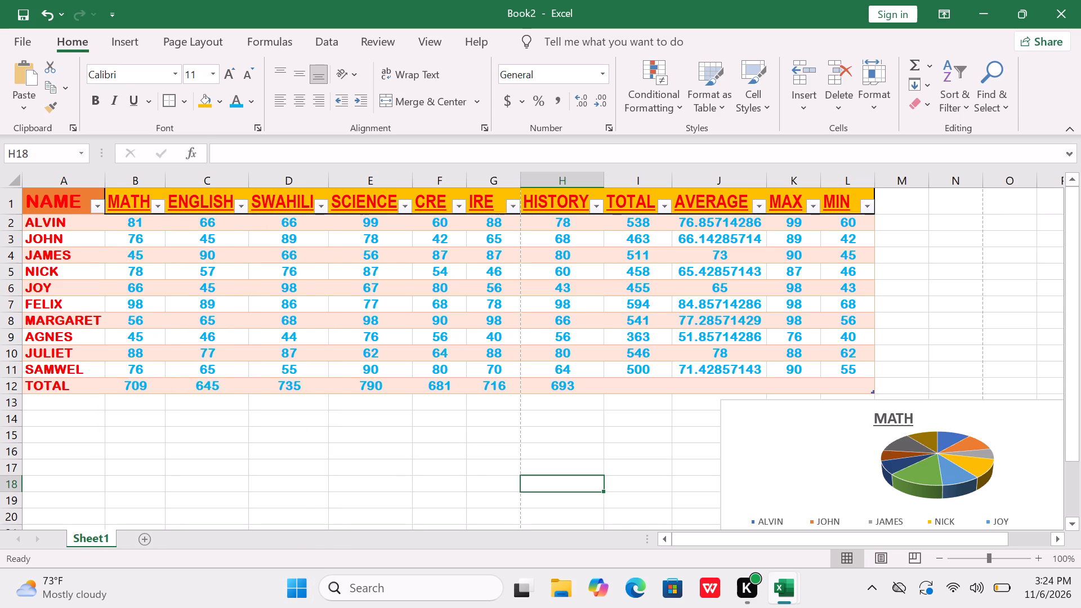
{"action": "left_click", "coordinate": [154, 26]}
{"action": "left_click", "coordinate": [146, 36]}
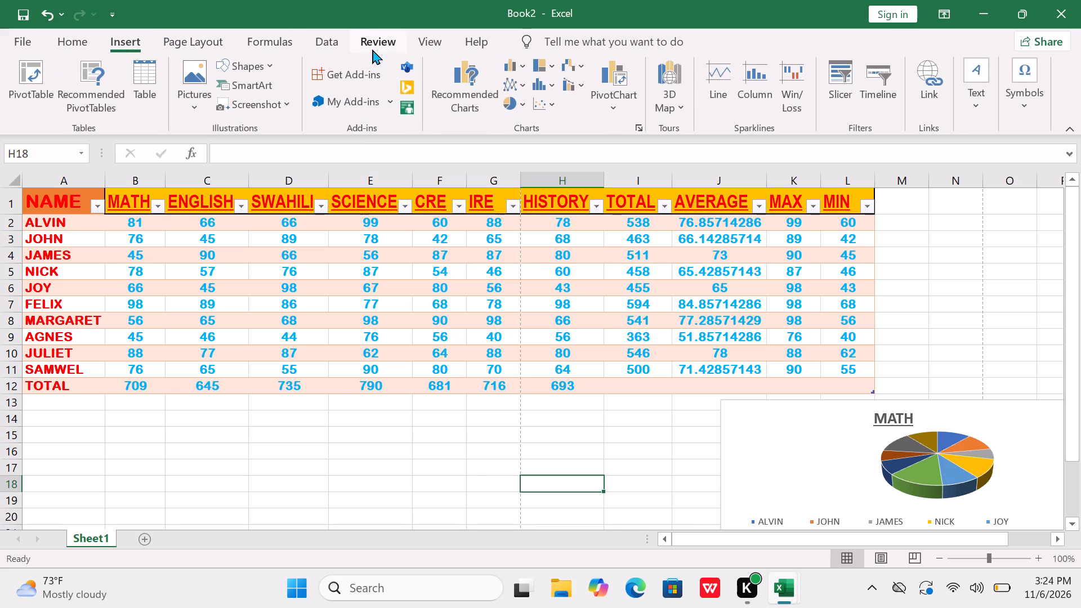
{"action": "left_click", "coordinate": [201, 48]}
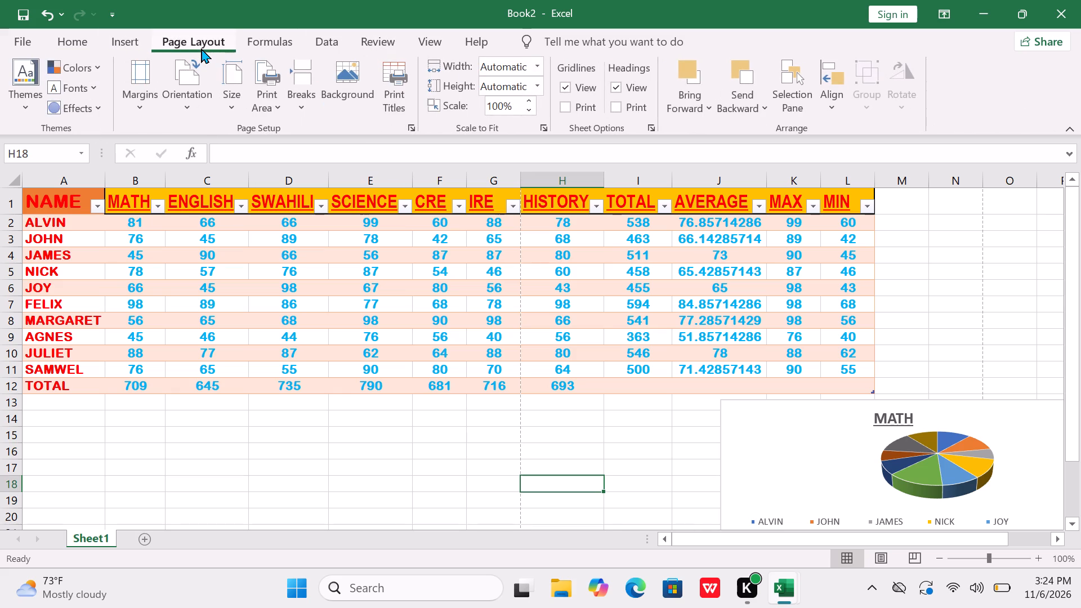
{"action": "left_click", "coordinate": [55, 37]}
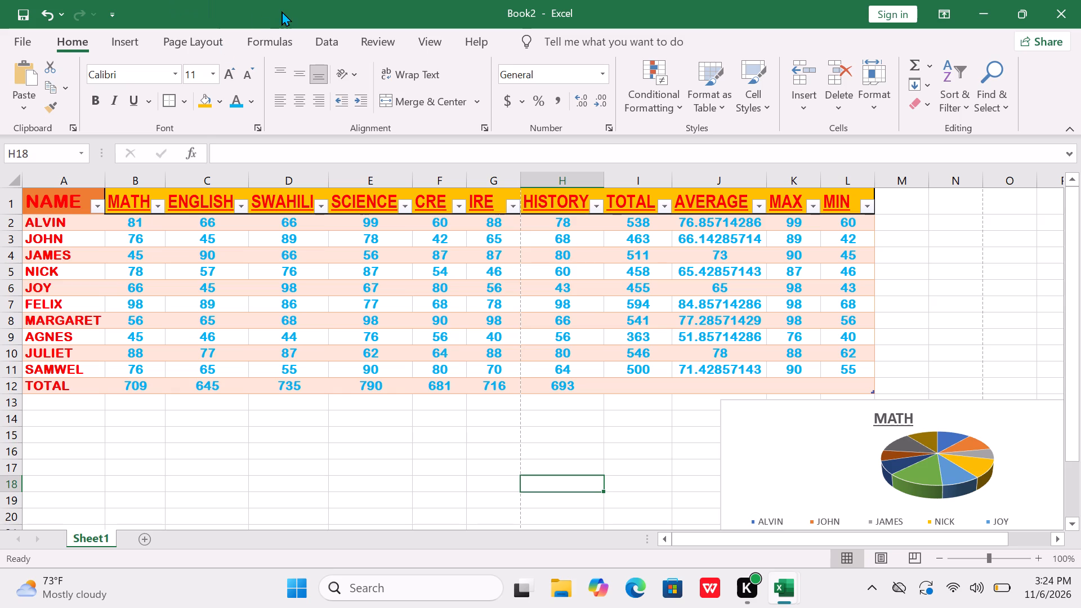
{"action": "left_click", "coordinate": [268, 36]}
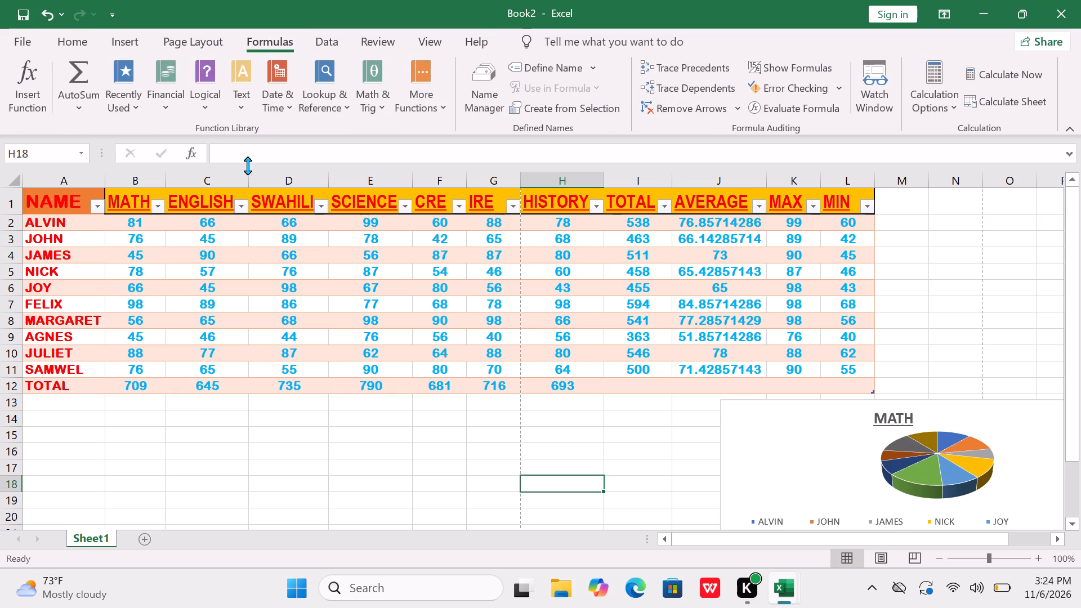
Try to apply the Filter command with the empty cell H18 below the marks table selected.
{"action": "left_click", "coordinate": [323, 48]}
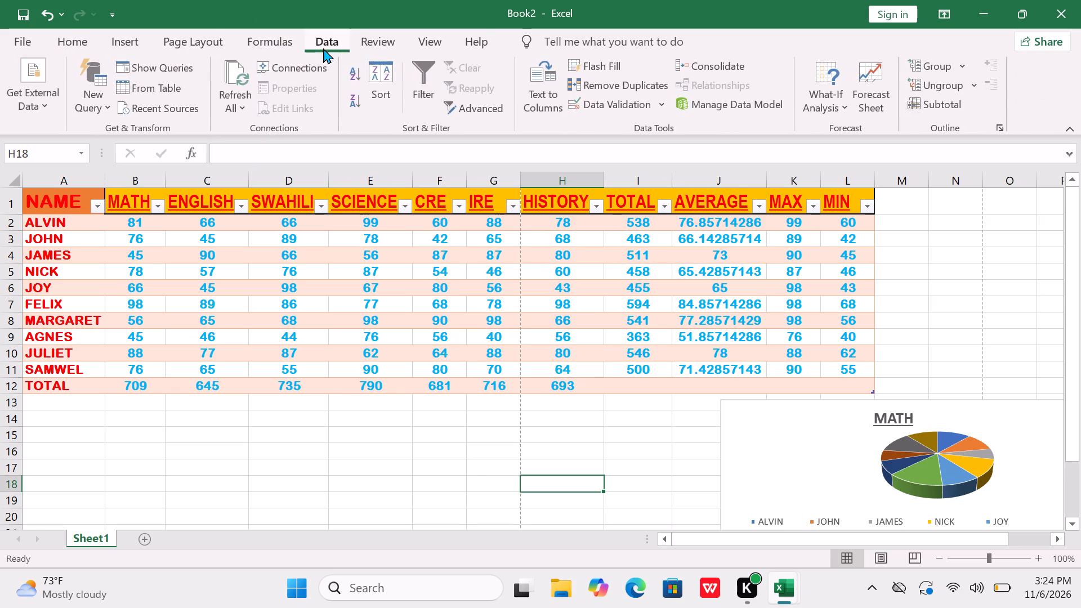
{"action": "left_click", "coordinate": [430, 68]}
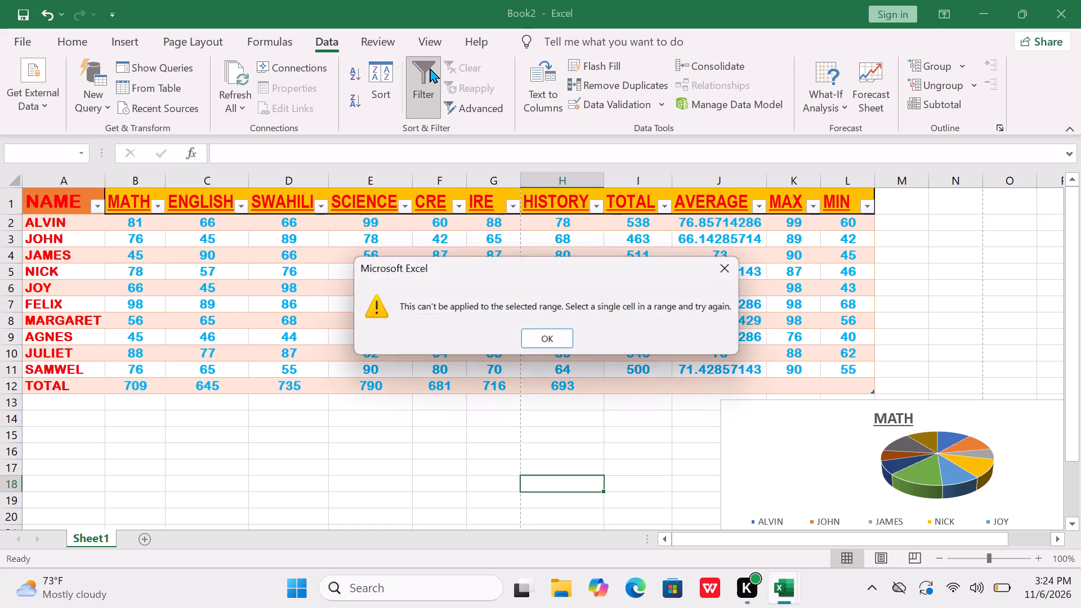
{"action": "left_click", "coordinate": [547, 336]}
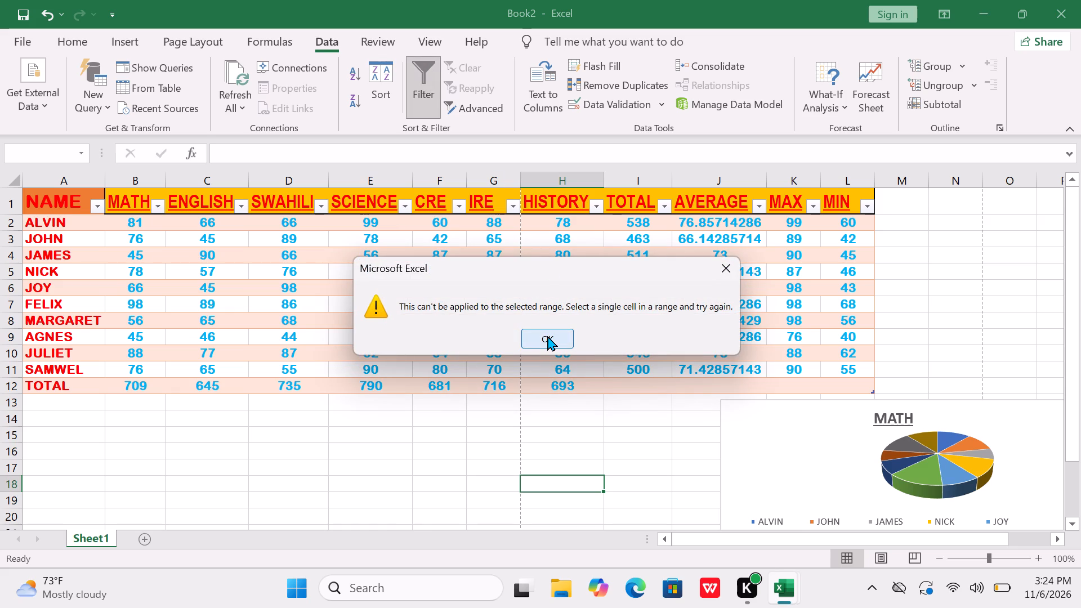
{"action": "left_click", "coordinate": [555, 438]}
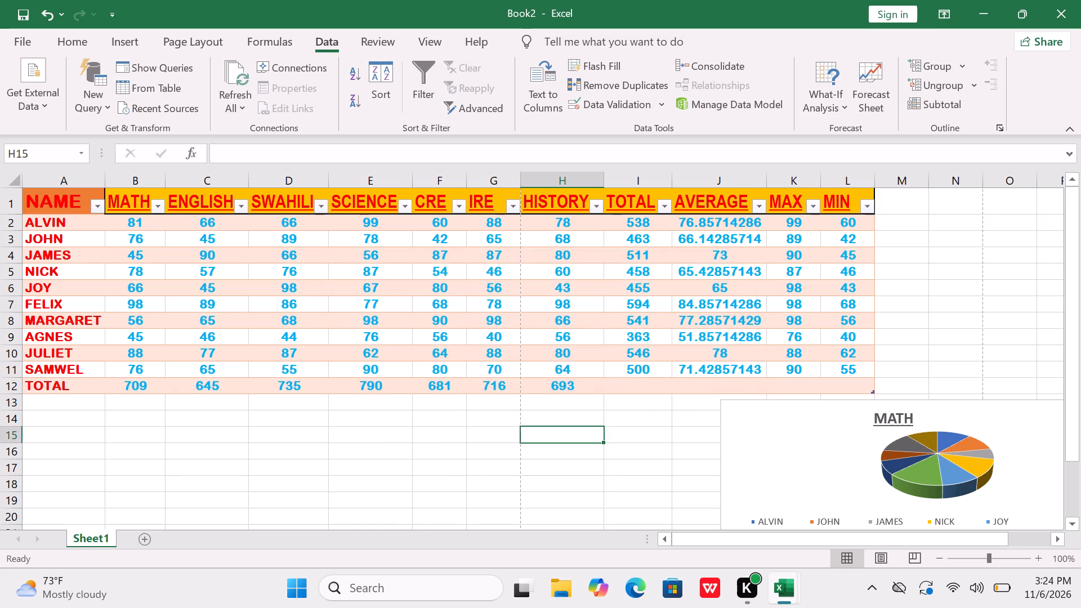
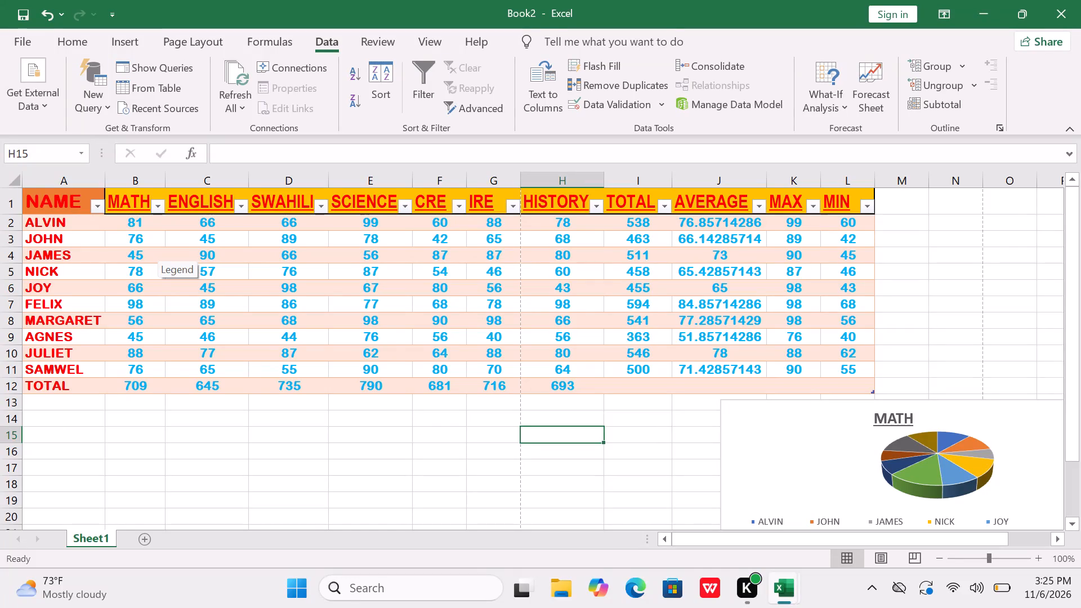
Add a new blank worksheet after Sheet1.
{"action": "left_click", "coordinate": [193, 202]}
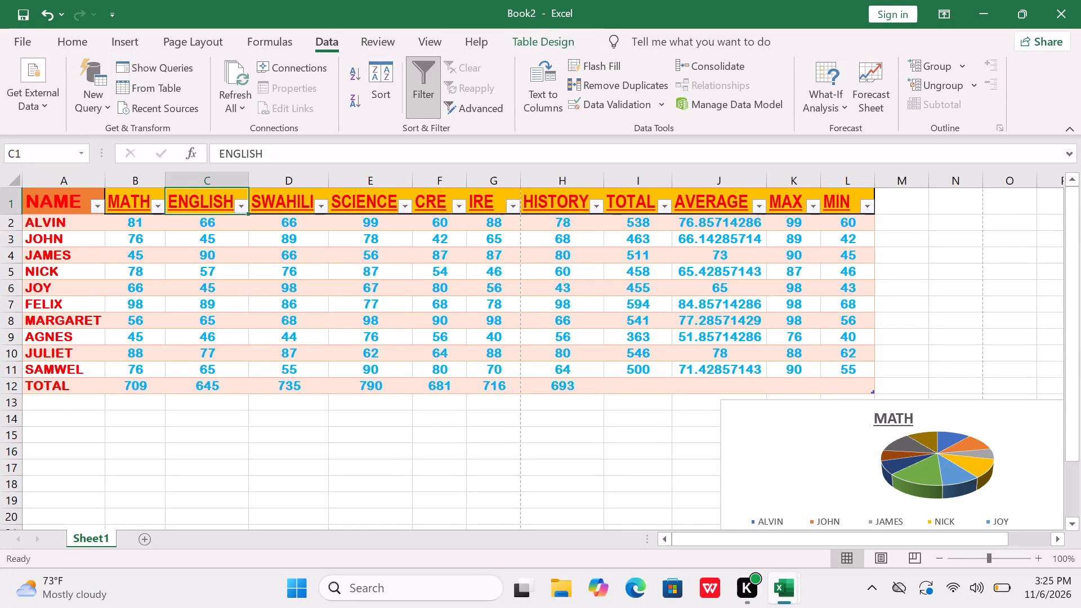
{"action": "left_click", "coordinate": [156, 537]}
{"action": "left_click", "coordinate": [144, 538]}
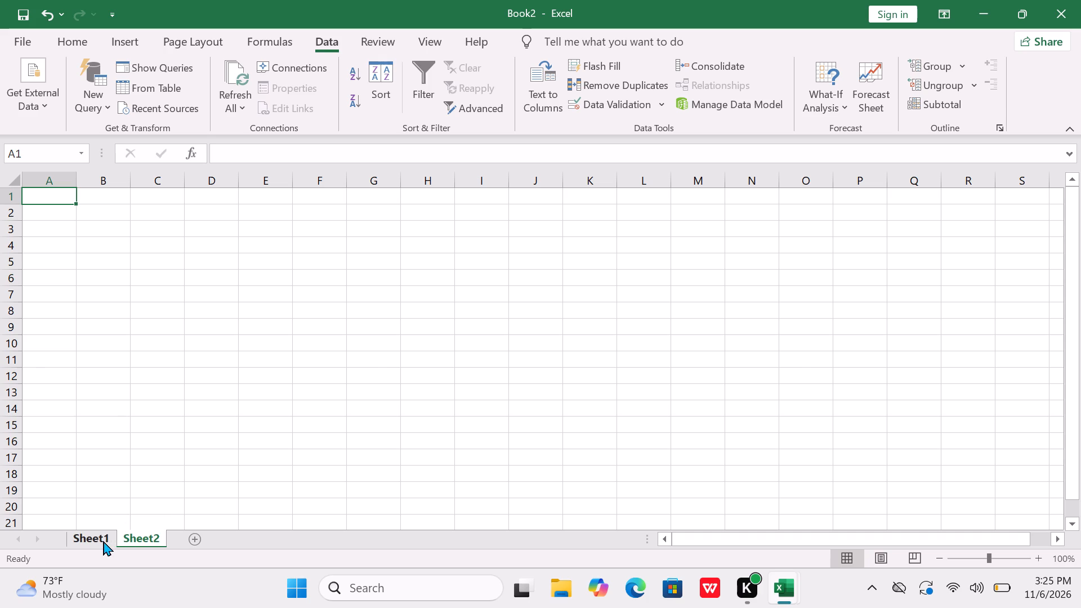
Move the MATH pie chart from Sheet1 to Sheet2, placing it over about A2:G11, and return to Sheet1.
{"action": "left_click", "coordinate": [103, 540]}
{"action": "left_click", "coordinate": [730, 418]}
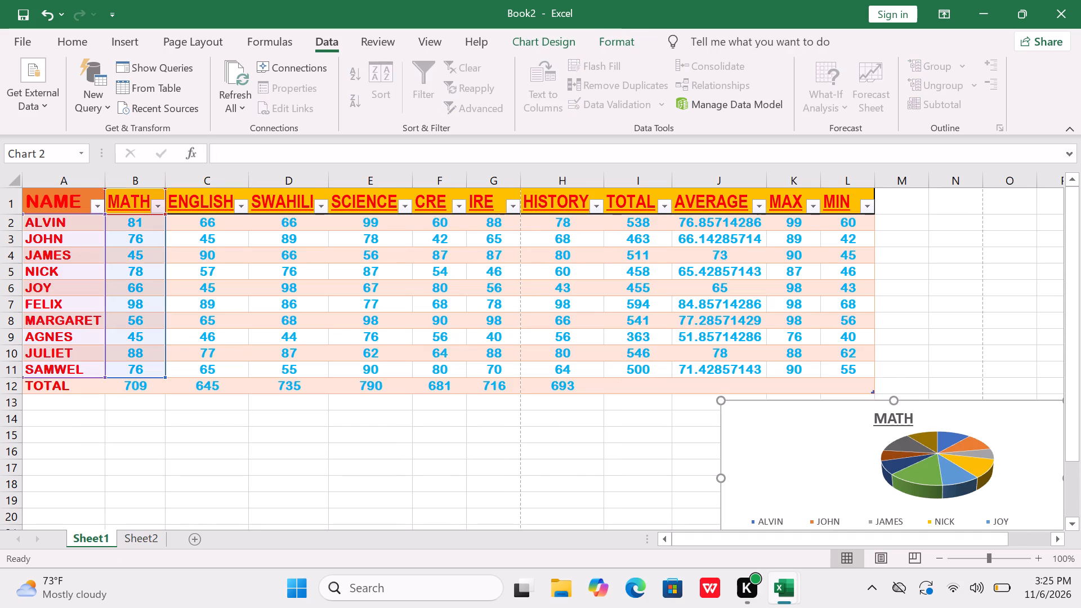
{"action": "key", "text": "ctrl+c"}
{"action": "key", "text": "ctrl+x"}
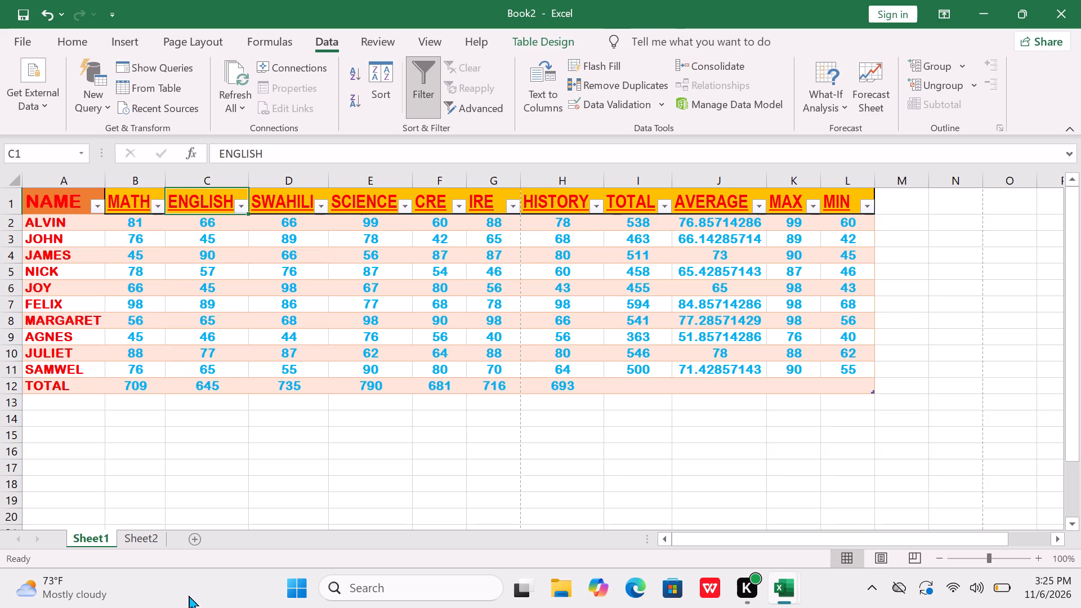
{"action": "left_click", "coordinate": [143, 535]}
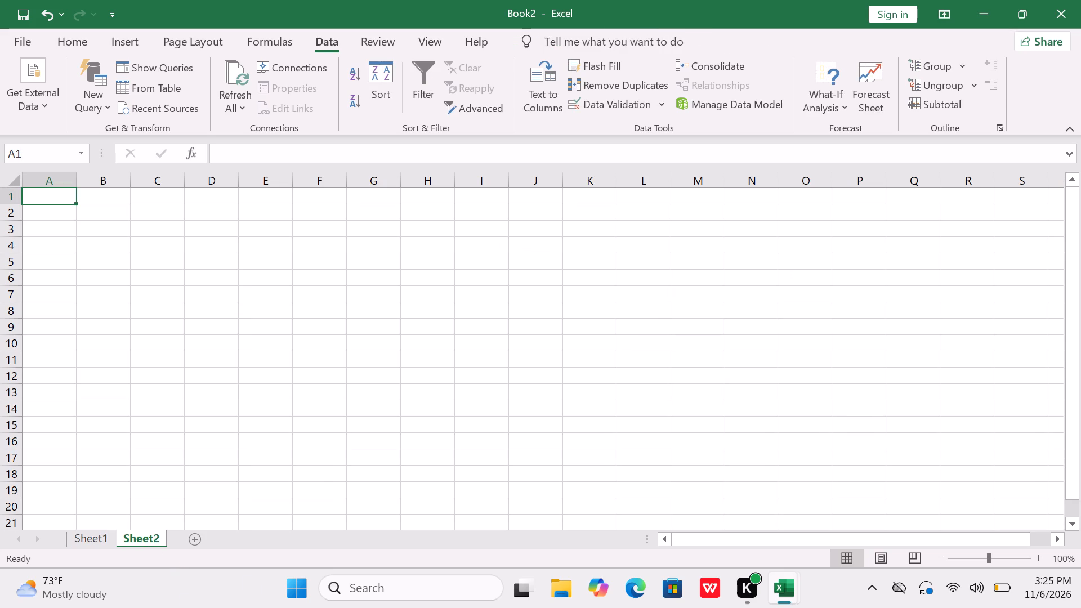
{"action": "key", "text": "ctrl+v"}
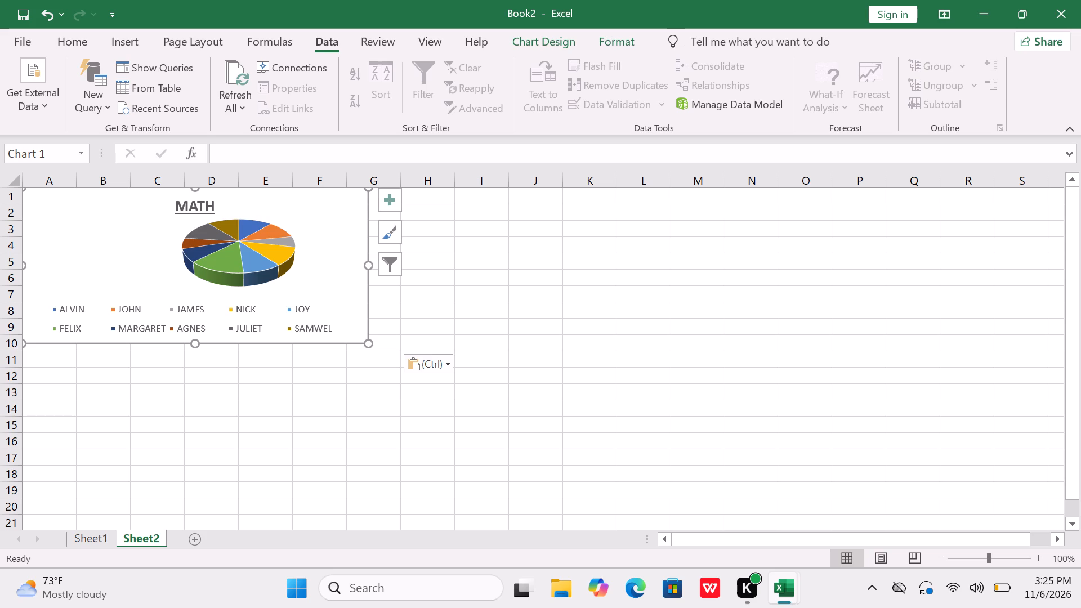
{"action": "left_click", "coordinate": [318, 390]}
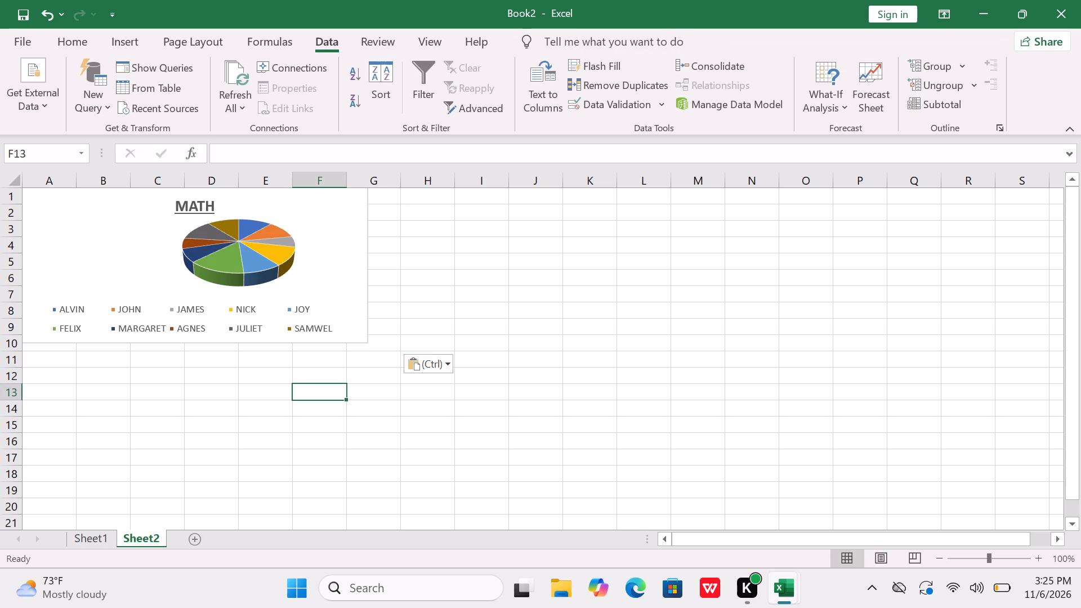
{"action": "left_click_drag", "start_coordinate": [347, 295], "coordinate": [368, 312]}
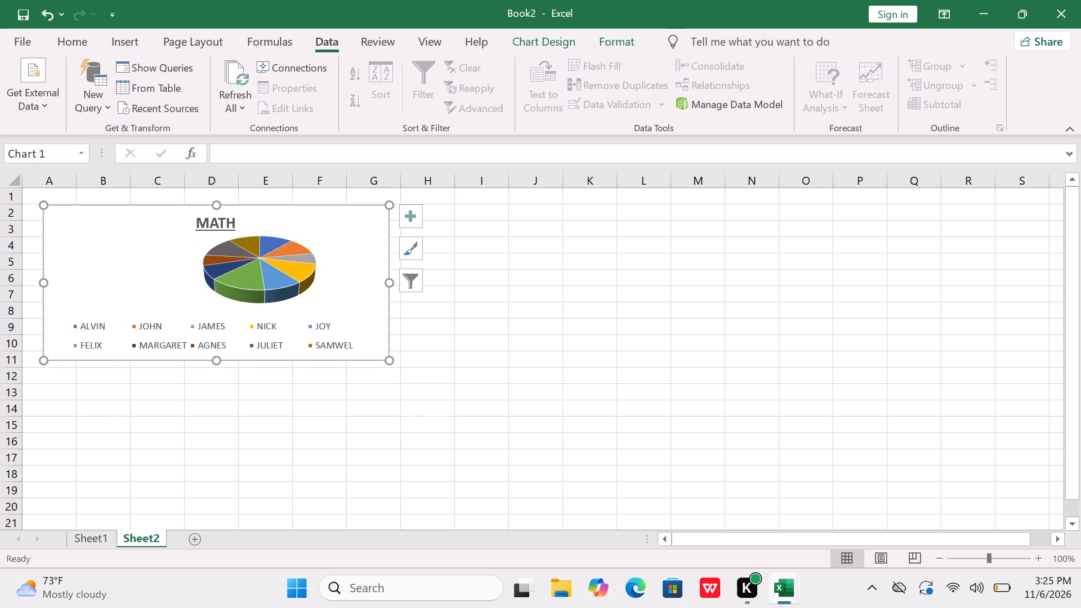
{"action": "left_click", "coordinate": [92, 540]}
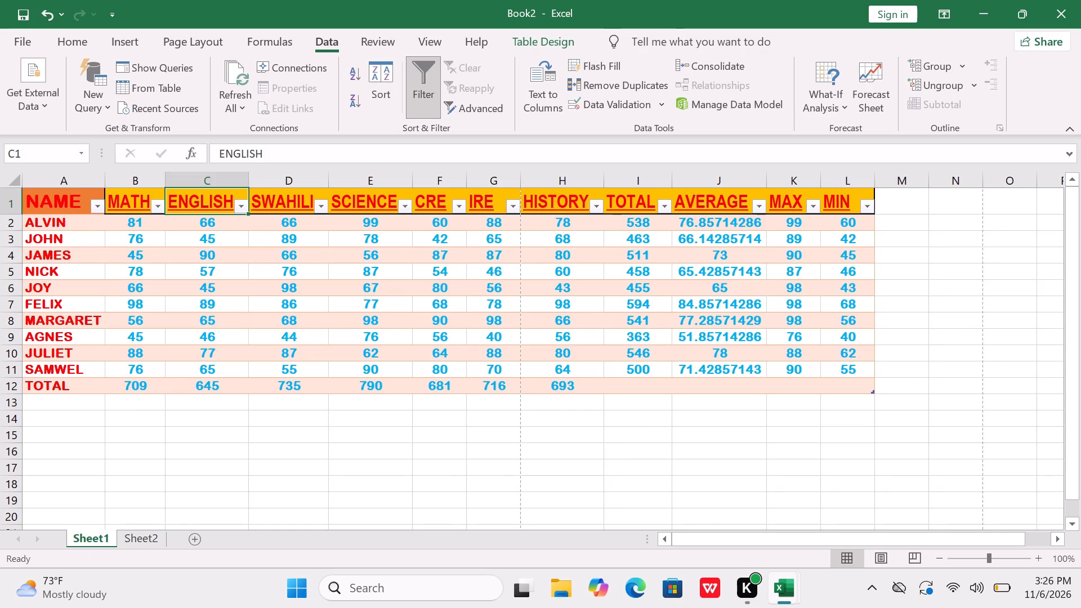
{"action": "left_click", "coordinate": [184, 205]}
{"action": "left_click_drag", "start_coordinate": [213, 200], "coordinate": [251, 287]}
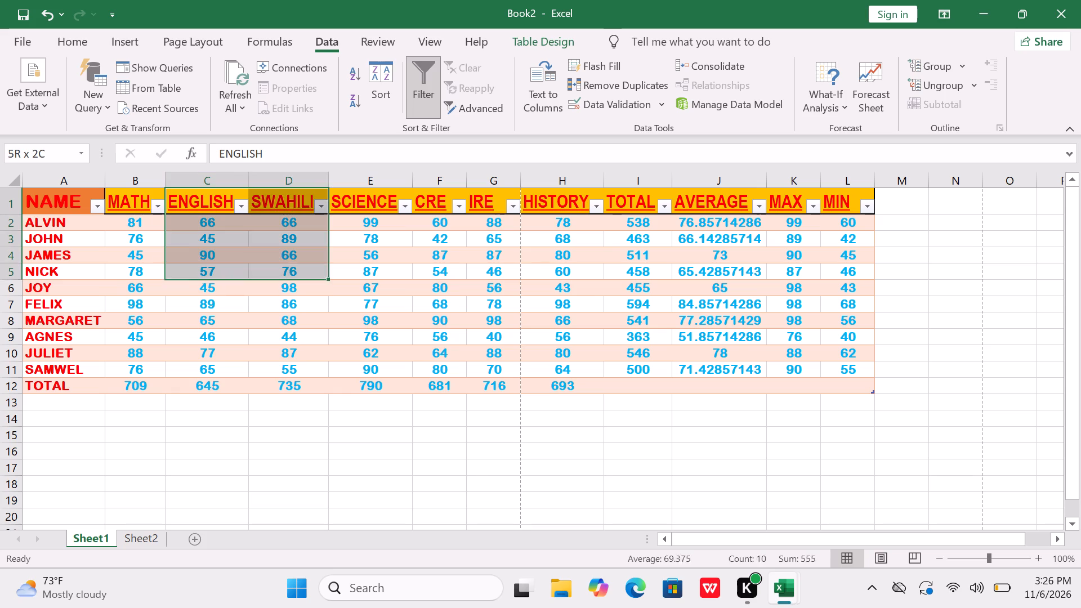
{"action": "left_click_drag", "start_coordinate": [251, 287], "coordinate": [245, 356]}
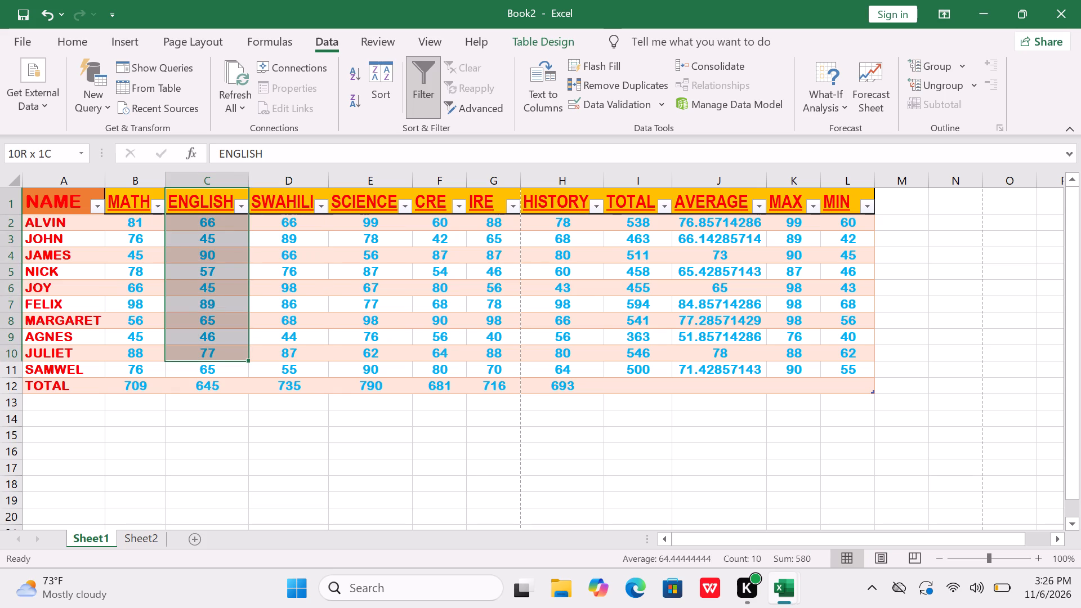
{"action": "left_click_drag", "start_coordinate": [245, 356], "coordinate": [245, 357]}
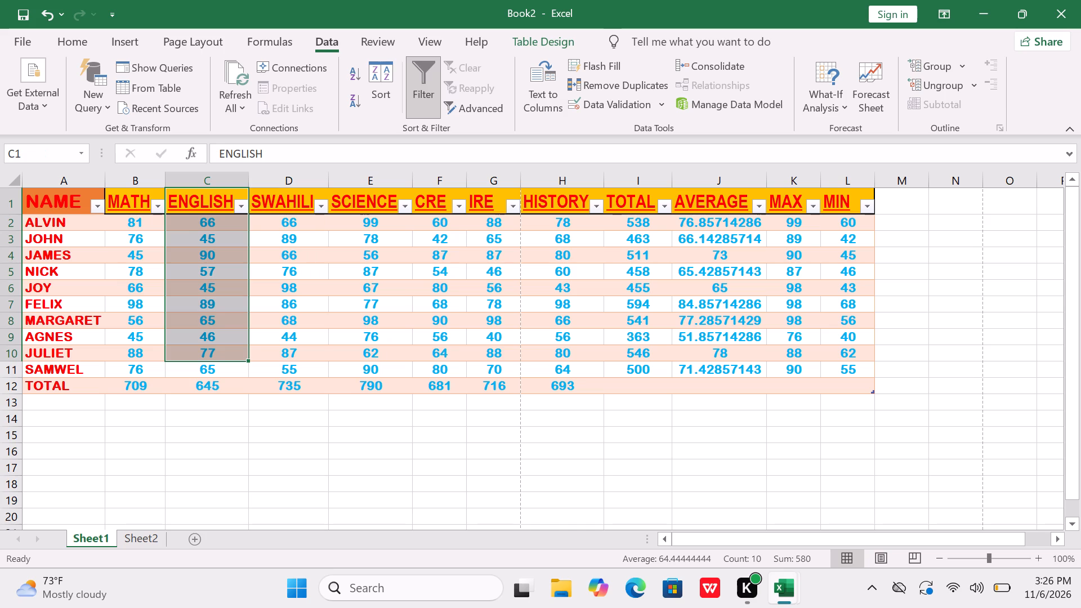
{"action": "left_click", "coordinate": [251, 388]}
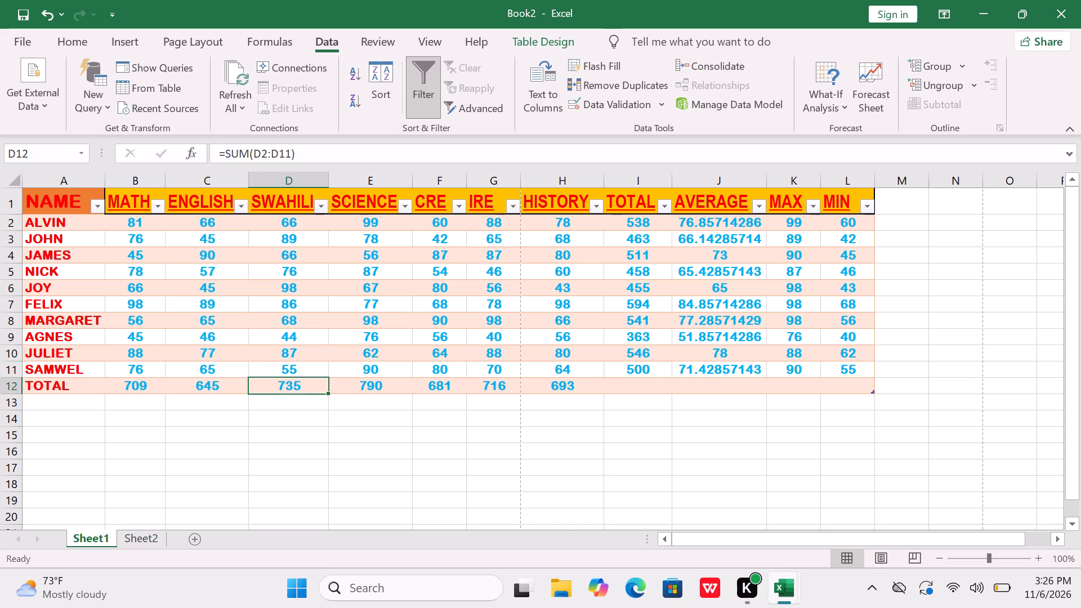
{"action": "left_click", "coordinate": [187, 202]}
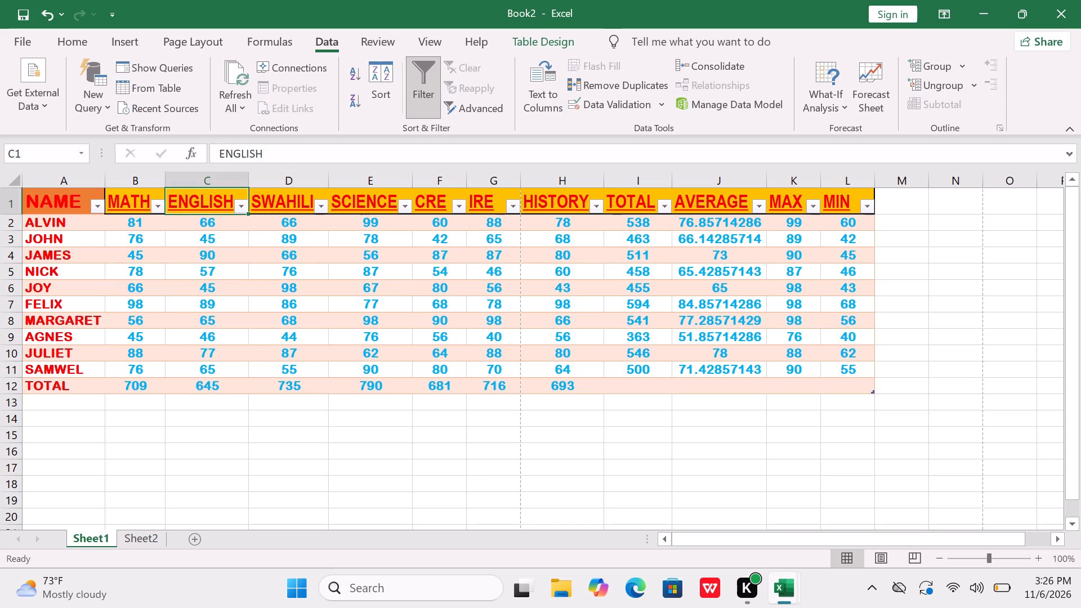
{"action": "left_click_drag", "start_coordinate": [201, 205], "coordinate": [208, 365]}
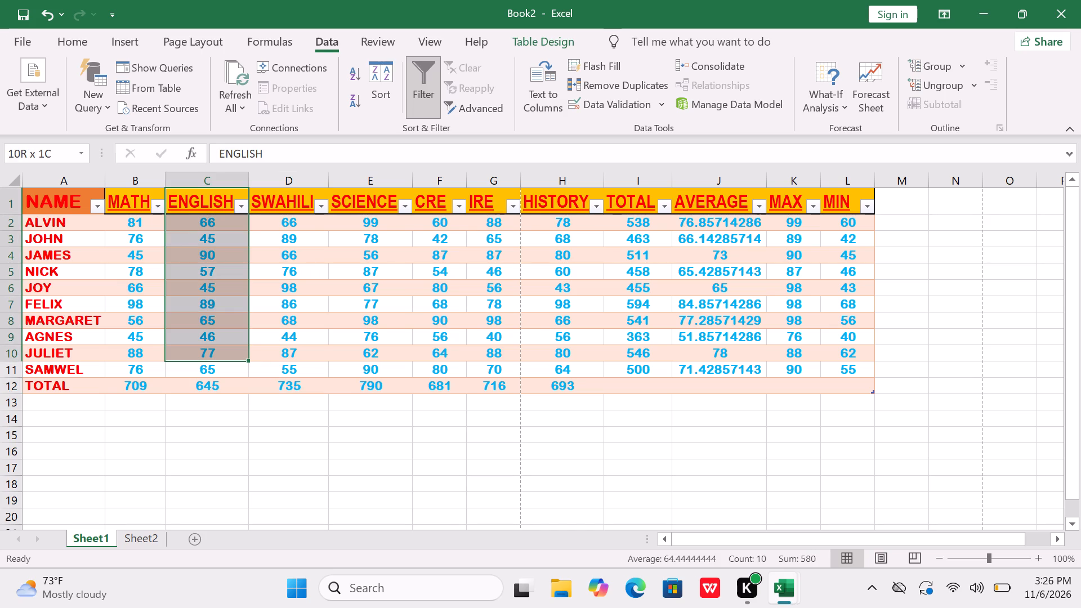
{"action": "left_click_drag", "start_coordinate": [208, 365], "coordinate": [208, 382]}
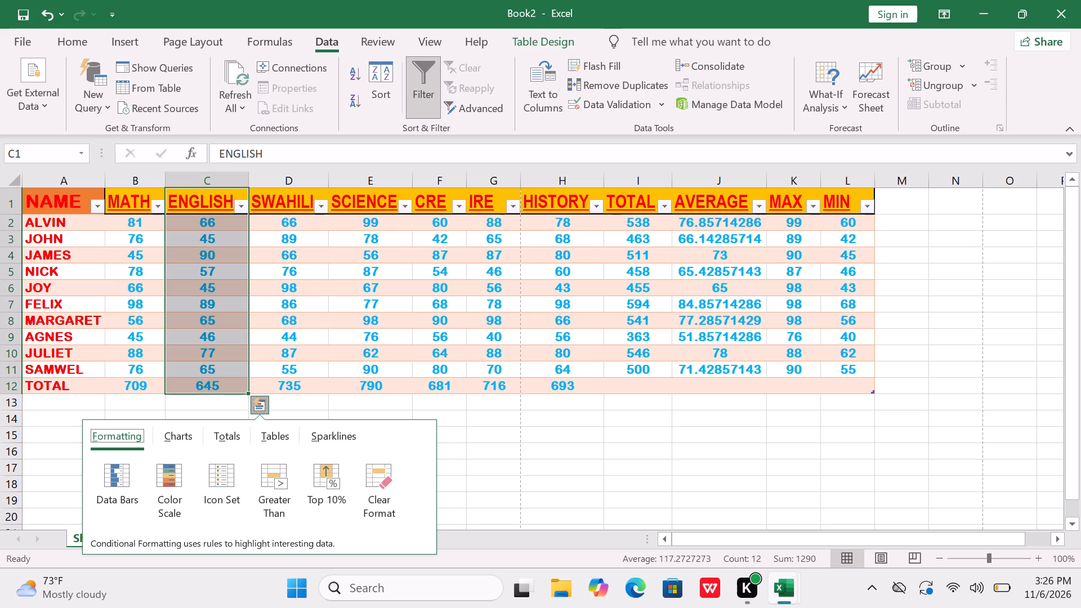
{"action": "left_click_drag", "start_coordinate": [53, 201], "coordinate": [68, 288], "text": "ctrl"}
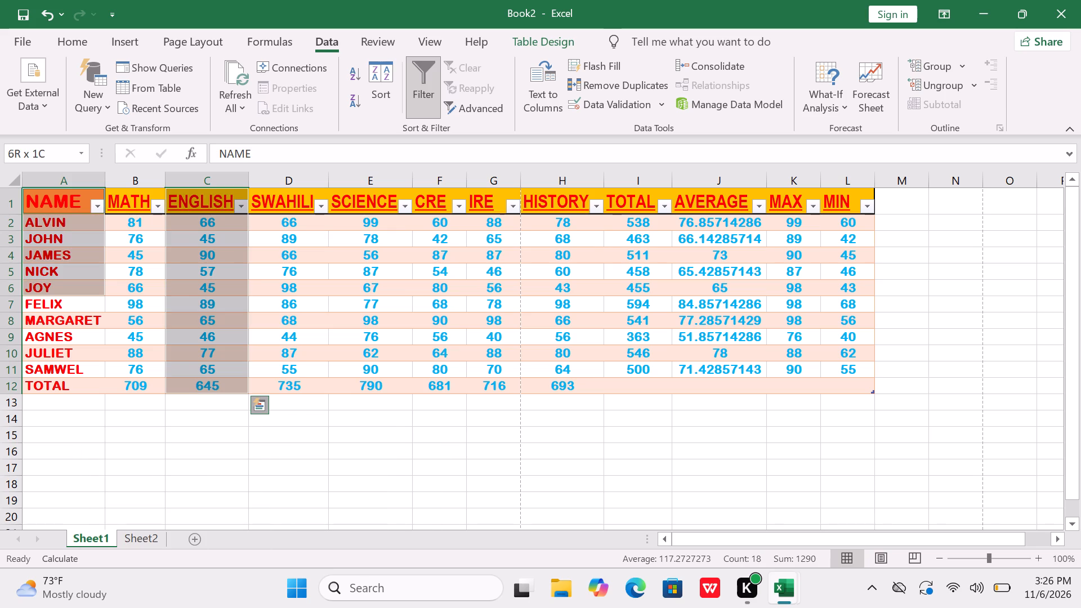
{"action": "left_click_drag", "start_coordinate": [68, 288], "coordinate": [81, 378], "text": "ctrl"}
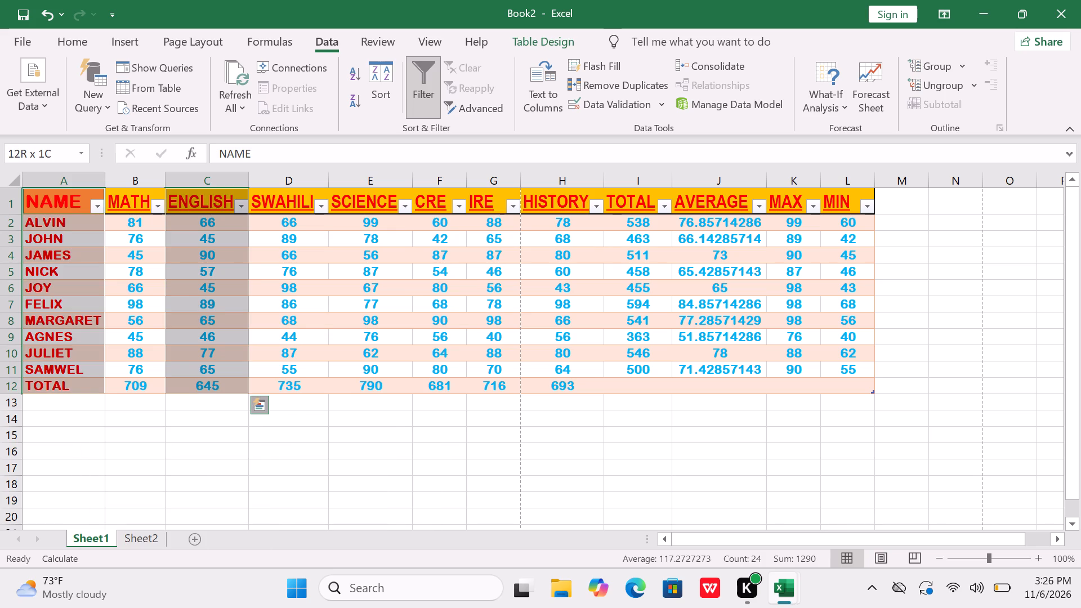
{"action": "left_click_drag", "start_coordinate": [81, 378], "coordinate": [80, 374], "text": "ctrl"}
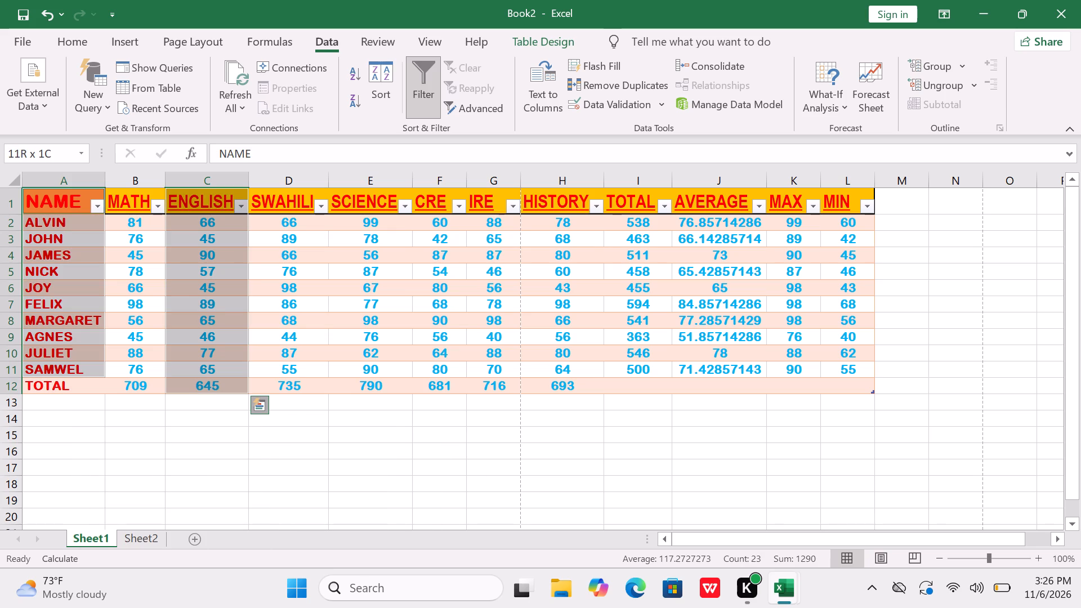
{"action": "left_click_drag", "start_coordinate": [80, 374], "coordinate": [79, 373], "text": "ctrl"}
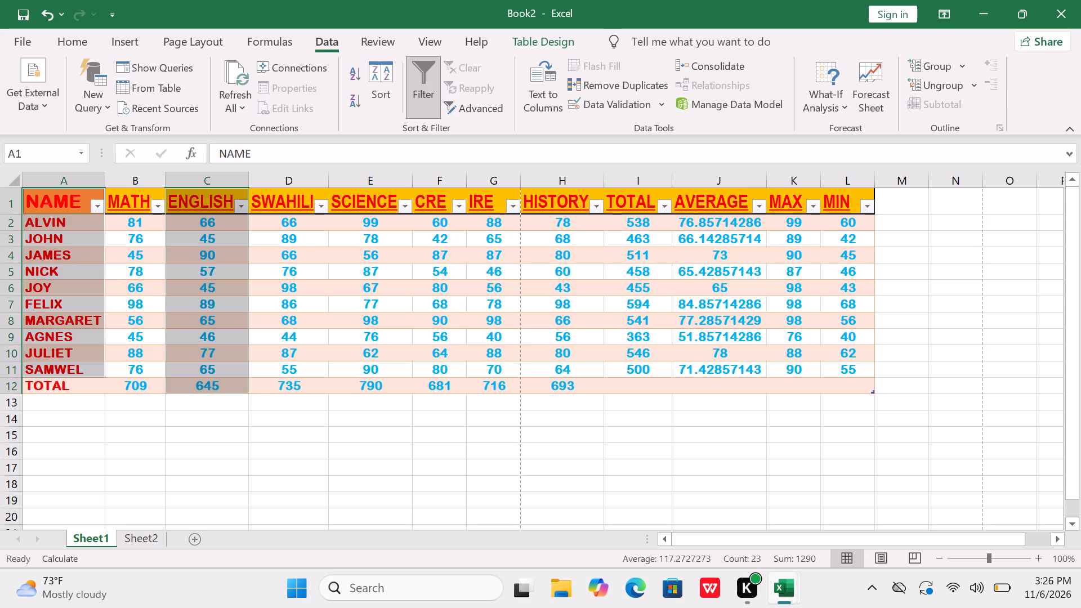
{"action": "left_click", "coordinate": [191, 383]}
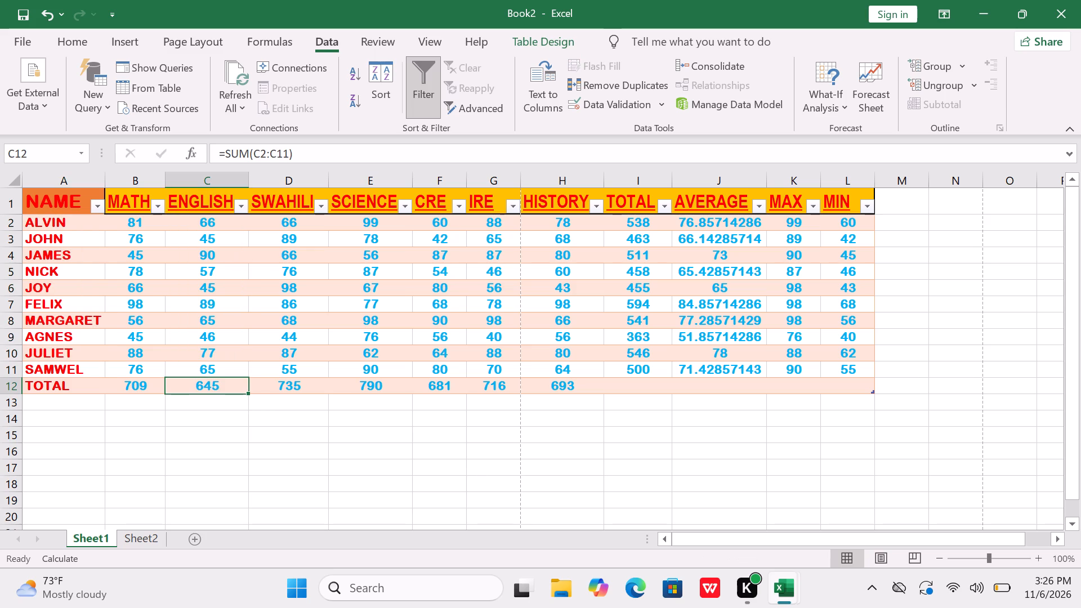
Insert a Pareto chart of the ENGLISH marks by student, using the ranges A1:A11 and C1:C11 on Sheet1.
{"action": "left_click", "coordinate": [43, 208]}
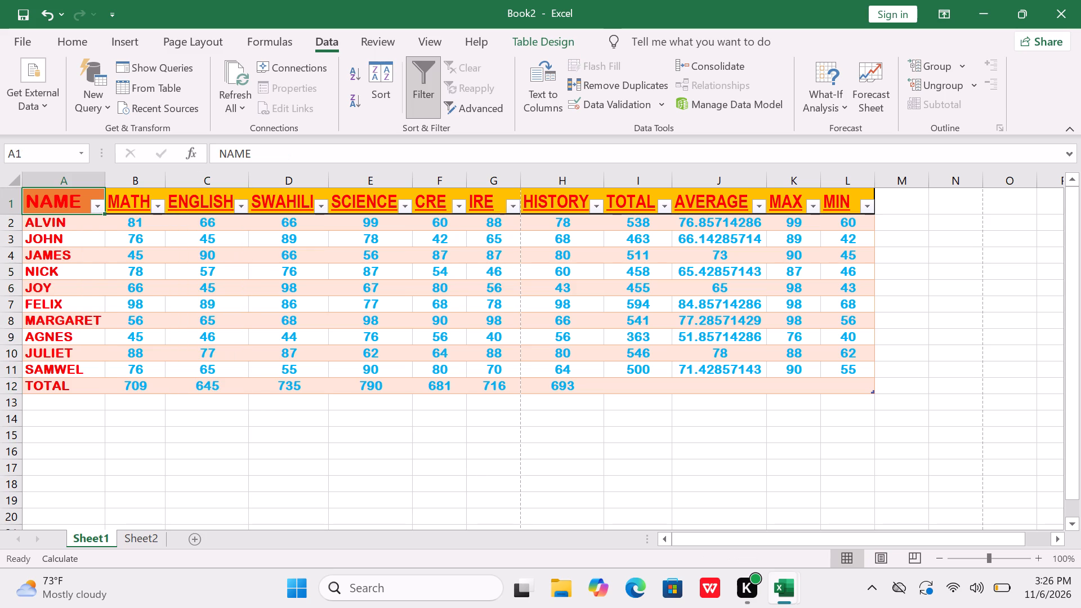
{"action": "left_click_drag", "start_coordinate": [43, 208], "coordinate": [82, 327]}
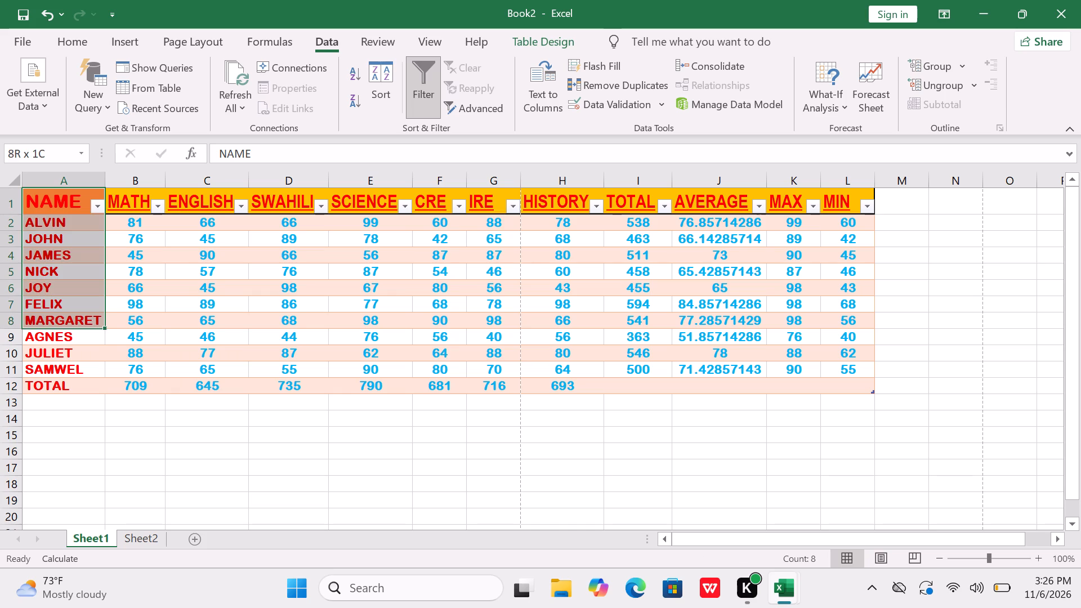
{"action": "left_click_drag", "start_coordinate": [82, 327], "coordinate": [91, 367]}
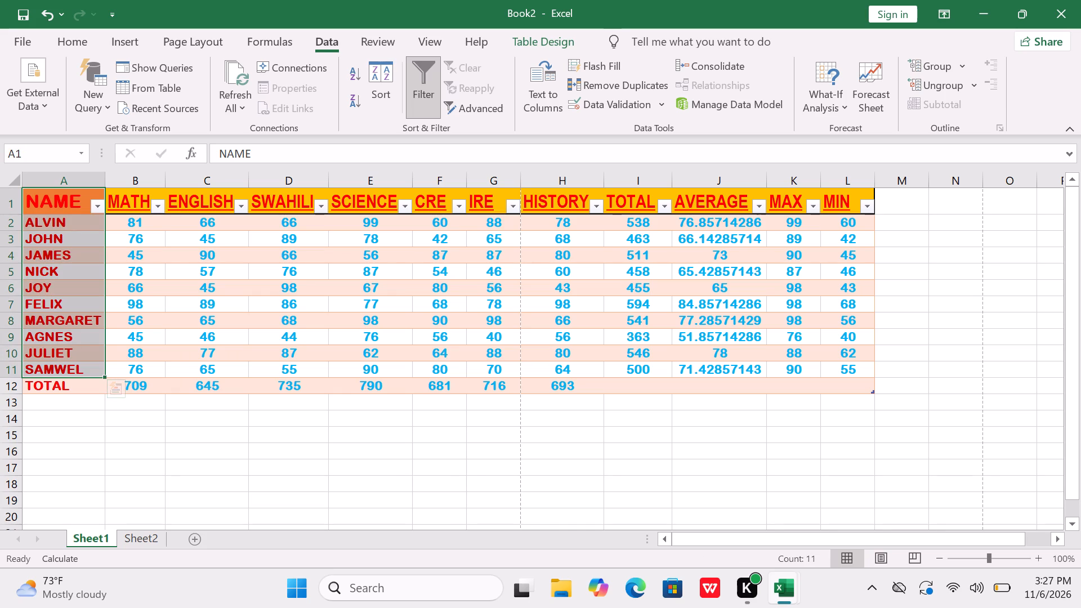
{"action": "left_click_drag", "start_coordinate": [212, 195], "coordinate": [222, 363], "text": "ctrl"}
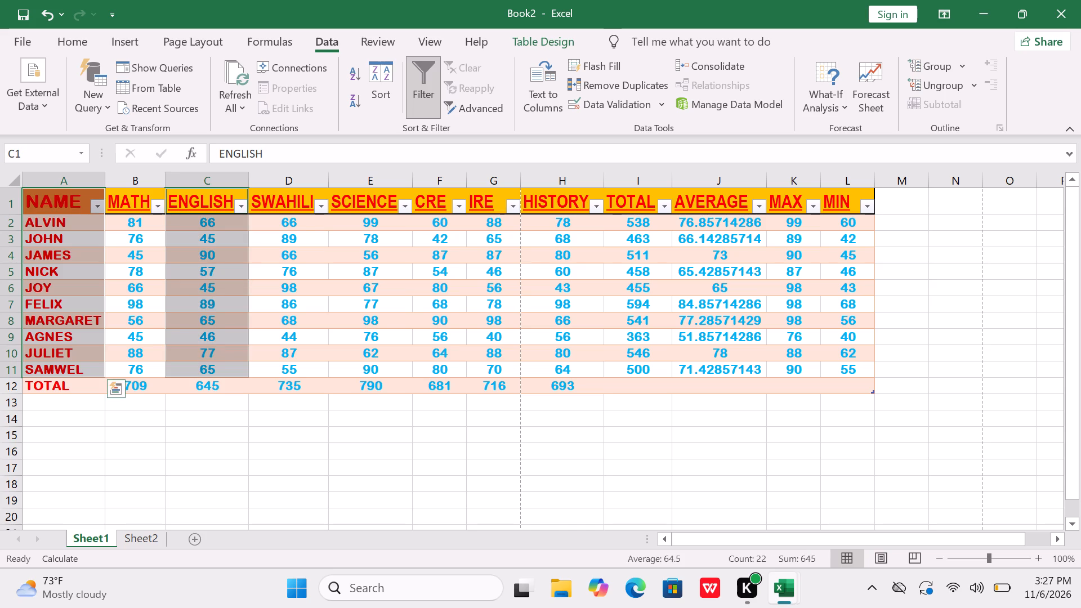
{"action": "left_click", "coordinate": [114, 45]}
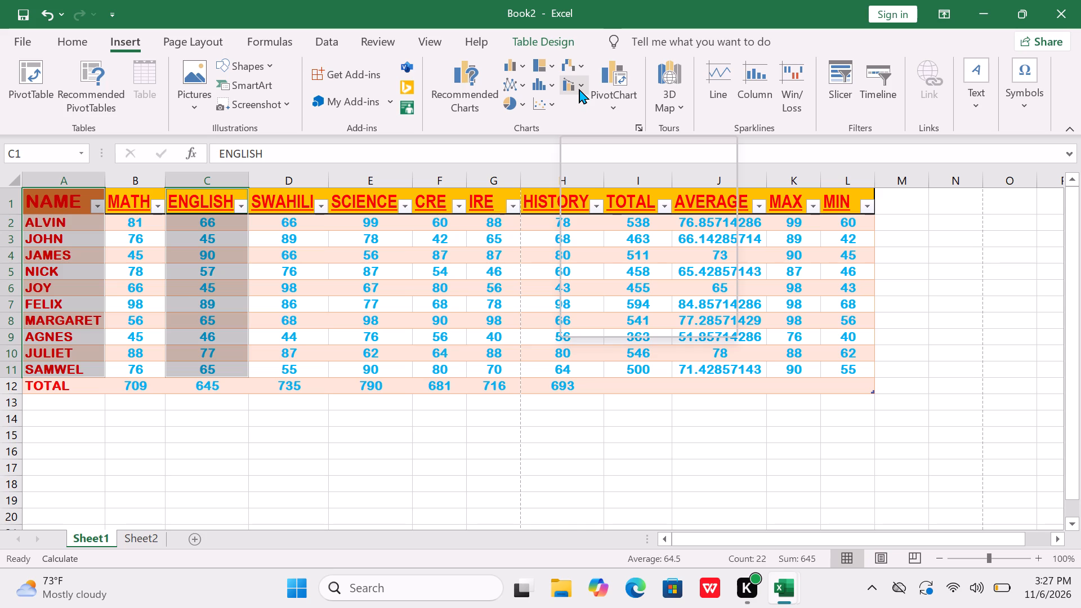
{"action": "left_click", "coordinate": [543, 87]}
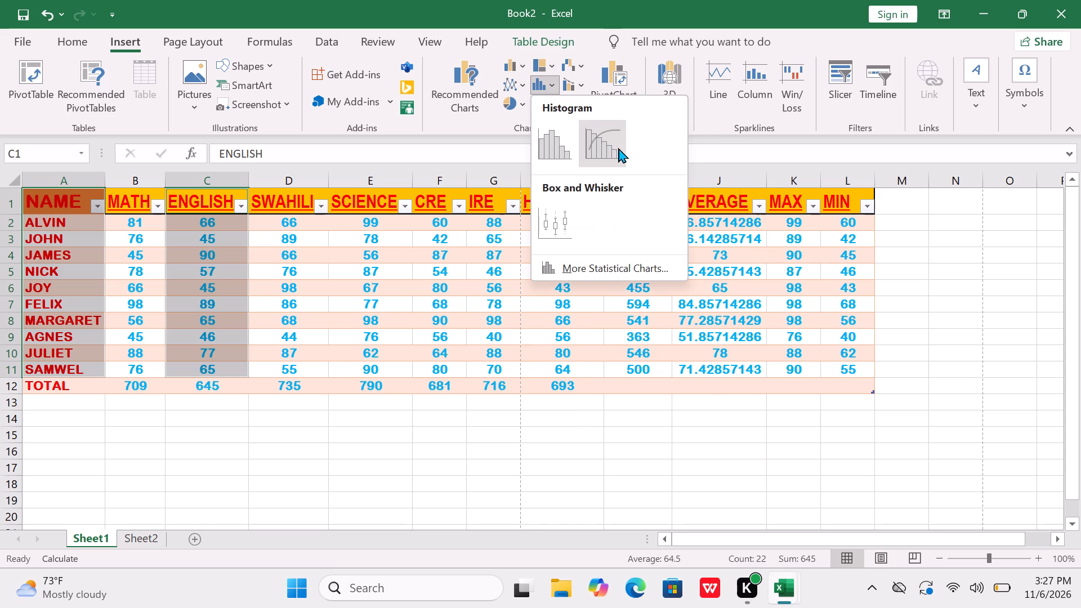
{"action": "left_click", "coordinate": [608, 161]}
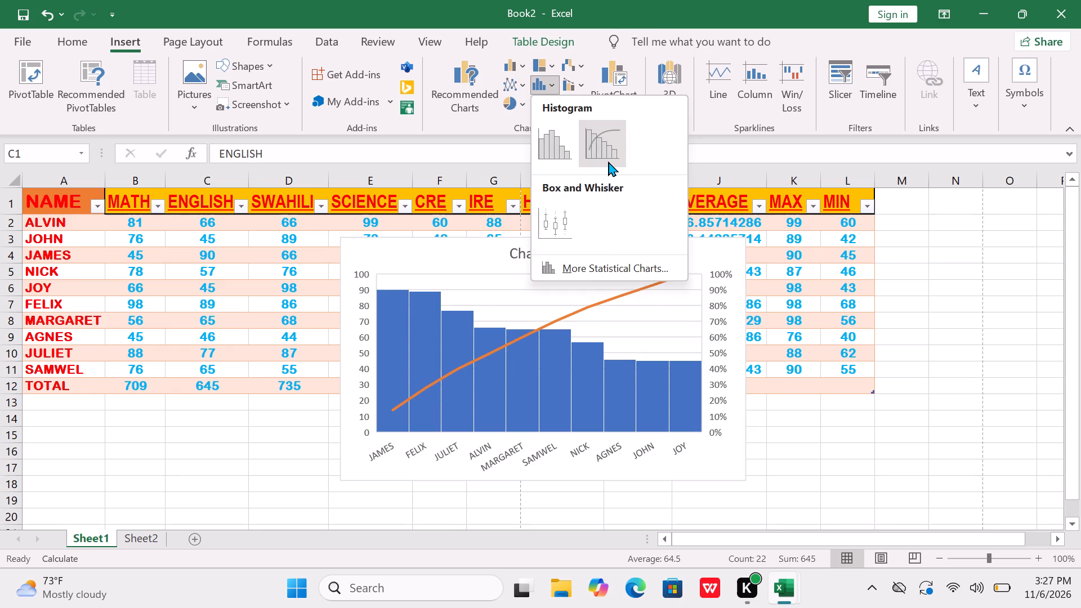
Move the ENGLISH Pareto chart from Sheet1 to Sheet2, placing it from cell I2 beside the MATH pie chart.
{"action": "left_click", "coordinate": [592, 299]}
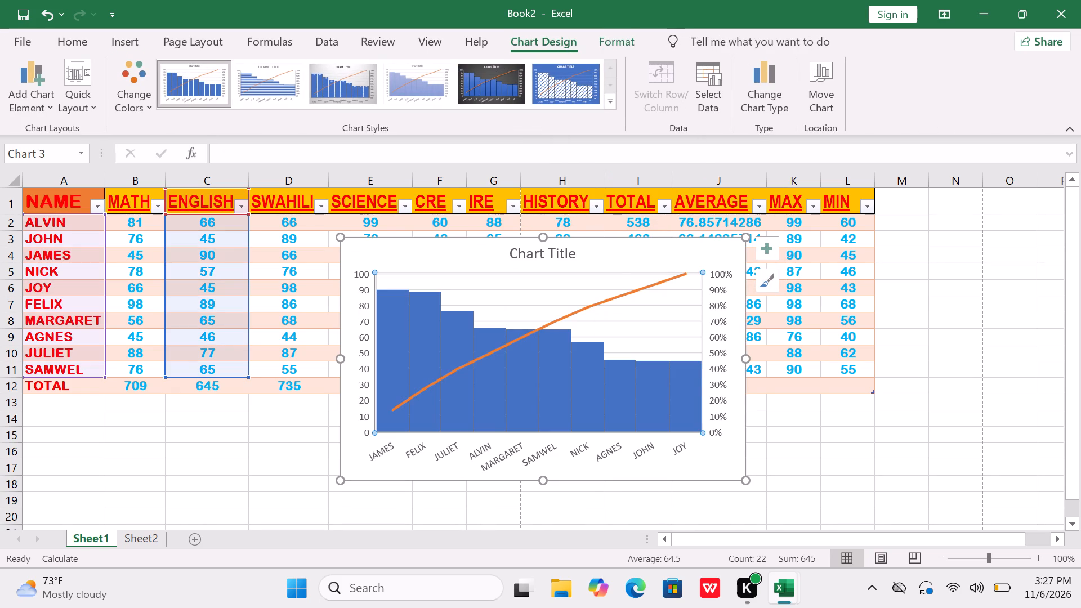
{"action": "left_click", "coordinate": [626, 260]}
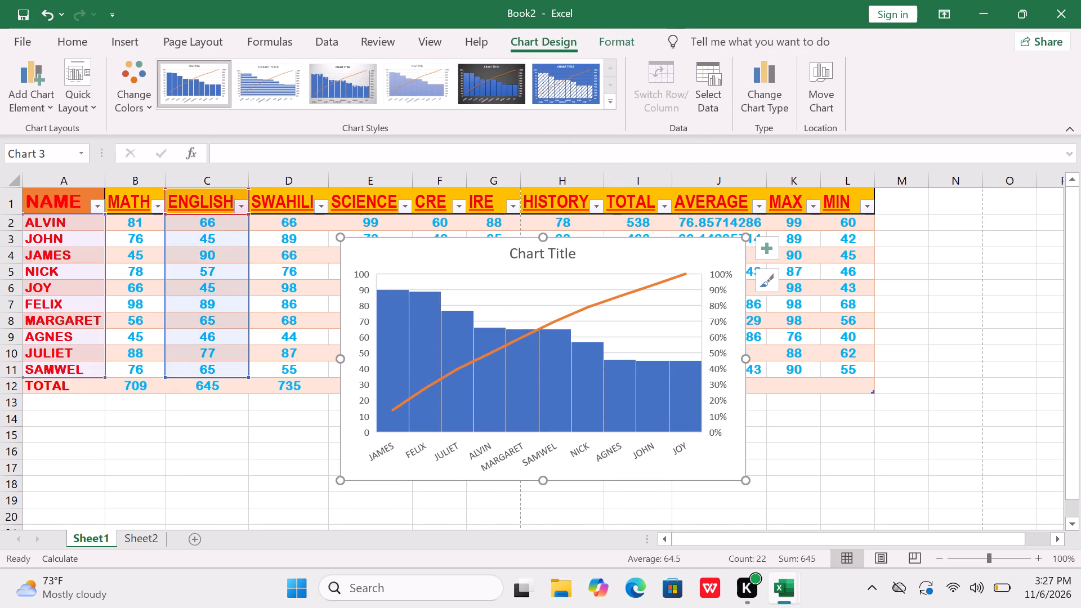
{"action": "key", "text": "ctrl+x"}
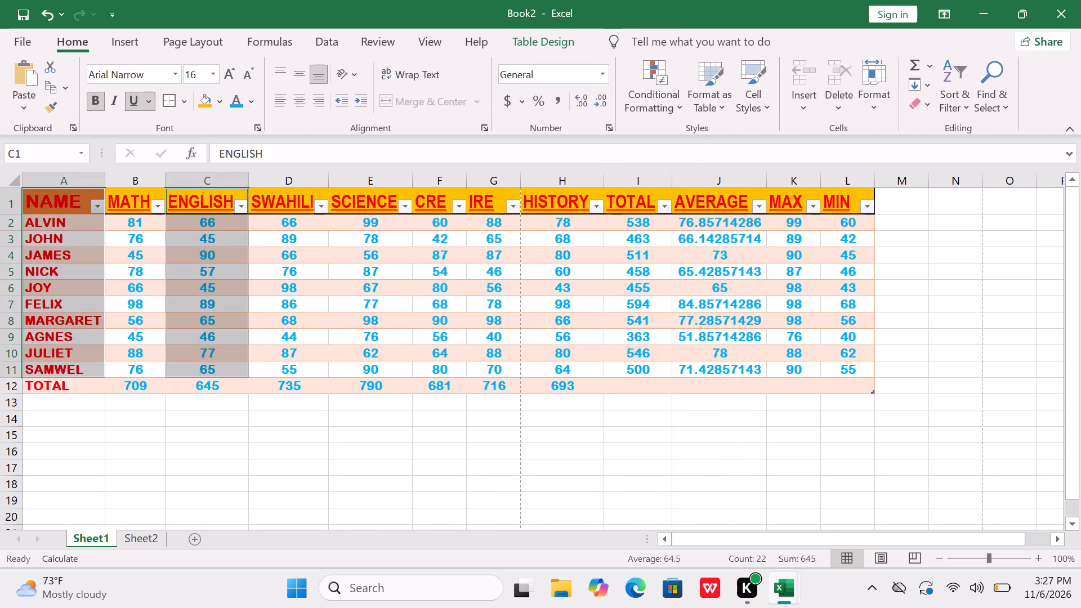
{"action": "left_click", "coordinate": [155, 544]}
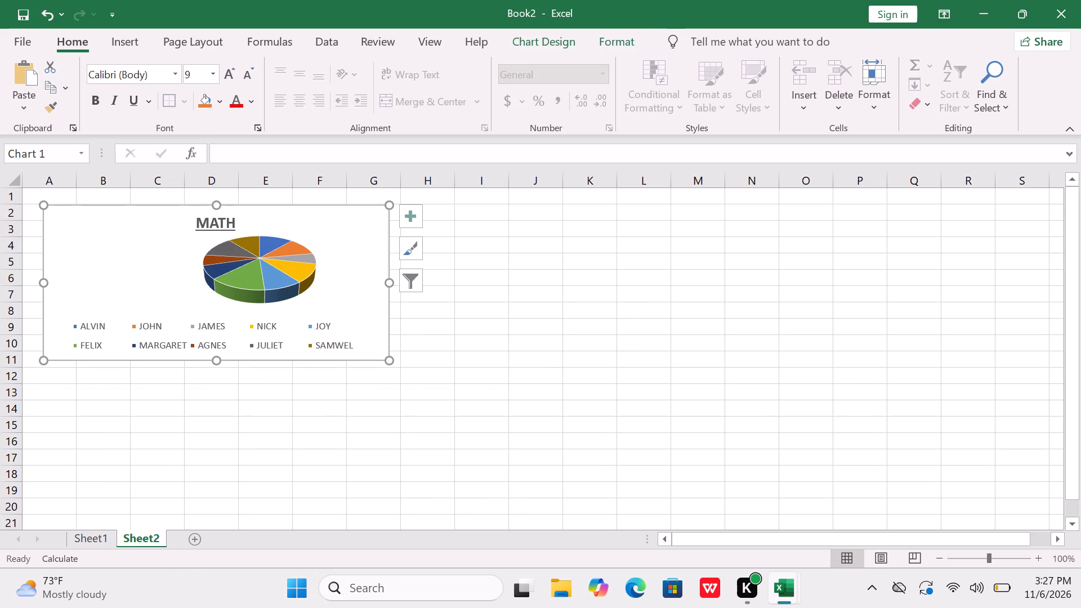
{"action": "left_click", "coordinate": [500, 209]}
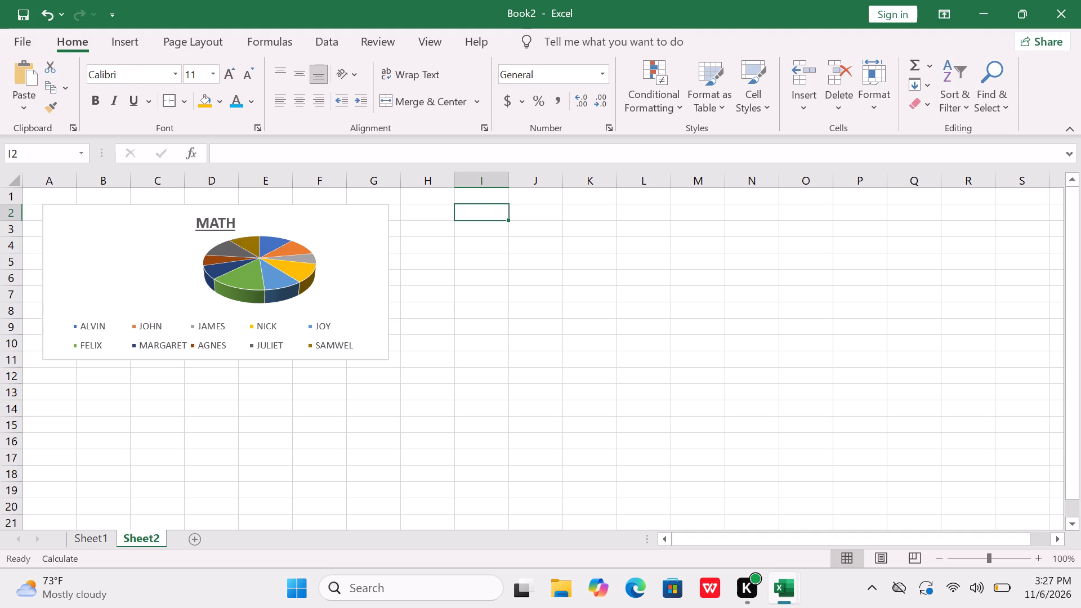
{"action": "key", "text": "ctrl+v"}
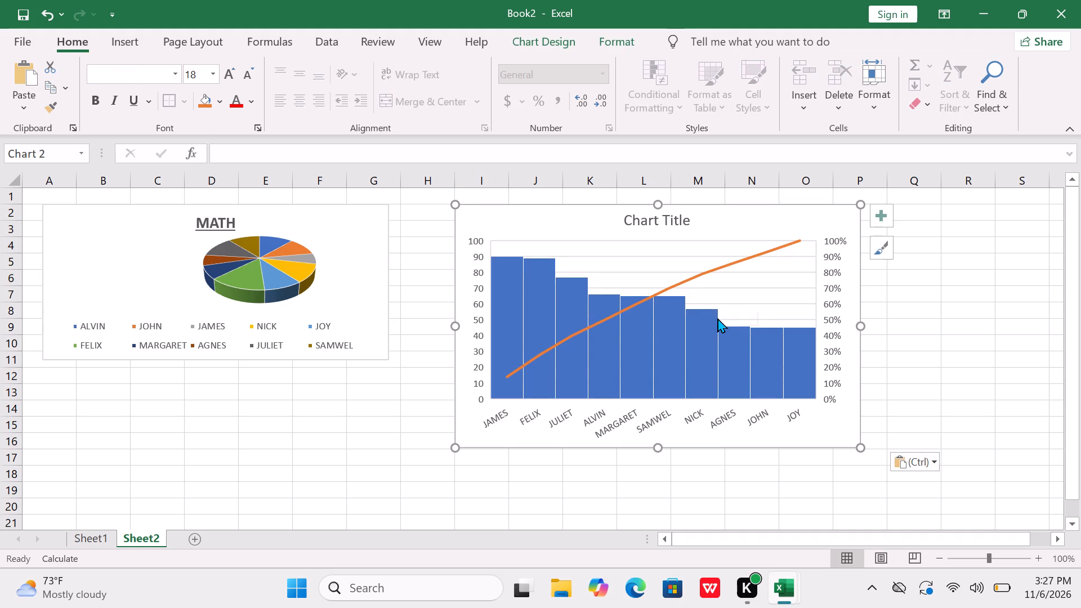
Format the student-name axis labels of the Pareto chart in bold red Arial.
{"action": "left_click", "coordinate": [489, 412]}
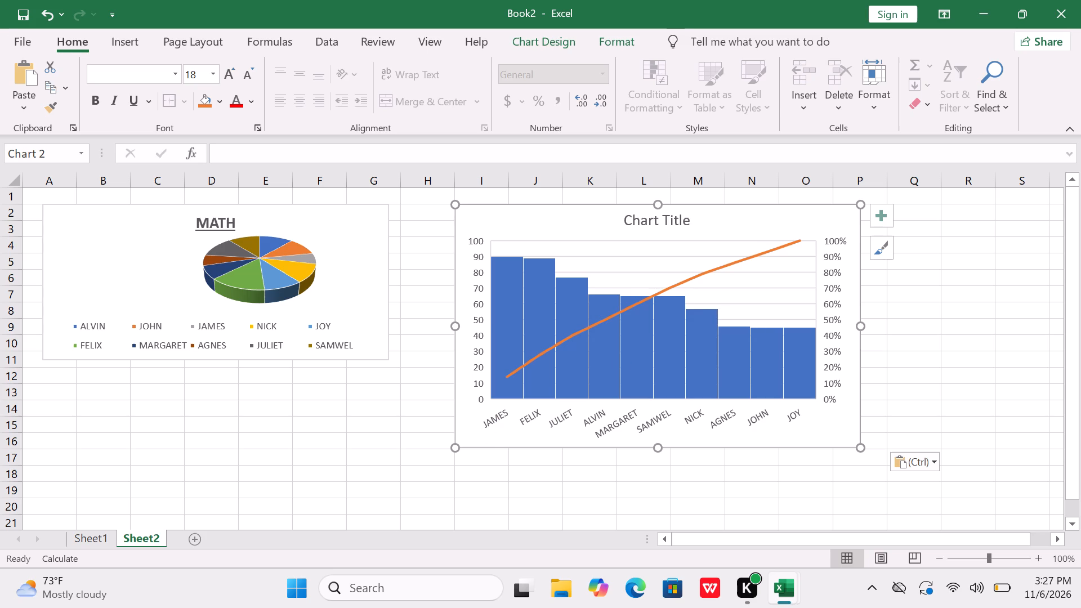
{"action": "left_click", "coordinate": [490, 416]}
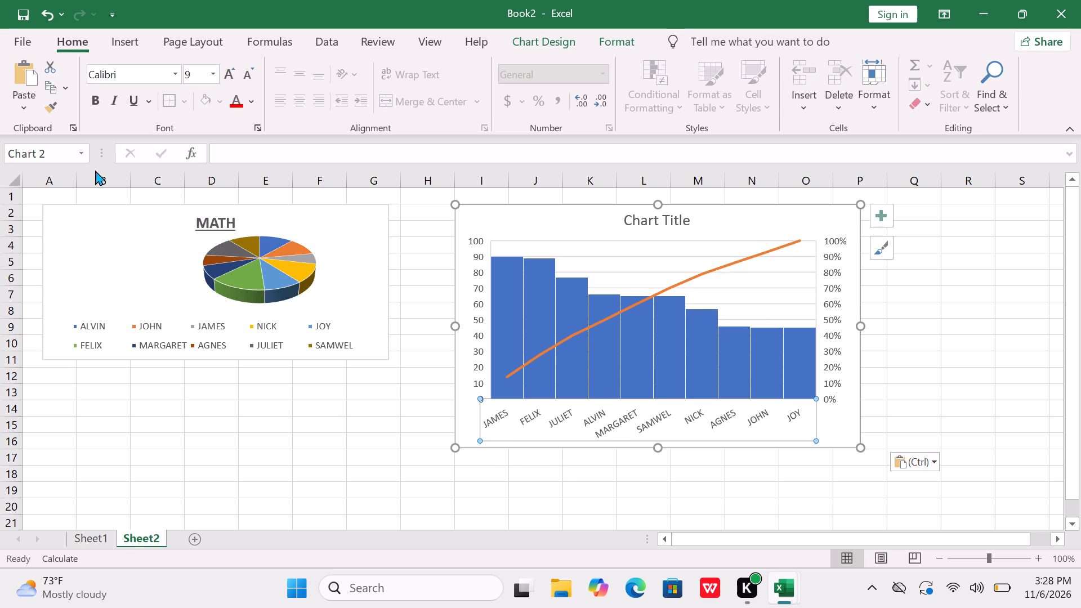
{"action": "left_click", "coordinate": [172, 71]}
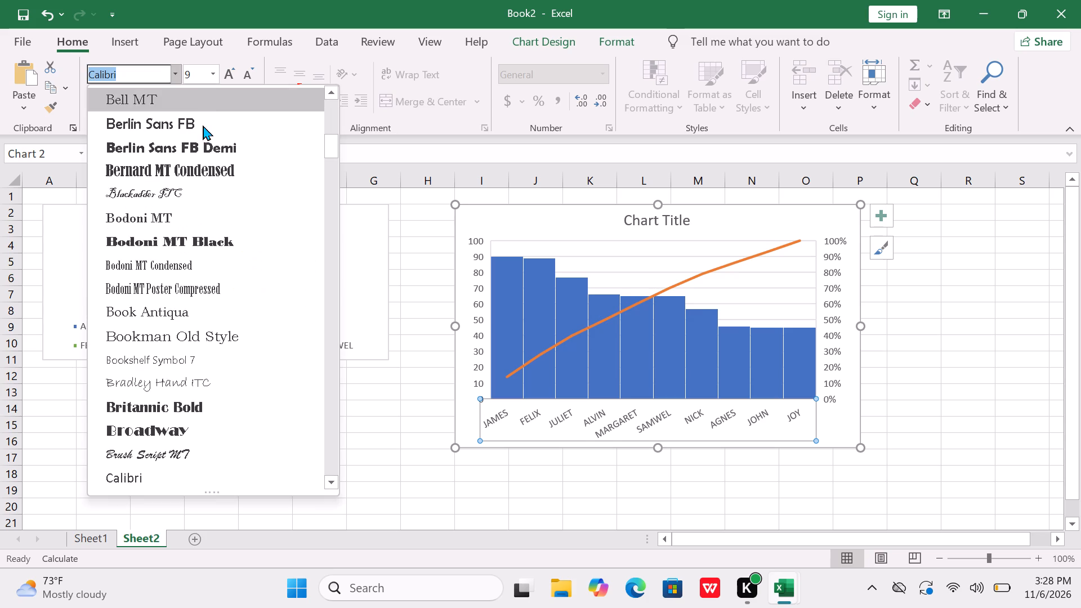
{"action": "left_click", "coordinate": [178, 132]}
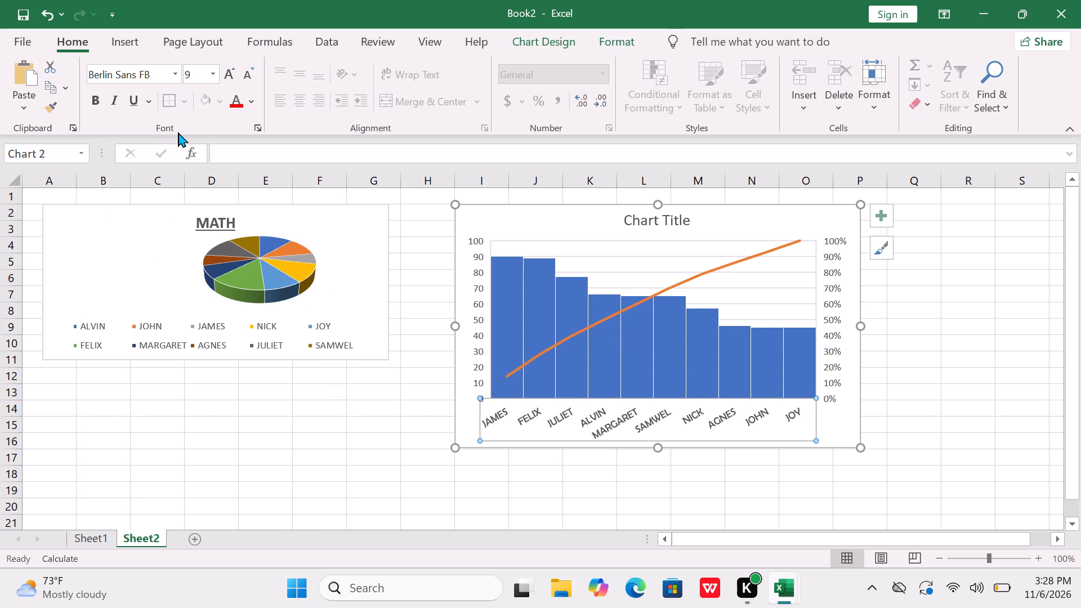
{"action": "left_click", "coordinate": [252, 97]}
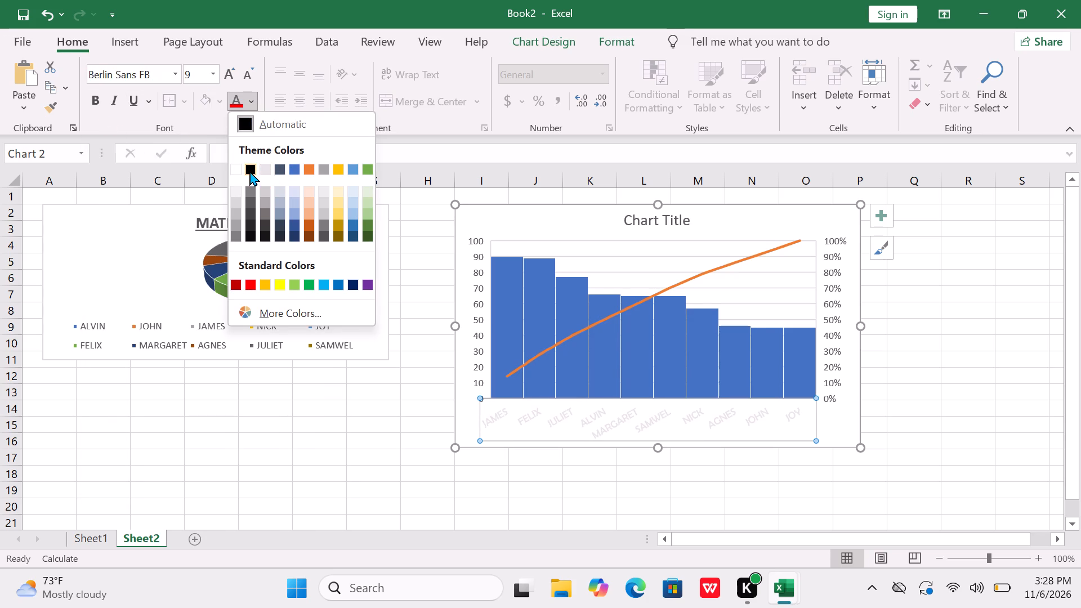
{"action": "left_click", "coordinate": [252, 282]}
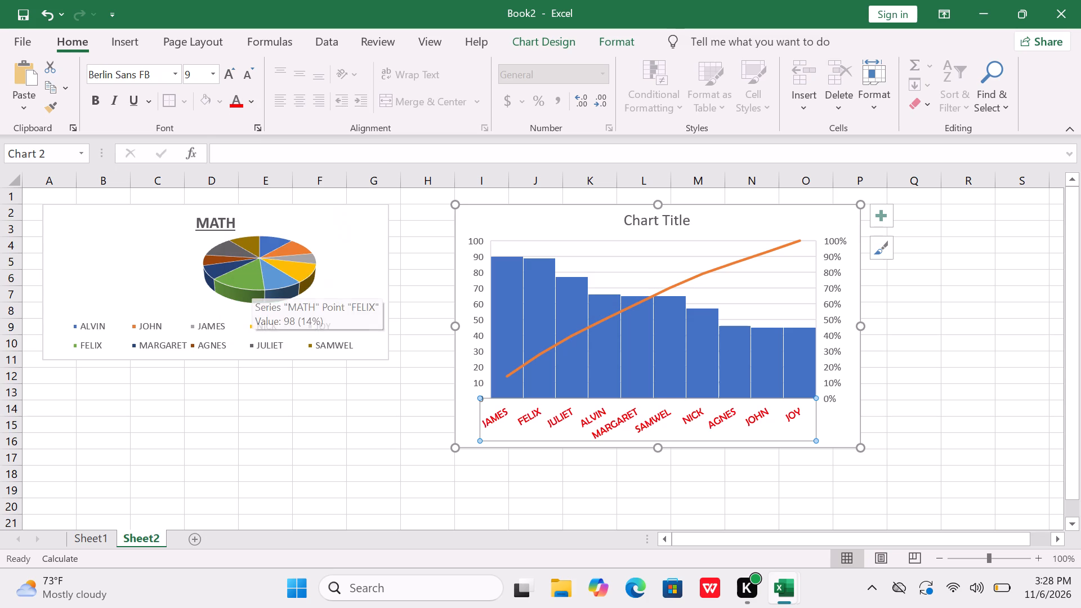
{"action": "left_click", "coordinate": [92, 101]}
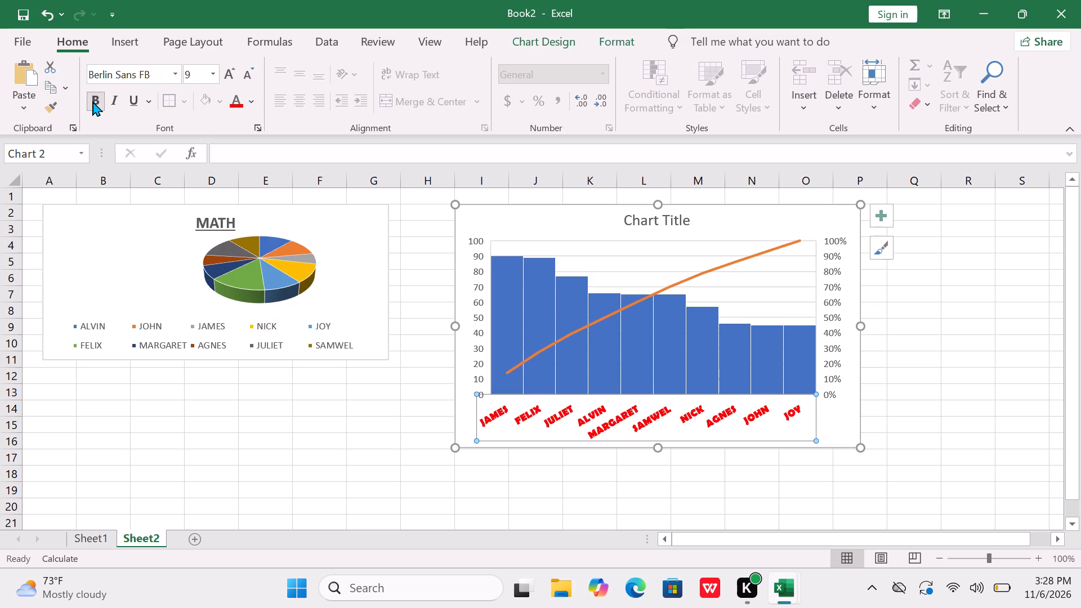
{"action": "left_click", "coordinate": [171, 77]}
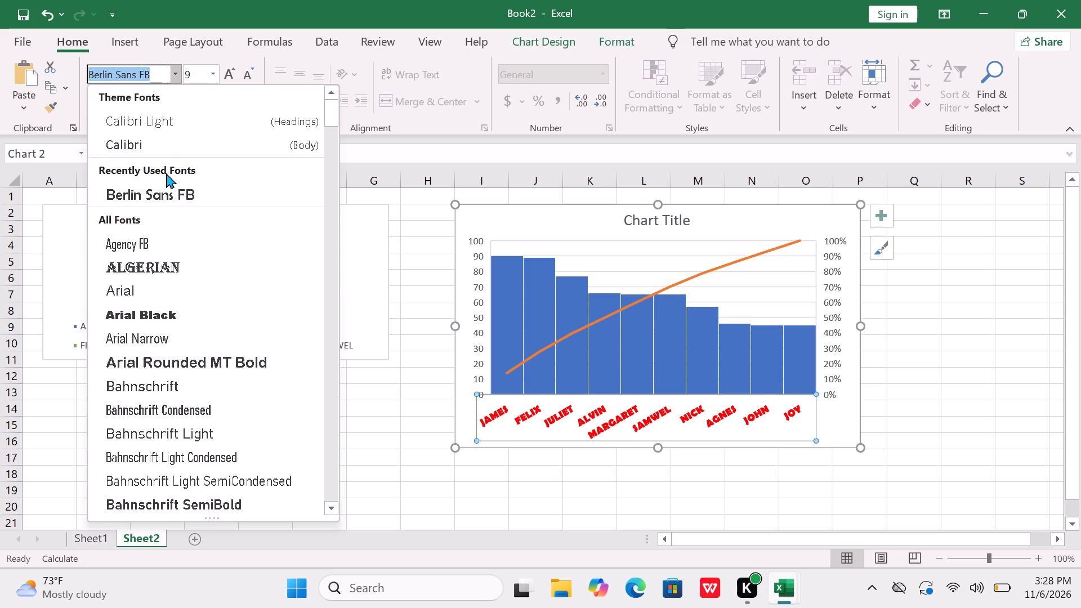
{"action": "left_click", "coordinate": [132, 294]}
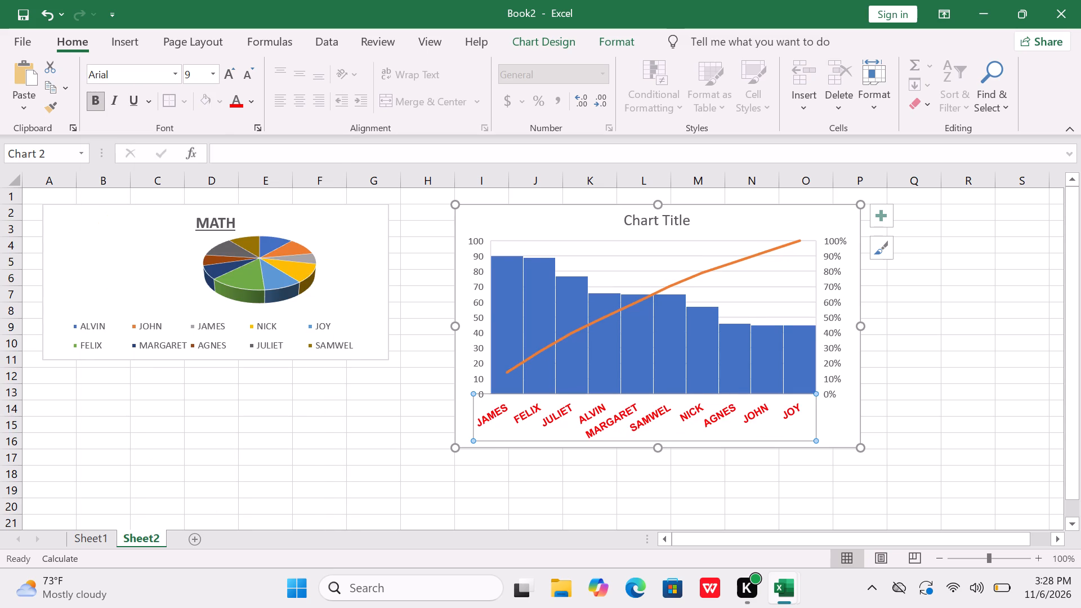
Fill the Pareto chart's columns with the standard light blue colour and deselect the chart.
{"action": "left_click", "coordinate": [533, 238]}
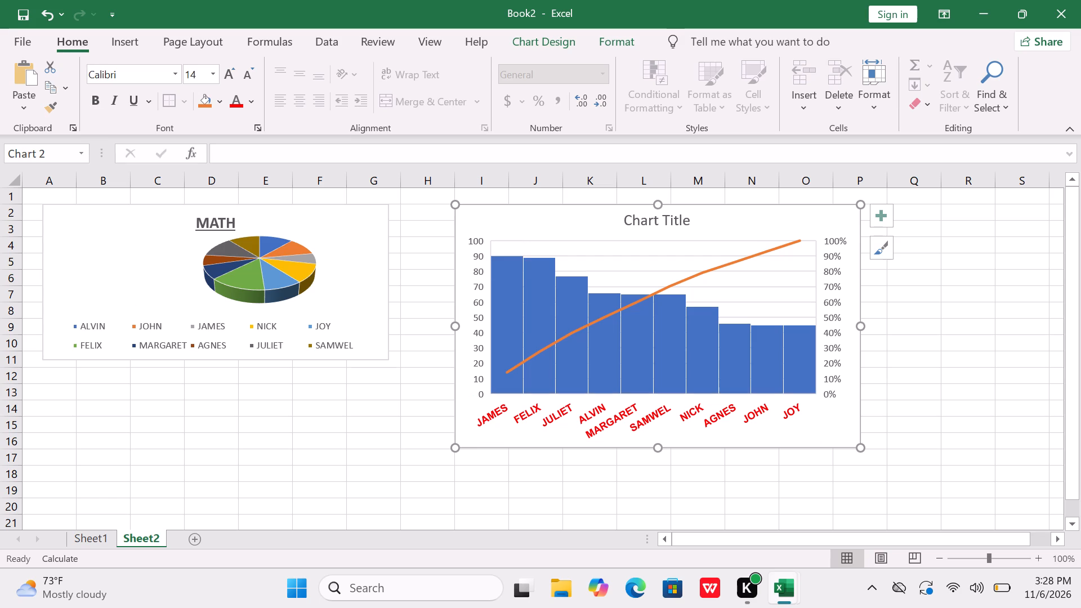
{"action": "left_click", "coordinate": [535, 220]}
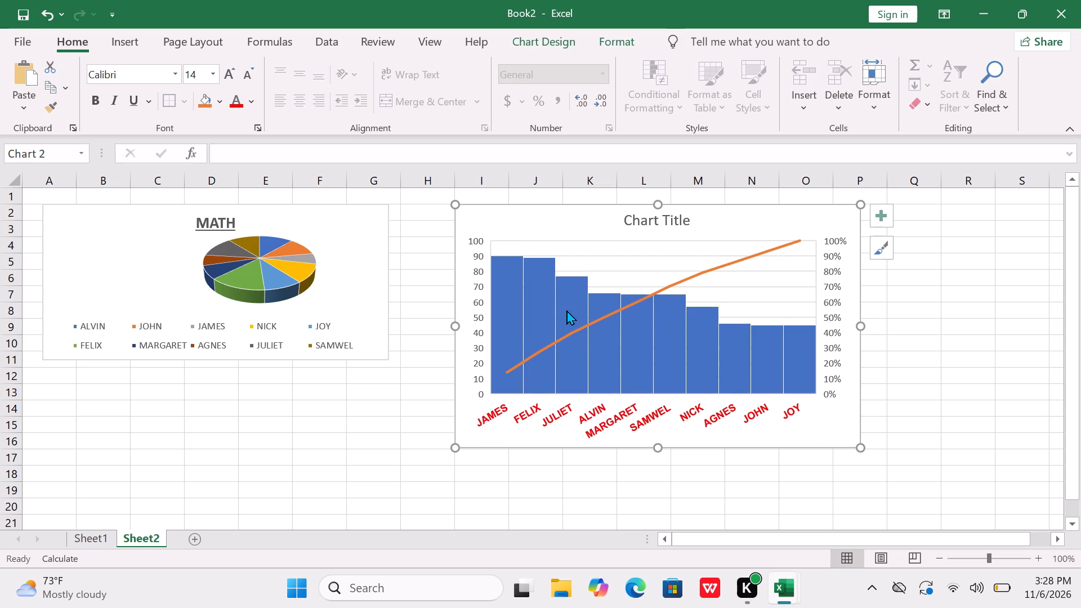
{"action": "left_click", "coordinate": [566, 310]}
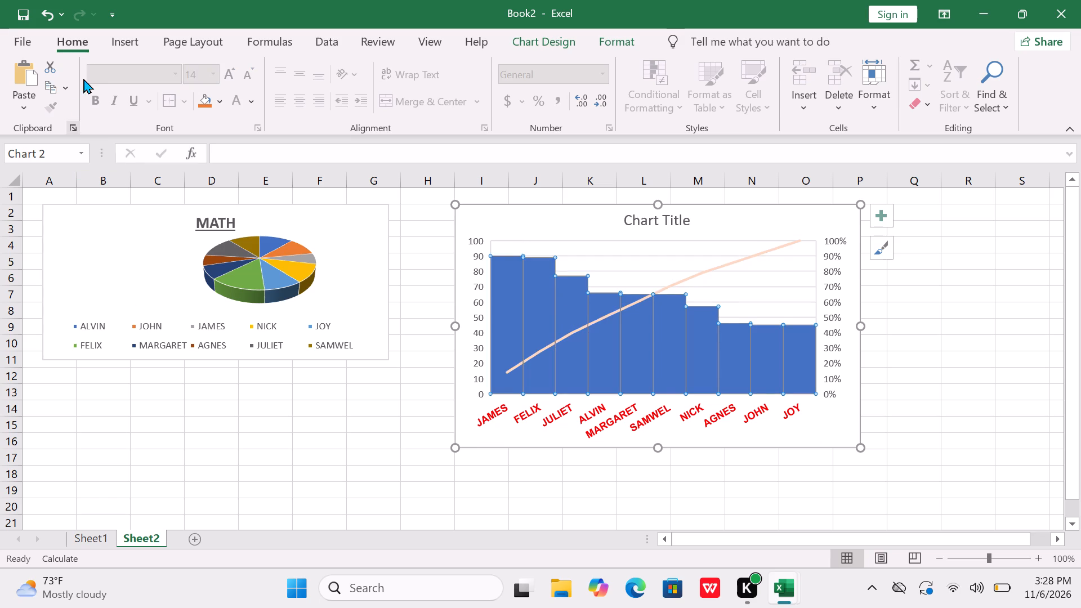
{"action": "left_click", "coordinate": [220, 104]}
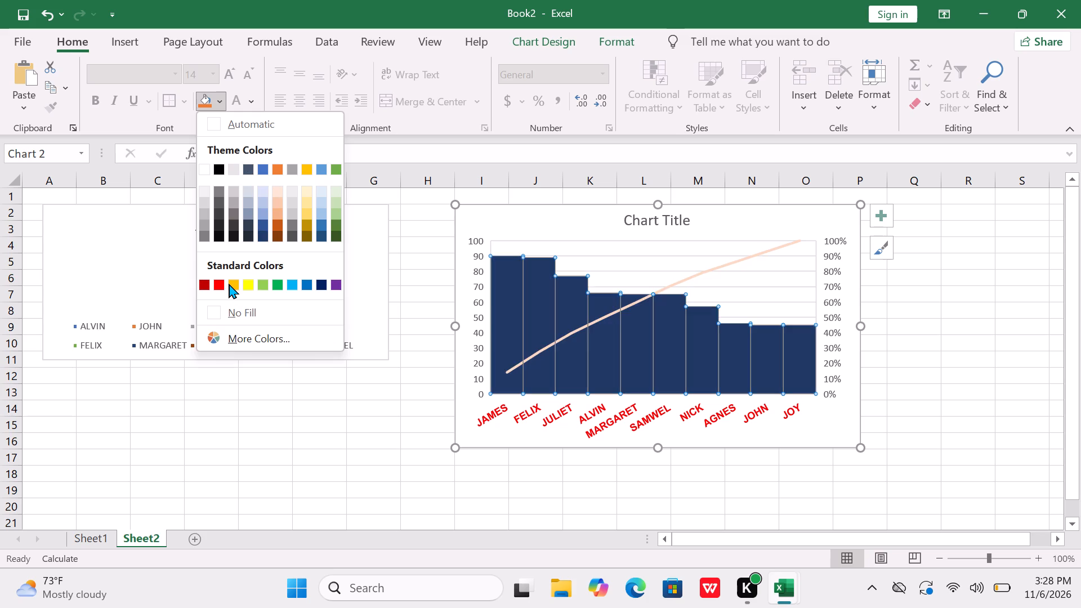
{"action": "left_click", "coordinate": [296, 283]}
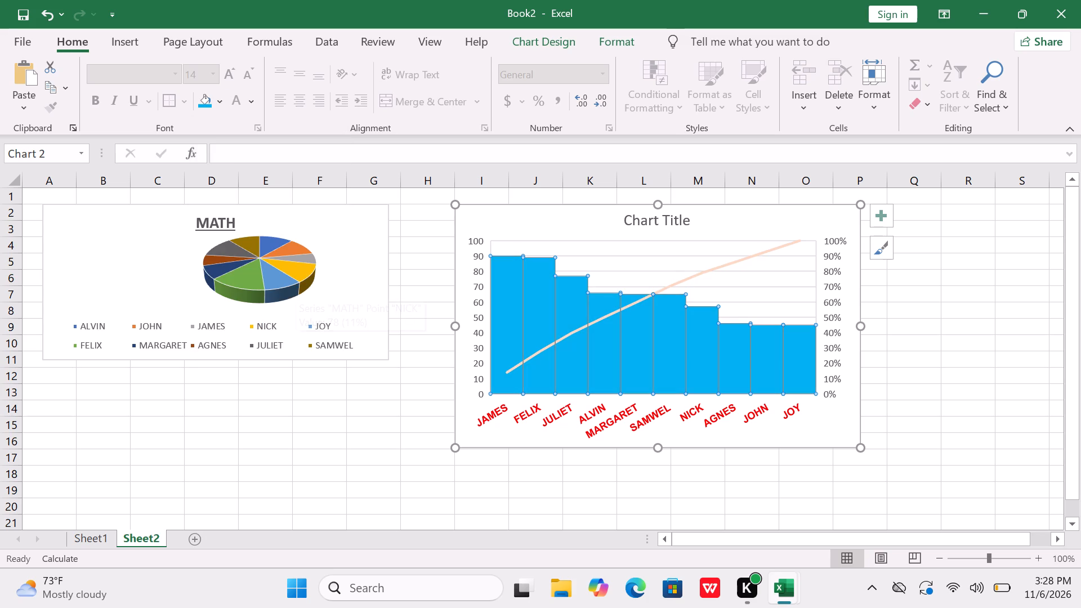
{"action": "left_click", "coordinate": [418, 265]}
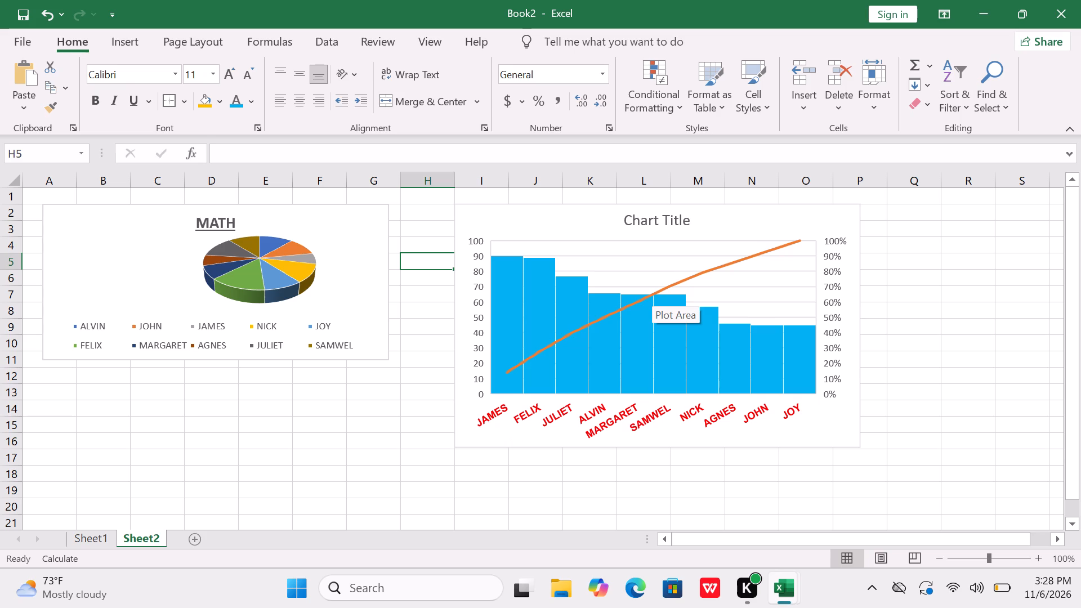
Set the Pareto chart's title to ENGLISH MARKS FOR ALL STUDENTS.
{"action": "left_click", "coordinate": [658, 212]}
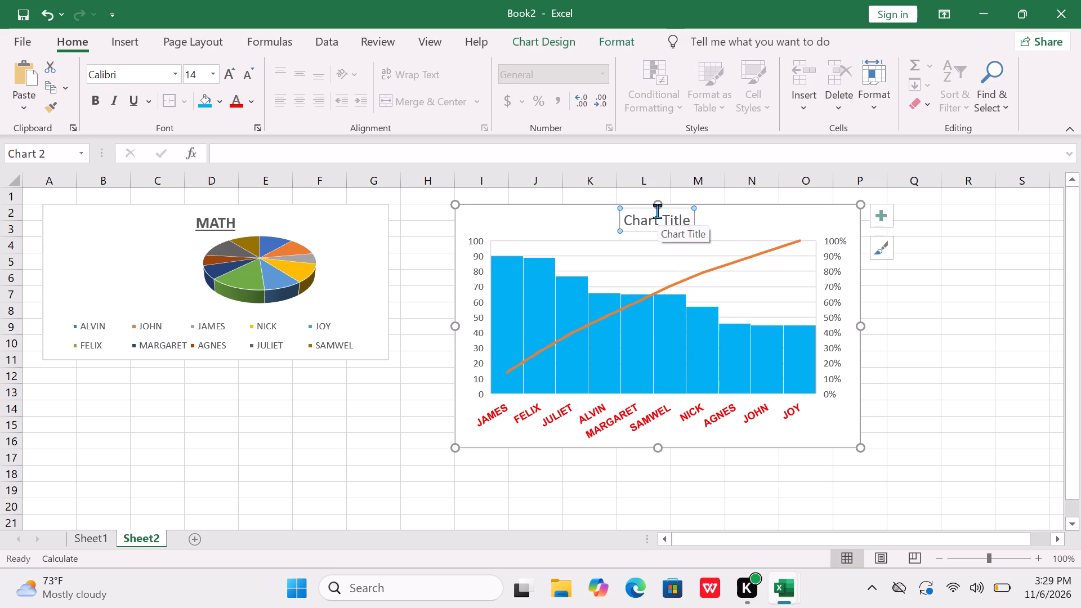
{"action": "type", "text": "EN"}
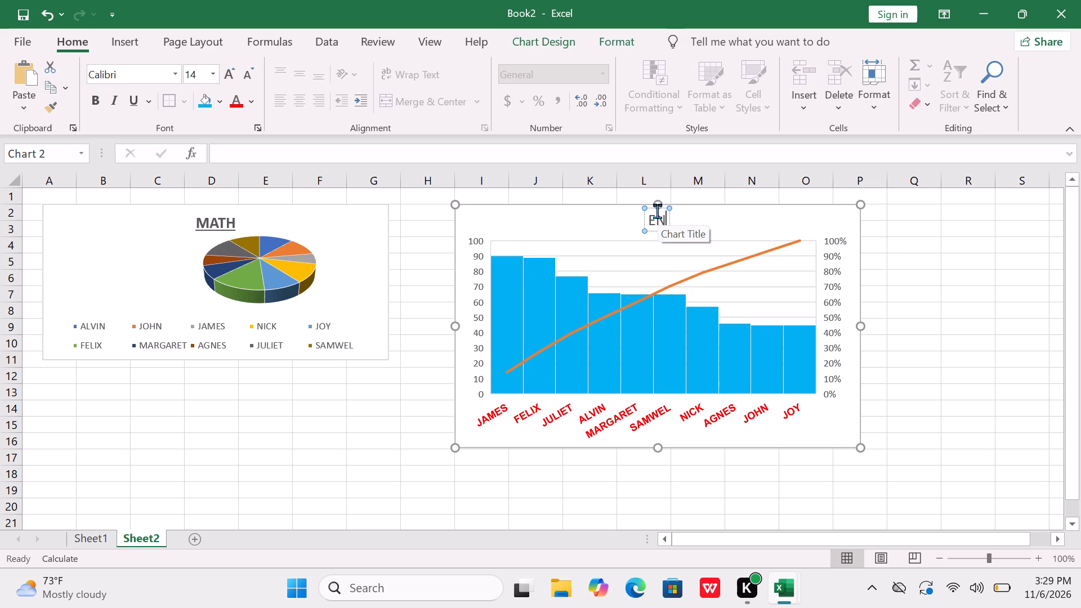
{"action": "type", "text": "GLI"}
{"action": "type", "text": "SH"}
{"action": "key", "text": "space"}
{"action": "type", "text": "MAR"}
{"action": "type", "text": "KS"}
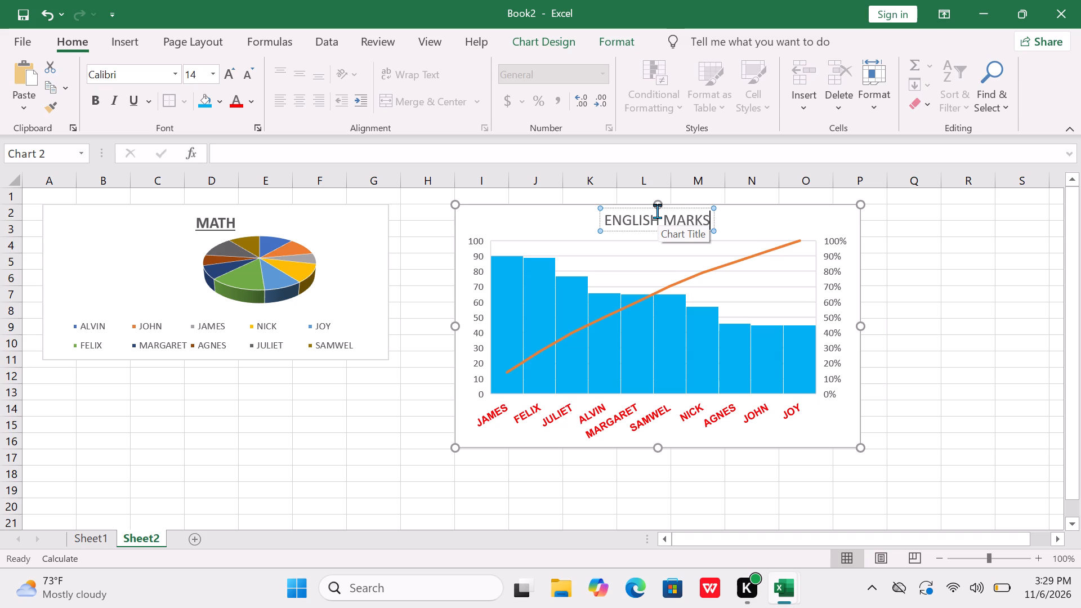
{"action": "key", "text": "space"}
{"action": "type", "text": "FOR"}
{"action": "key", "text": "space"}
{"action": "type", "text": "ALL"}
{"action": "key", "text": "space"}
{"action": "type", "text": "STU"}
{"action": "type", "text": "DENT"}
{"action": "key", "text": "s"}
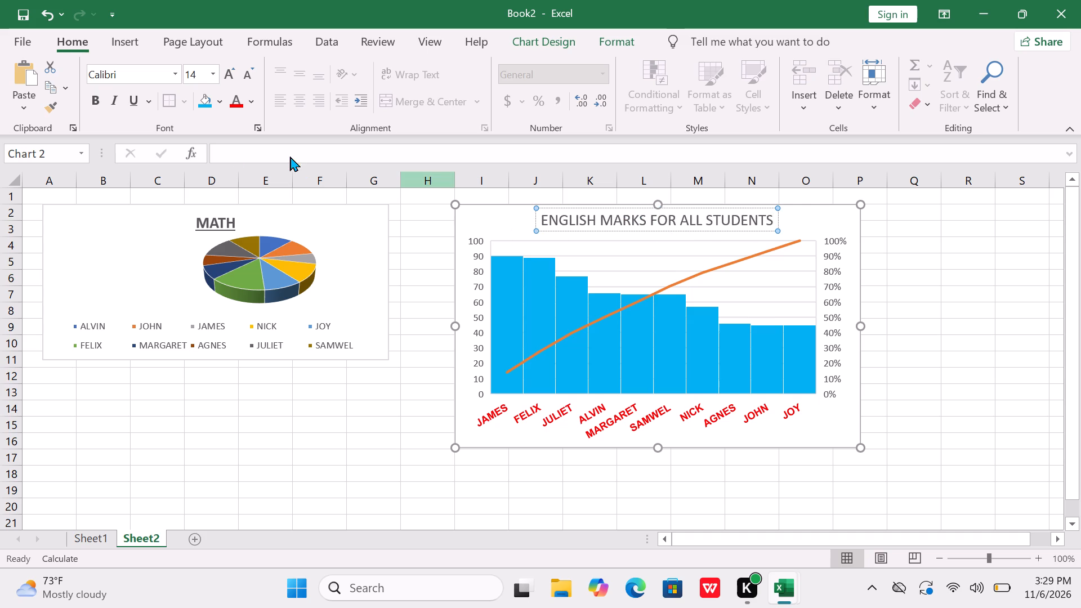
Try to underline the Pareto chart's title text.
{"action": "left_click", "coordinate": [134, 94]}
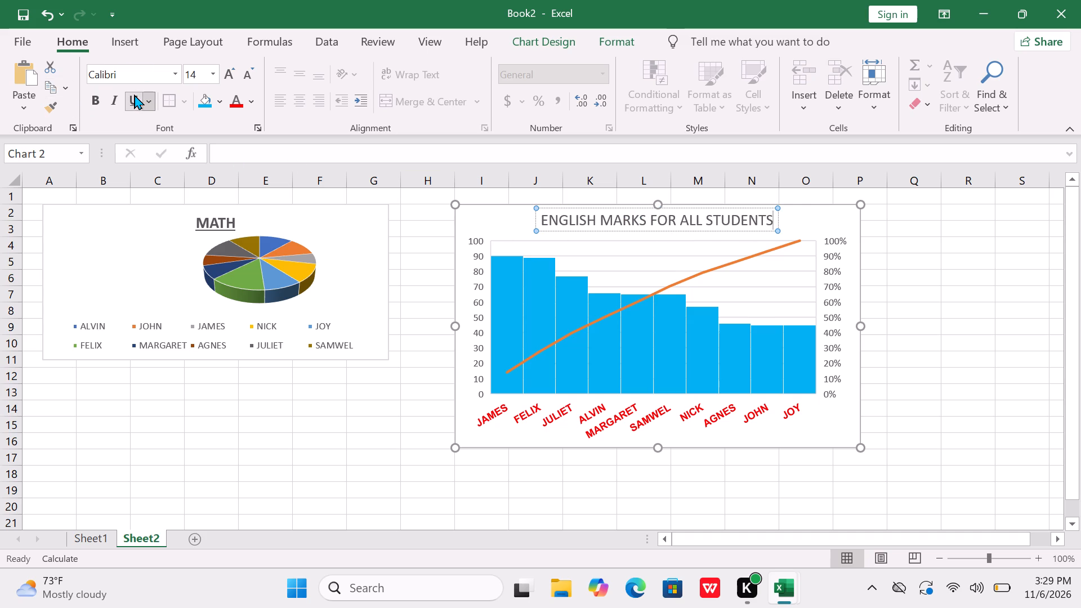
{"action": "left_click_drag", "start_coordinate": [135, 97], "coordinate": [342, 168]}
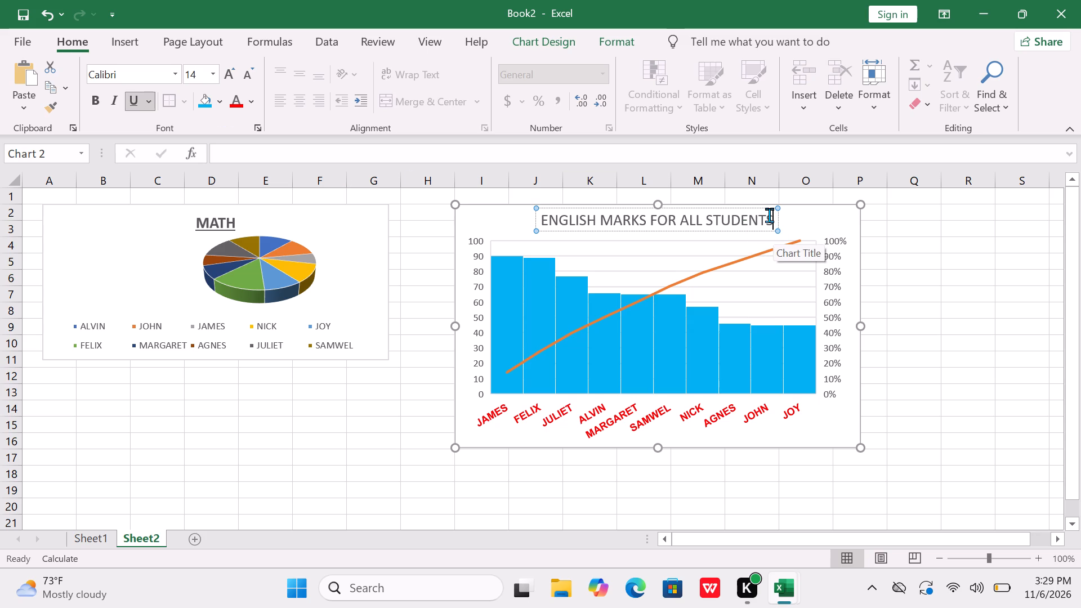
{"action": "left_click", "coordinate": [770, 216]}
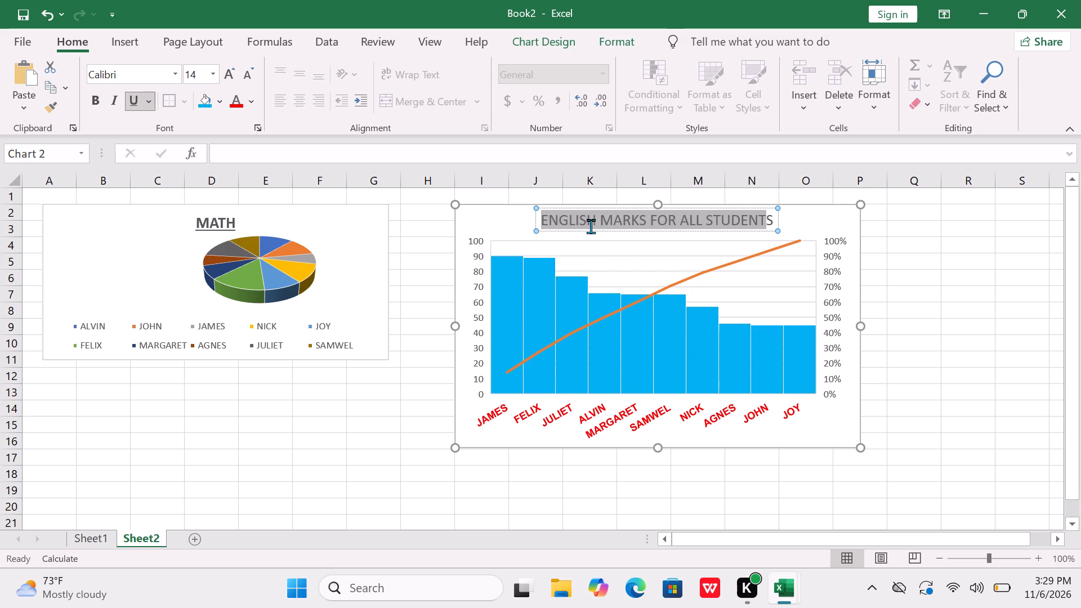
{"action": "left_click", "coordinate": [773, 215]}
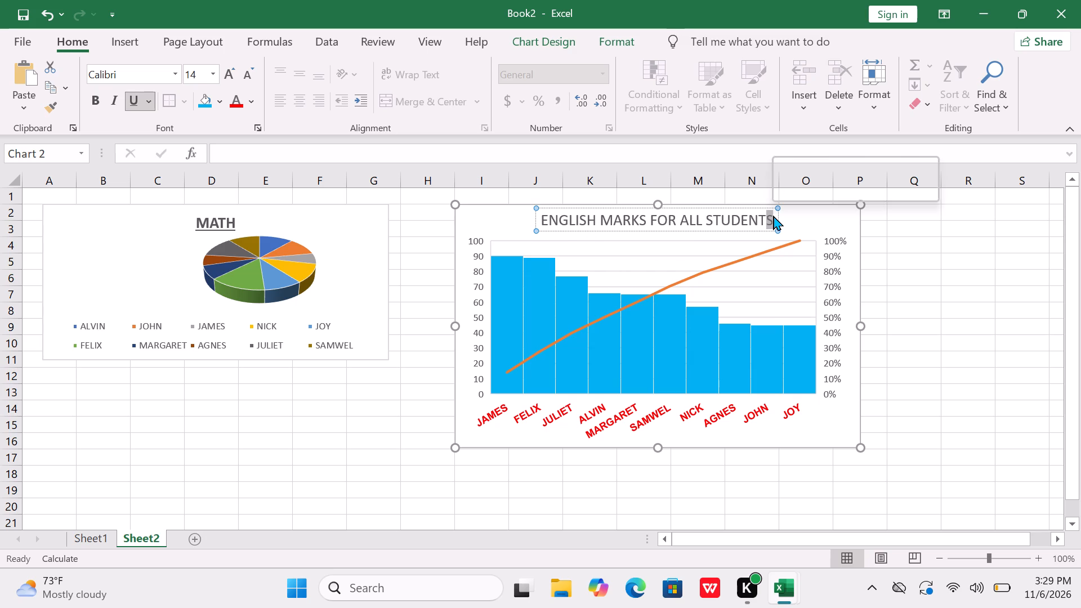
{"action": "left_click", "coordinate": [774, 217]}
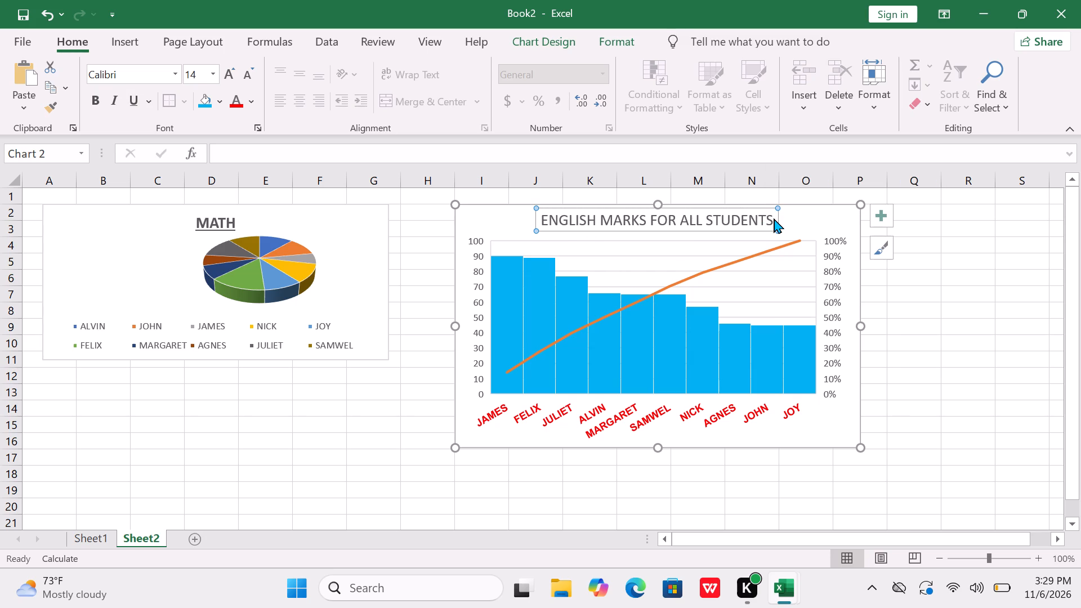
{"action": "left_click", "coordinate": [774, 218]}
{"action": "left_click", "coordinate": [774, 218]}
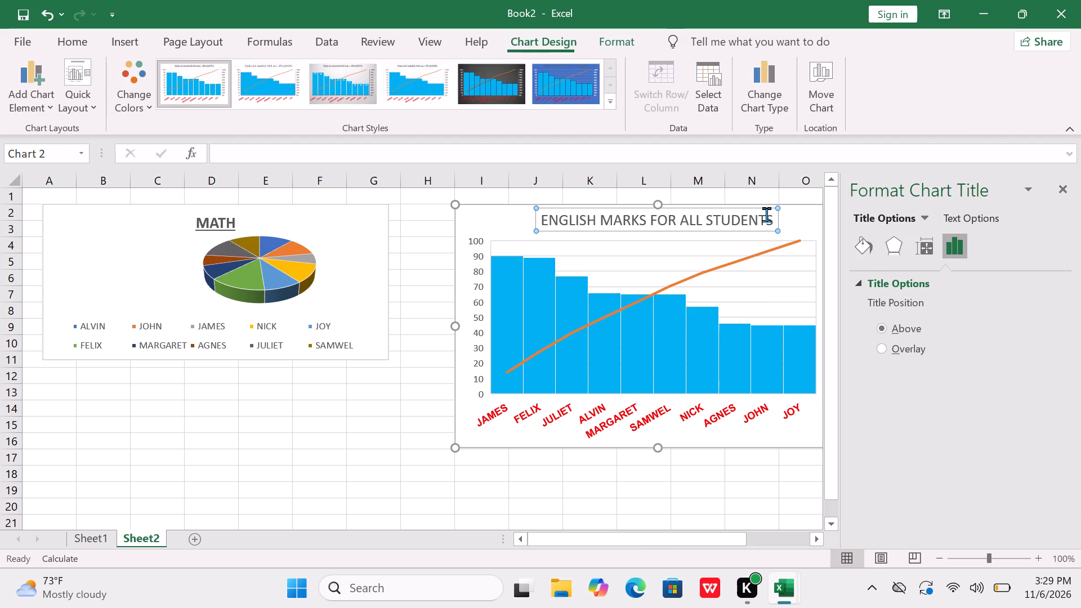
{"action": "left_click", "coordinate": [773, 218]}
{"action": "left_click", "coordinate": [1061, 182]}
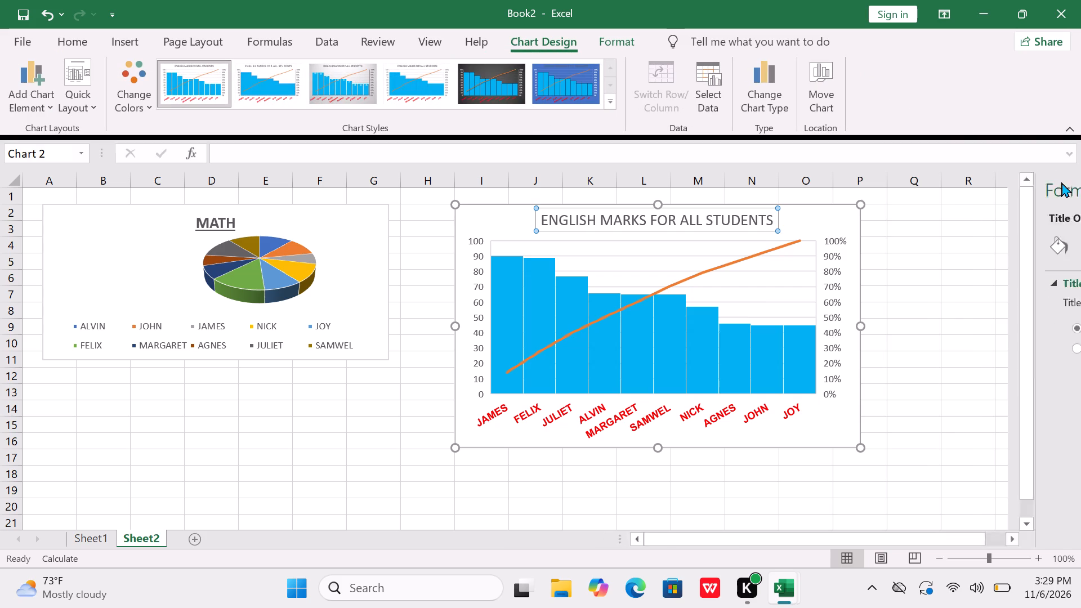
Format the entire Pareto chart title, ENGLISH MARKS FOR ALL STUDENTS, as bold with a double underline.
{"action": "left_click", "coordinate": [770, 218]}
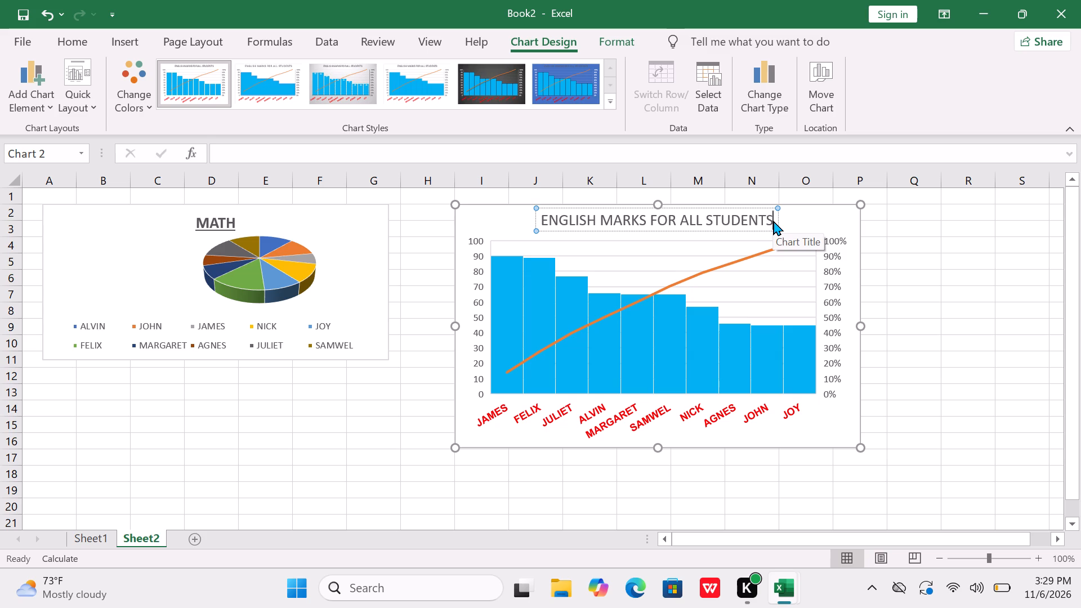
{"action": "left_click_drag", "start_coordinate": [773, 220], "coordinate": [776, 212]}
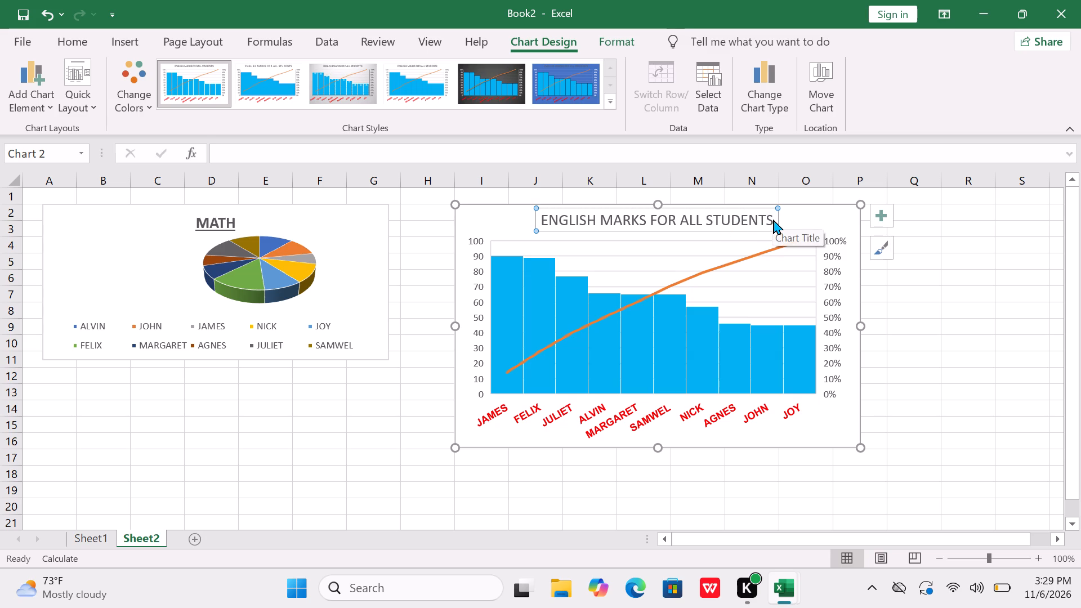
{"action": "left_click", "coordinate": [771, 215]}
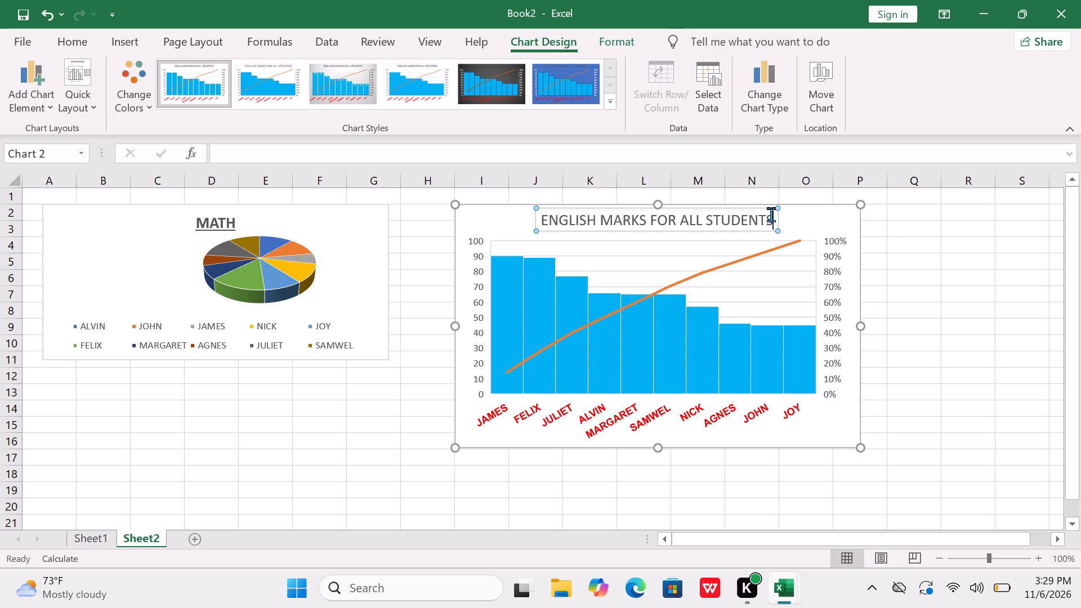
{"action": "left_click_drag", "start_coordinate": [771, 215], "coordinate": [733, 222]}
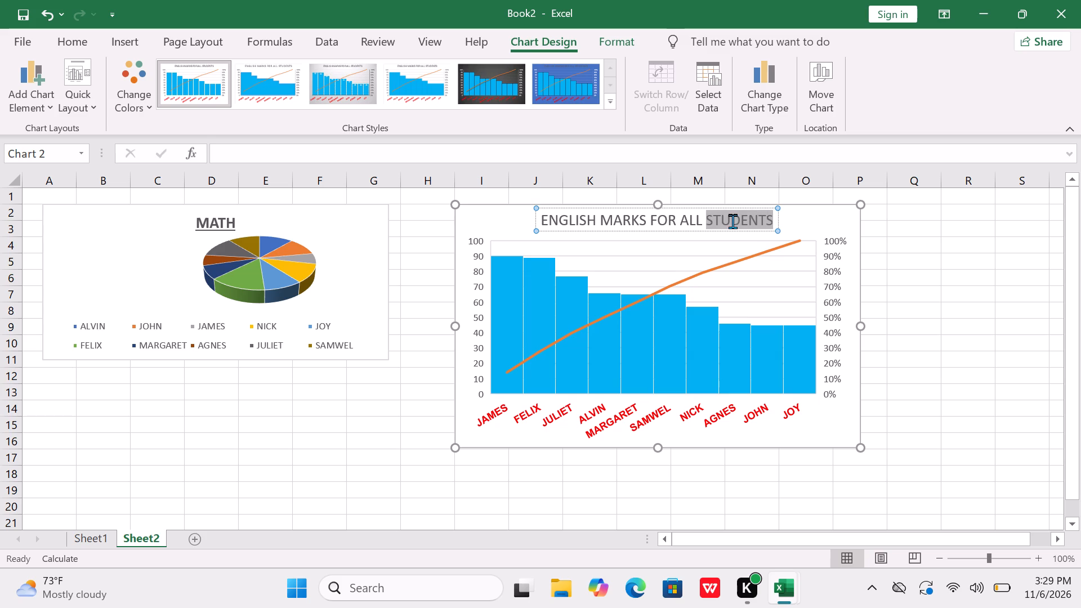
{"action": "left_click_drag", "start_coordinate": [733, 222], "coordinate": [579, 239]}
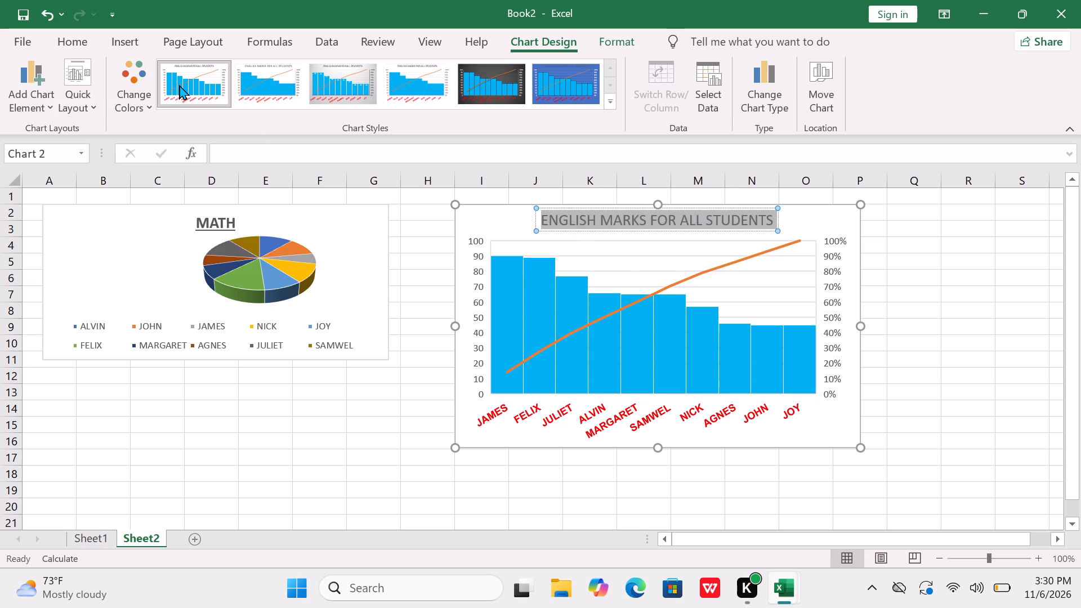
{"action": "left_click", "coordinate": [77, 42]}
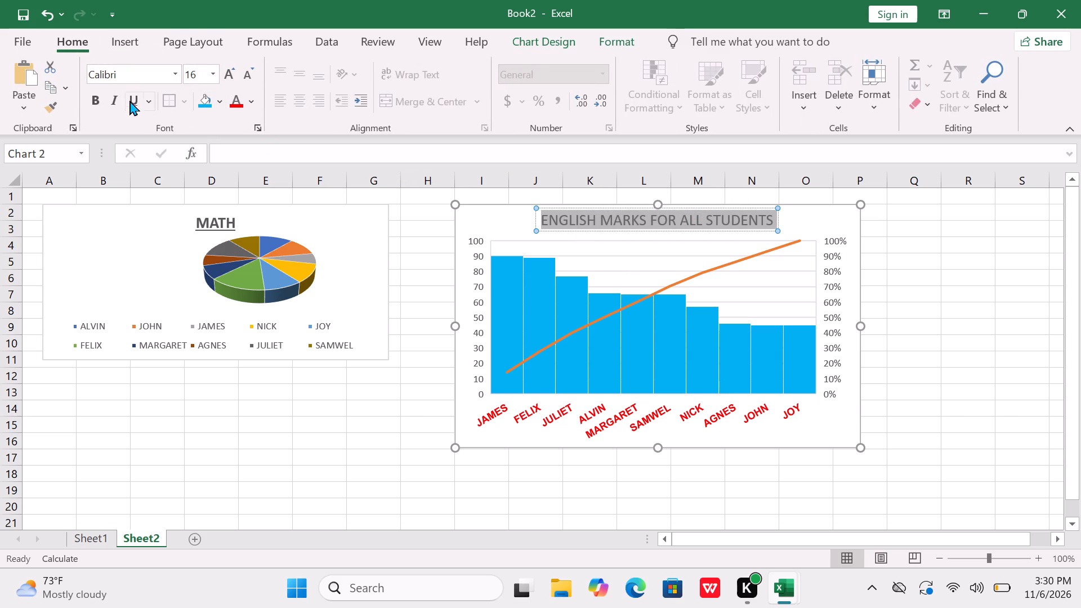
{"action": "left_click_drag", "start_coordinate": [98, 95], "coordinate": [142, 102]}
{"action": "left_click_drag", "start_coordinate": [142, 102], "coordinate": [94, 100]}
{"action": "left_click", "coordinate": [94, 100]}
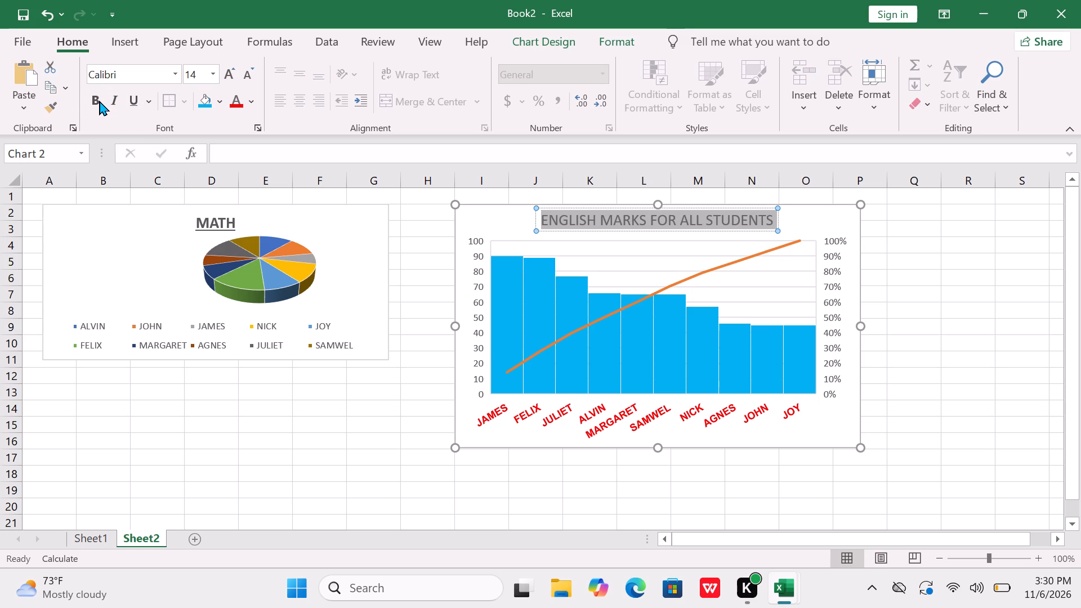
{"action": "left_click", "coordinate": [99, 100]}
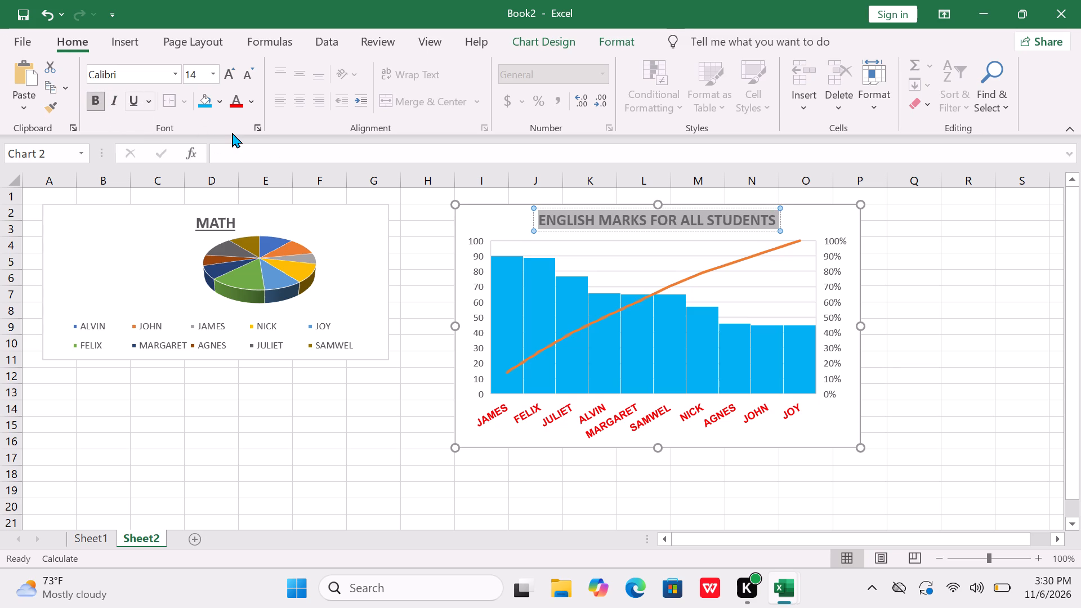
{"action": "left_click", "coordinate": [146, 98]}
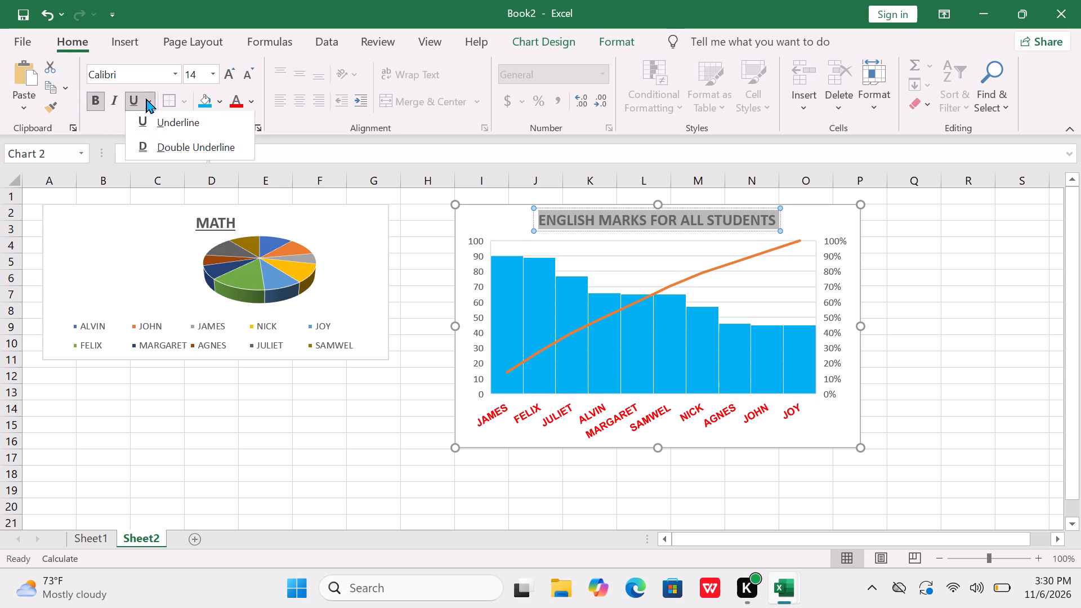
{"action": "left_click", "coordinate": [176, 142]}
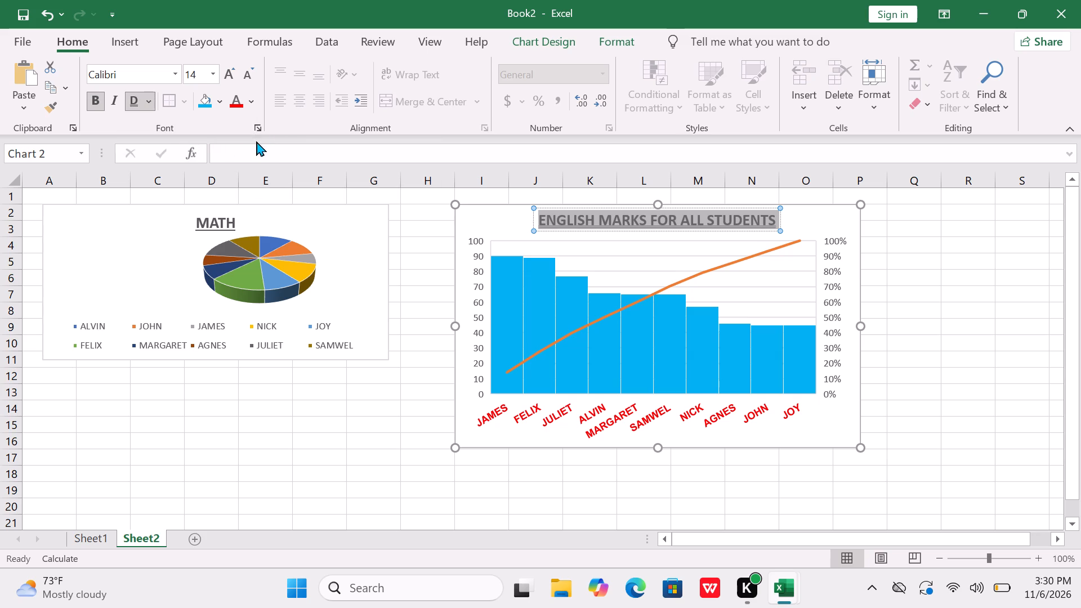
Open the fill colour choices for the Pareto chart's title.
{"action": "left_click", "coordinate": [216, 98]}
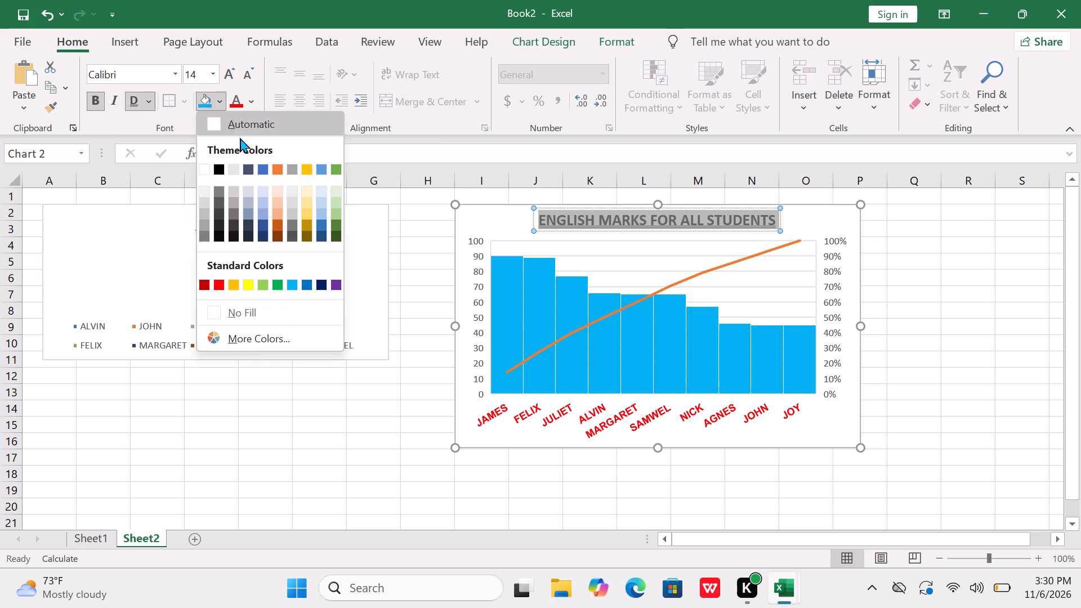
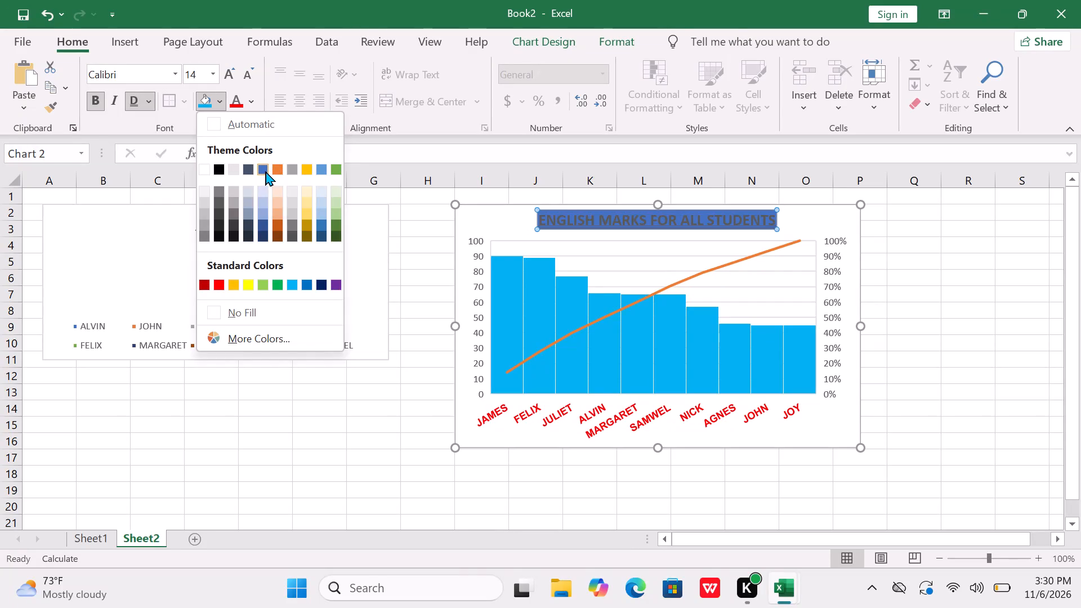
Give the Pareto chart's title an orange fill and white text.
{"action": "left_click", "coordinate": [275, 166]}
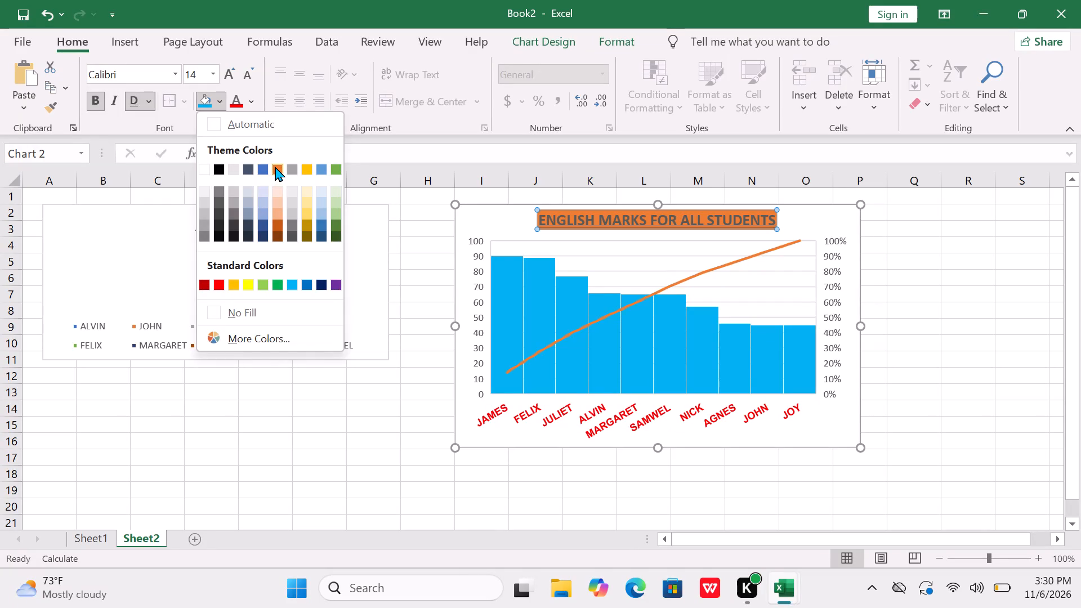
{"action": "left_click", "coordinate": [253, 102]}
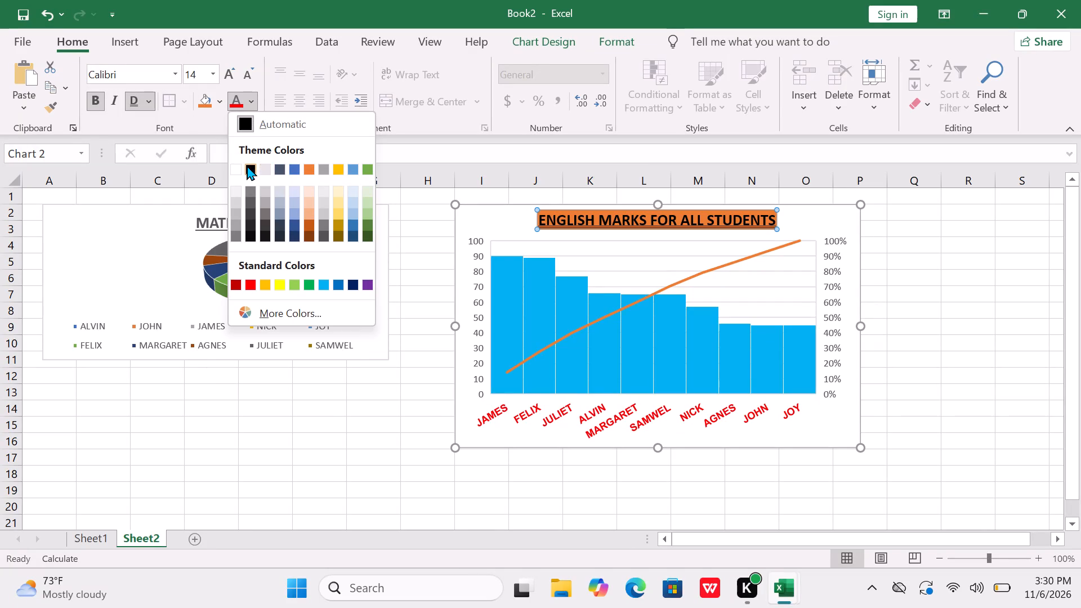
{"action": "left_click", "coordinate": [230, 163]}
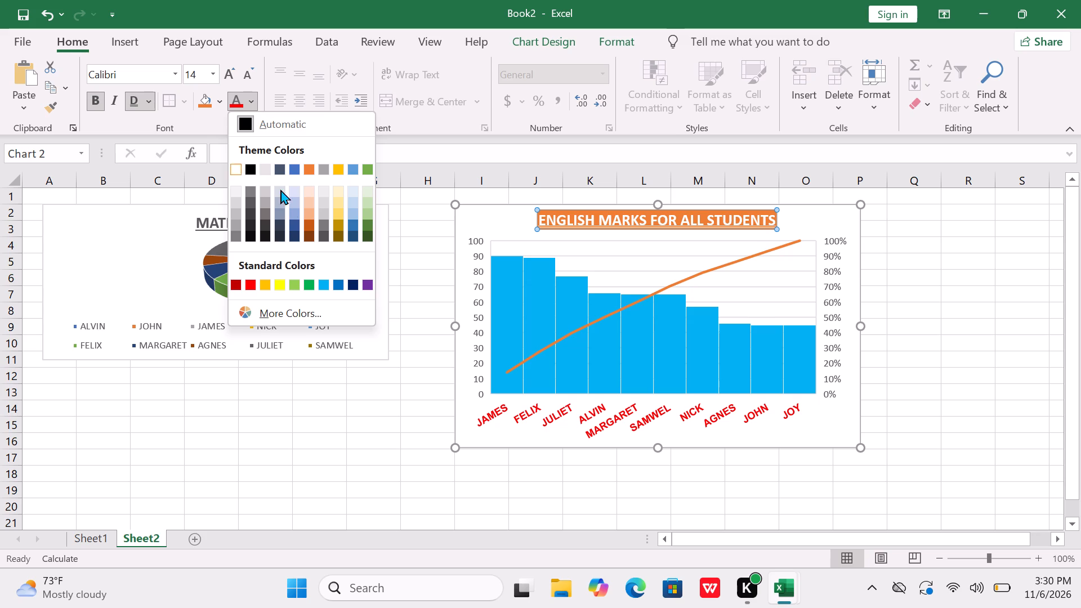
{"action": "left_click", "coordinate": [242, 173]}
{"action": "left_click", "coordinate": [434, 279]}
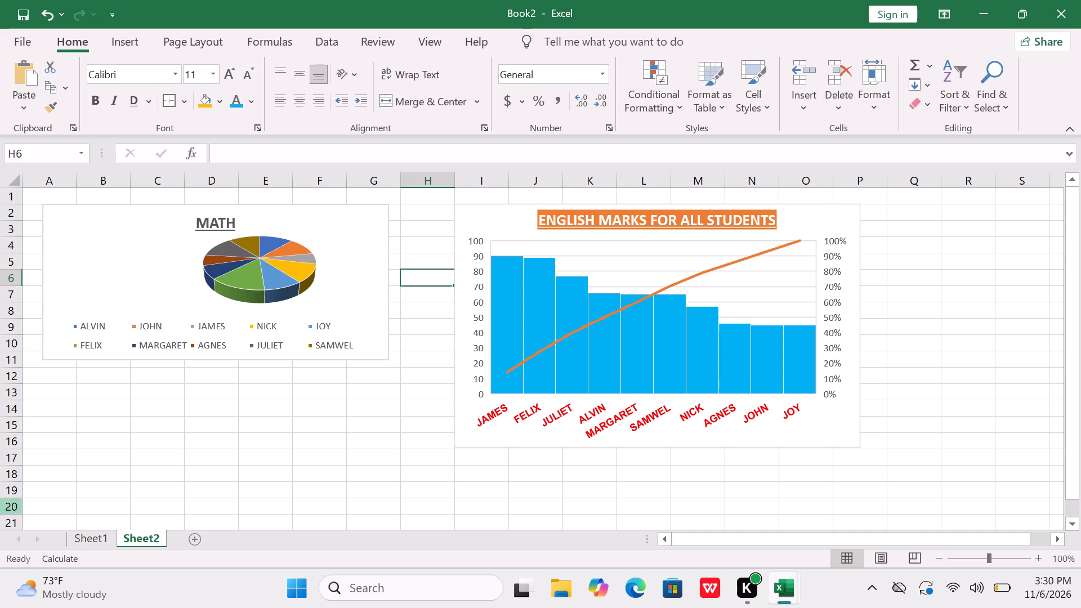
Sort the marks table on Sheet1 by the NAME column from A to Z.
{"action": "left_click", "coordinate": [81, 543]}
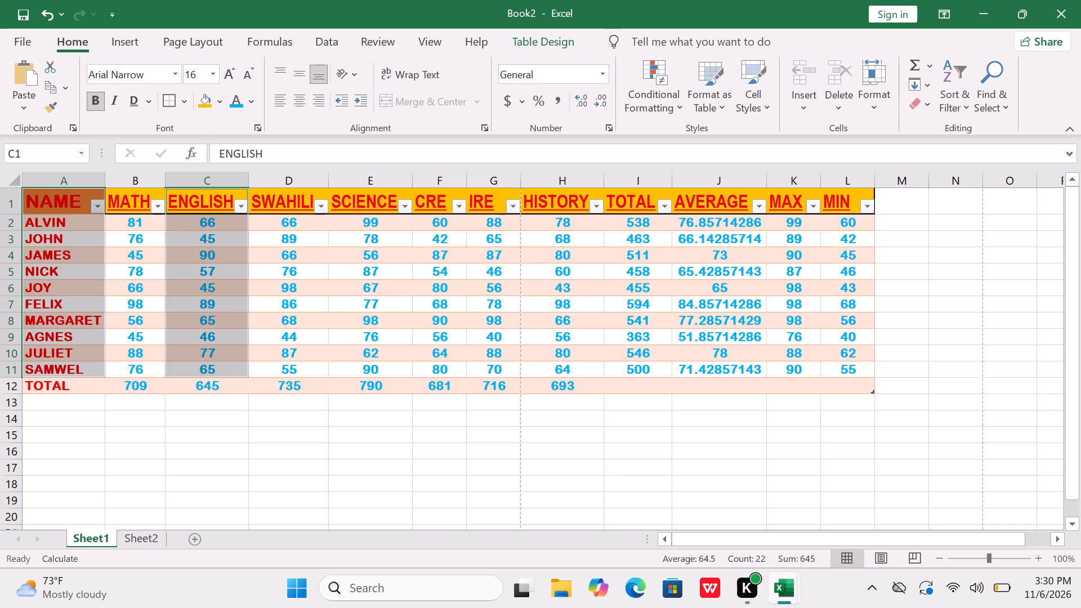
{"action": "left_click", "coordinate": [94, 204]}
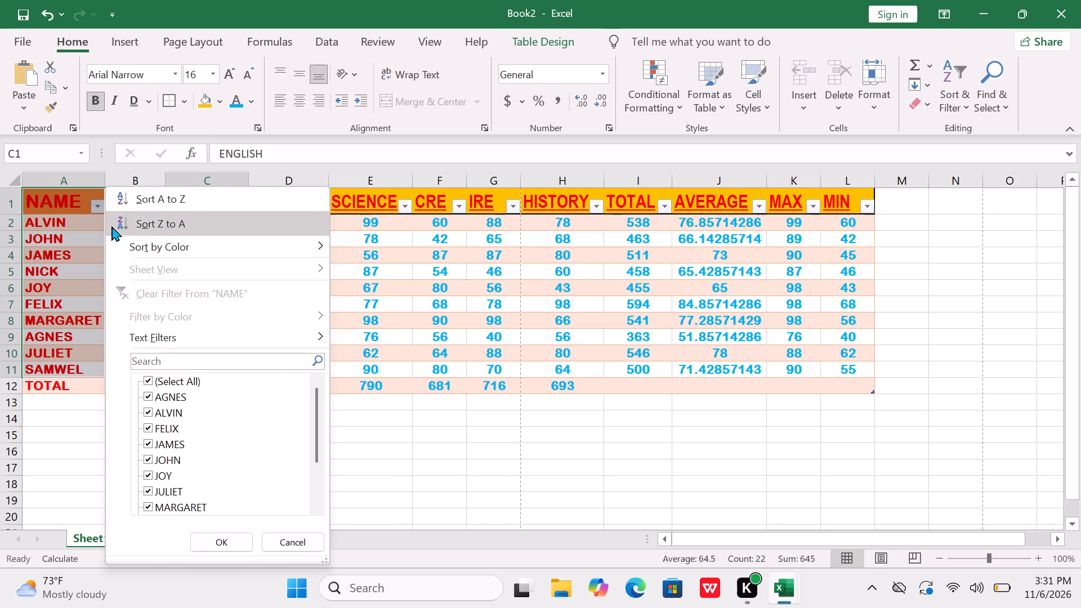
{"action": "left_click", "coordinate": [162, 204]}
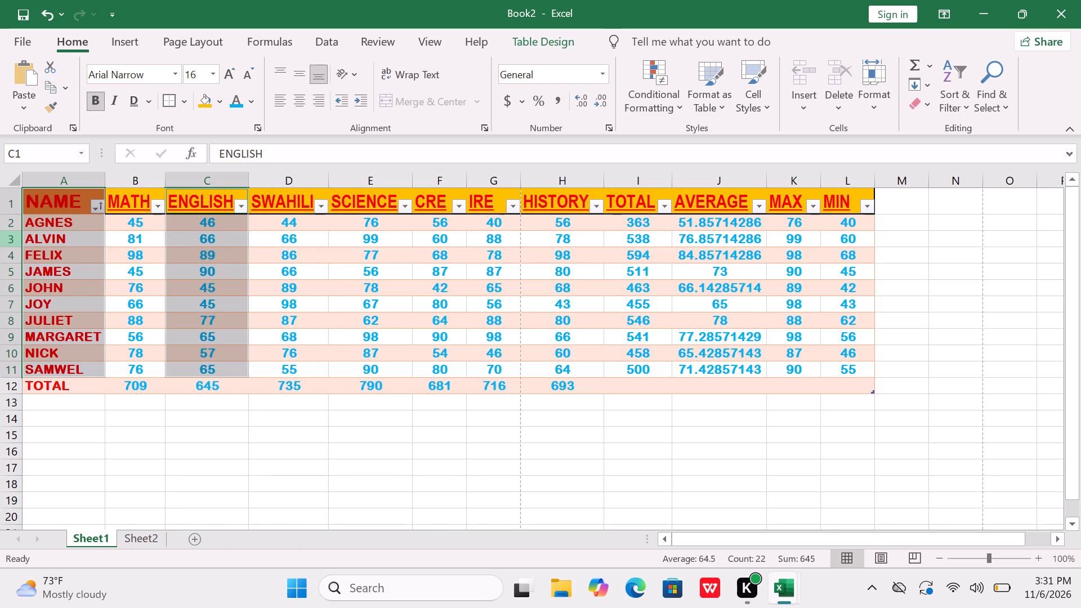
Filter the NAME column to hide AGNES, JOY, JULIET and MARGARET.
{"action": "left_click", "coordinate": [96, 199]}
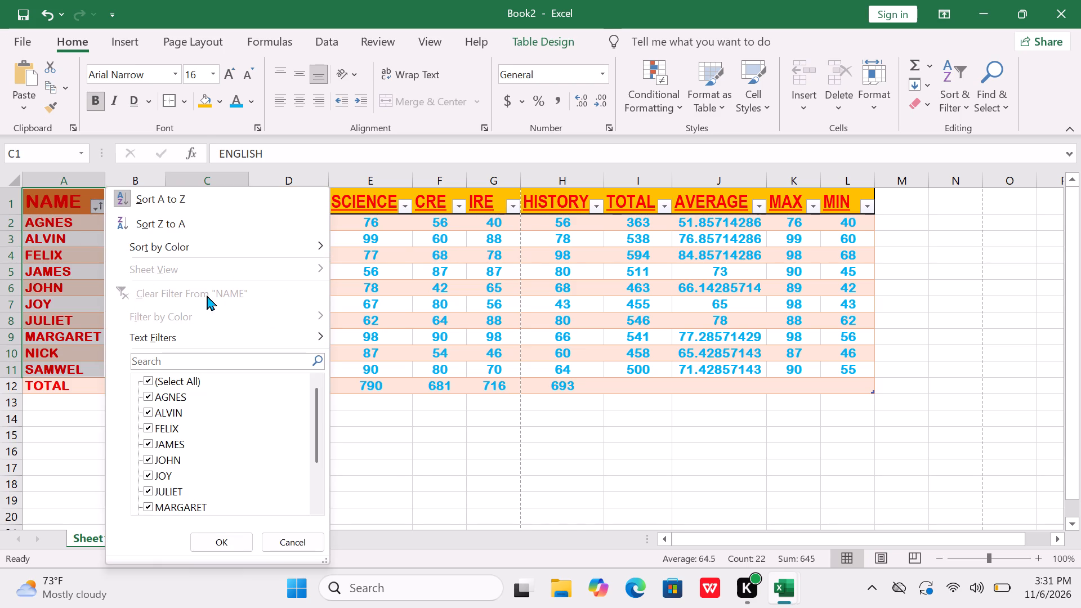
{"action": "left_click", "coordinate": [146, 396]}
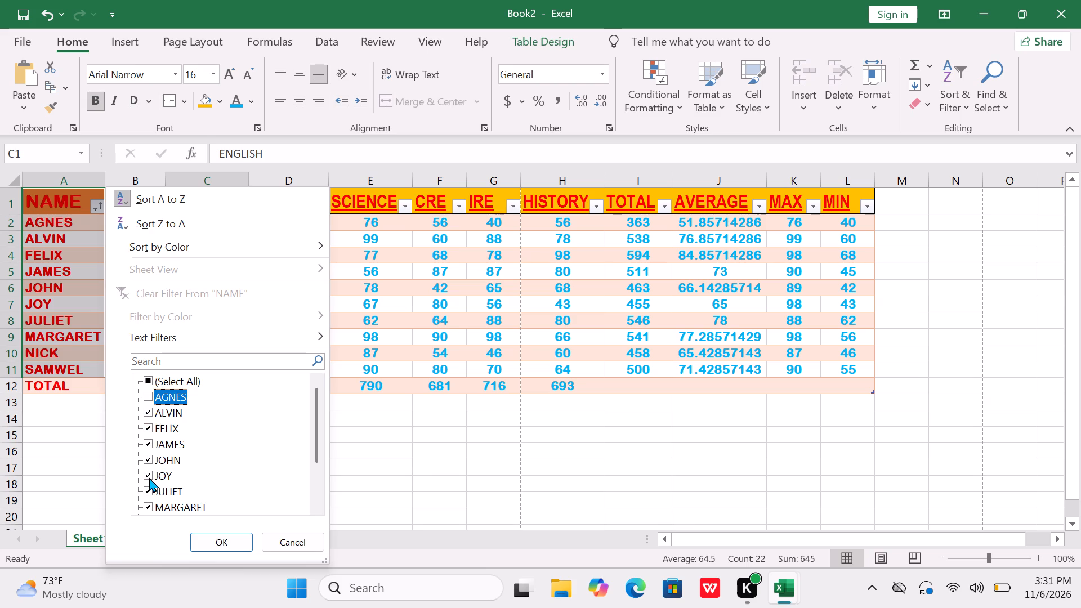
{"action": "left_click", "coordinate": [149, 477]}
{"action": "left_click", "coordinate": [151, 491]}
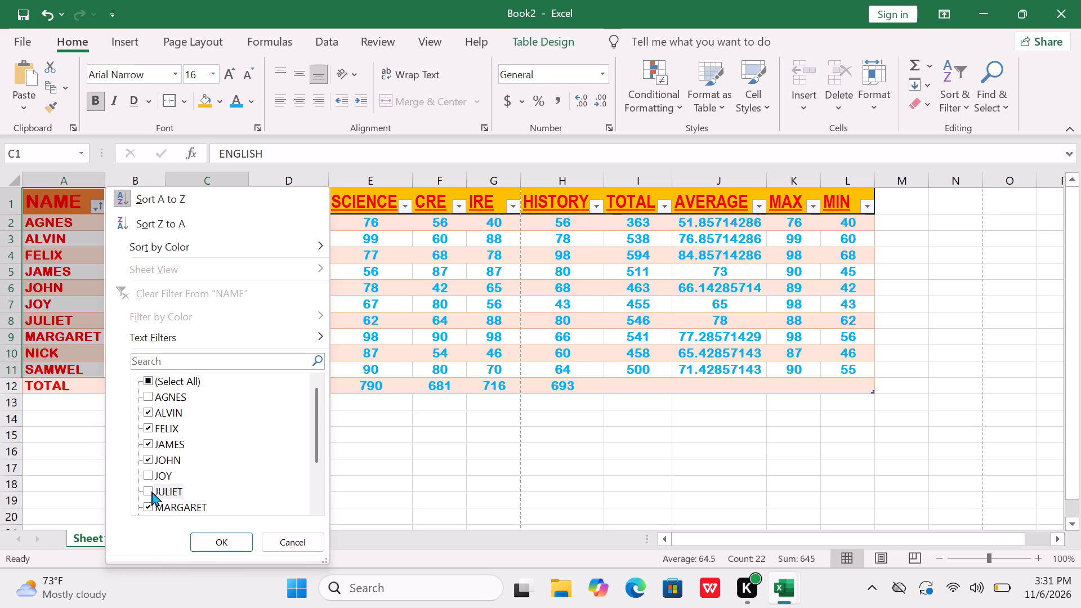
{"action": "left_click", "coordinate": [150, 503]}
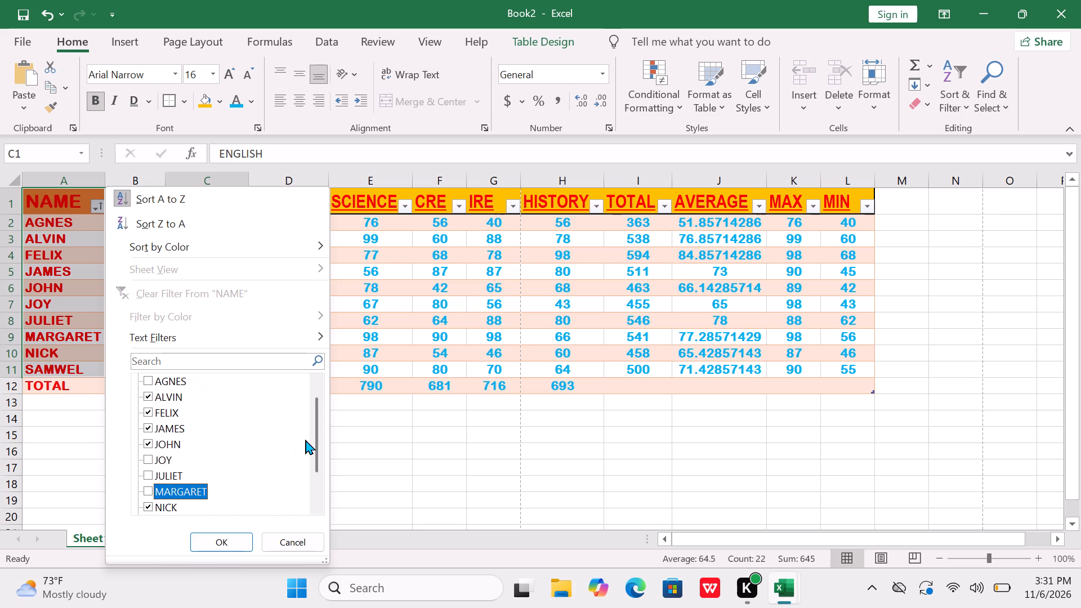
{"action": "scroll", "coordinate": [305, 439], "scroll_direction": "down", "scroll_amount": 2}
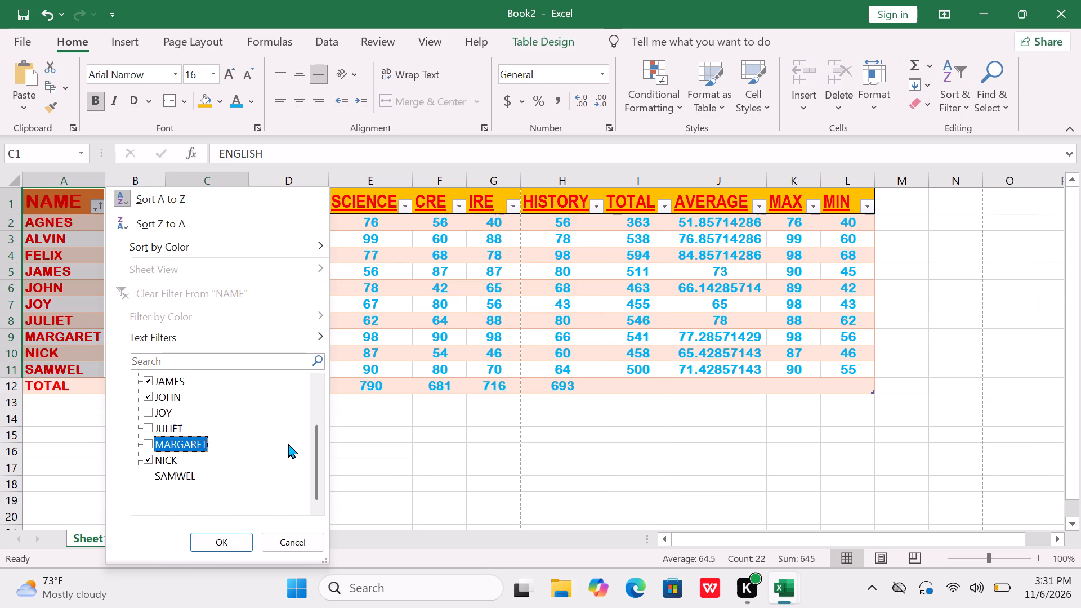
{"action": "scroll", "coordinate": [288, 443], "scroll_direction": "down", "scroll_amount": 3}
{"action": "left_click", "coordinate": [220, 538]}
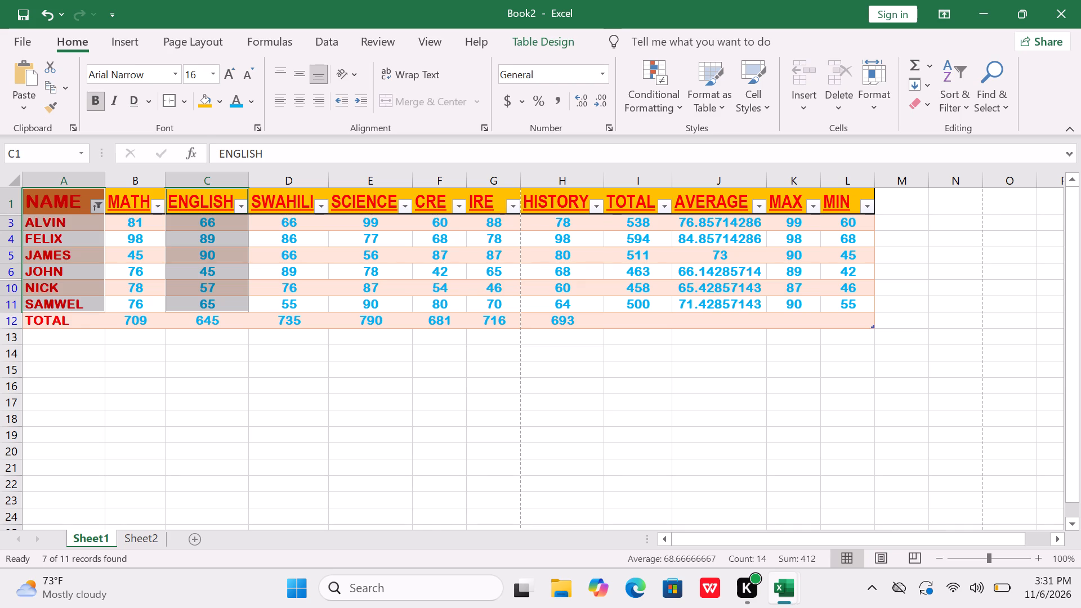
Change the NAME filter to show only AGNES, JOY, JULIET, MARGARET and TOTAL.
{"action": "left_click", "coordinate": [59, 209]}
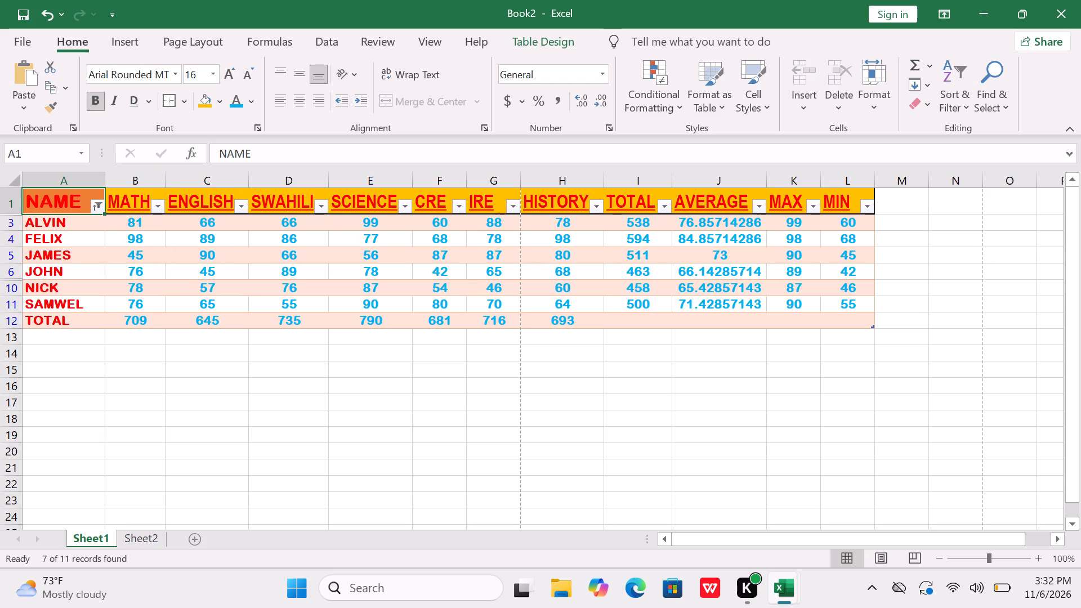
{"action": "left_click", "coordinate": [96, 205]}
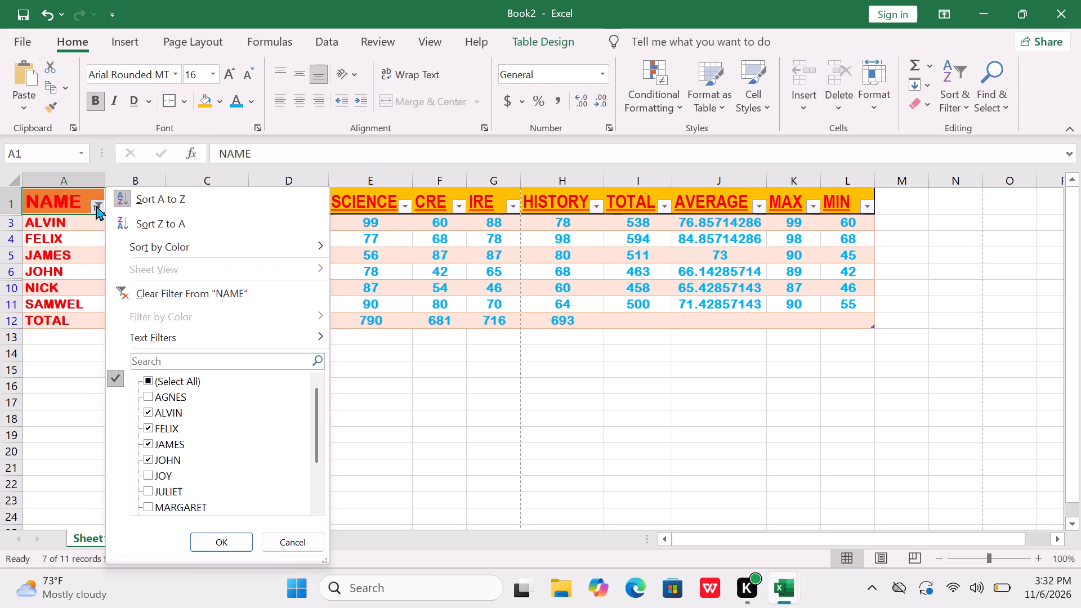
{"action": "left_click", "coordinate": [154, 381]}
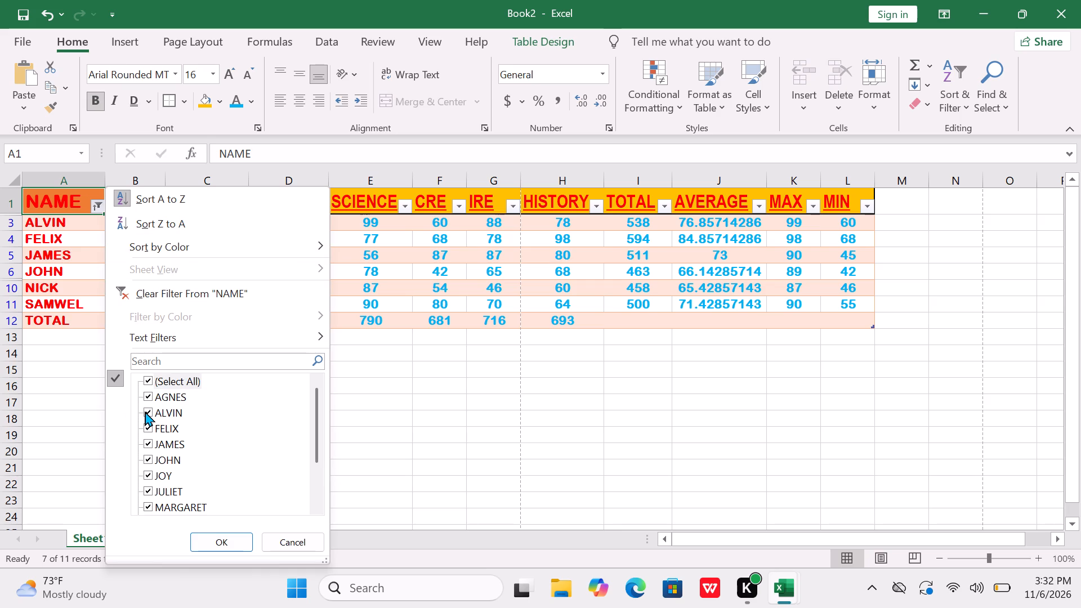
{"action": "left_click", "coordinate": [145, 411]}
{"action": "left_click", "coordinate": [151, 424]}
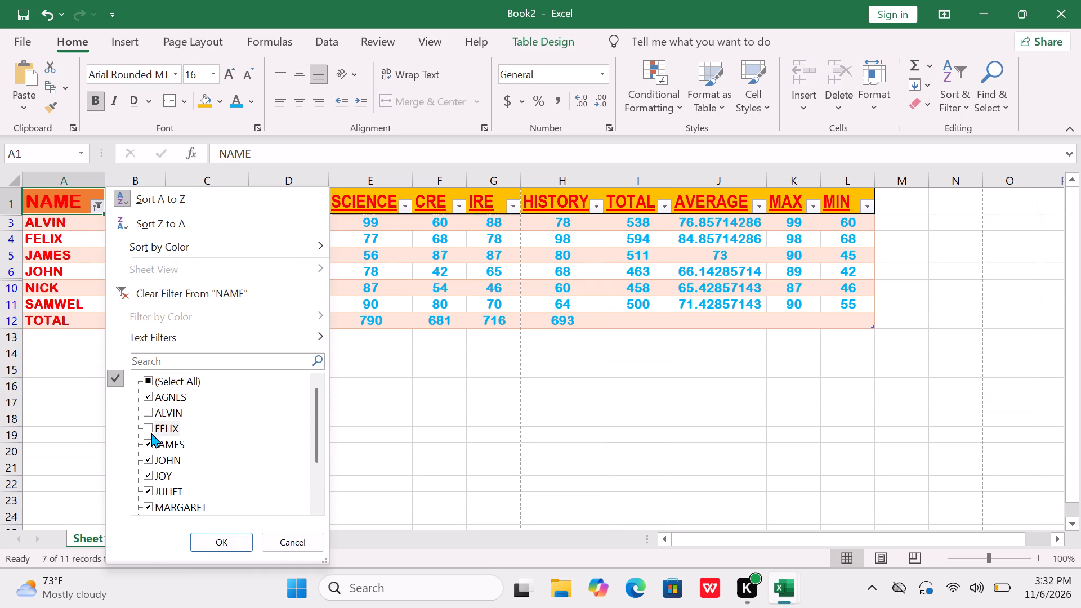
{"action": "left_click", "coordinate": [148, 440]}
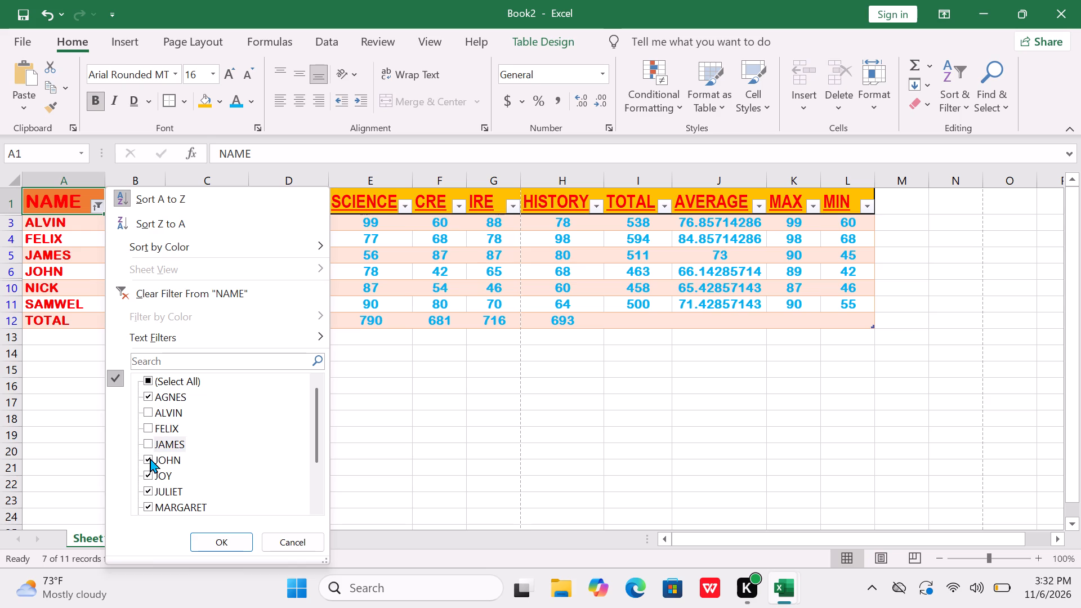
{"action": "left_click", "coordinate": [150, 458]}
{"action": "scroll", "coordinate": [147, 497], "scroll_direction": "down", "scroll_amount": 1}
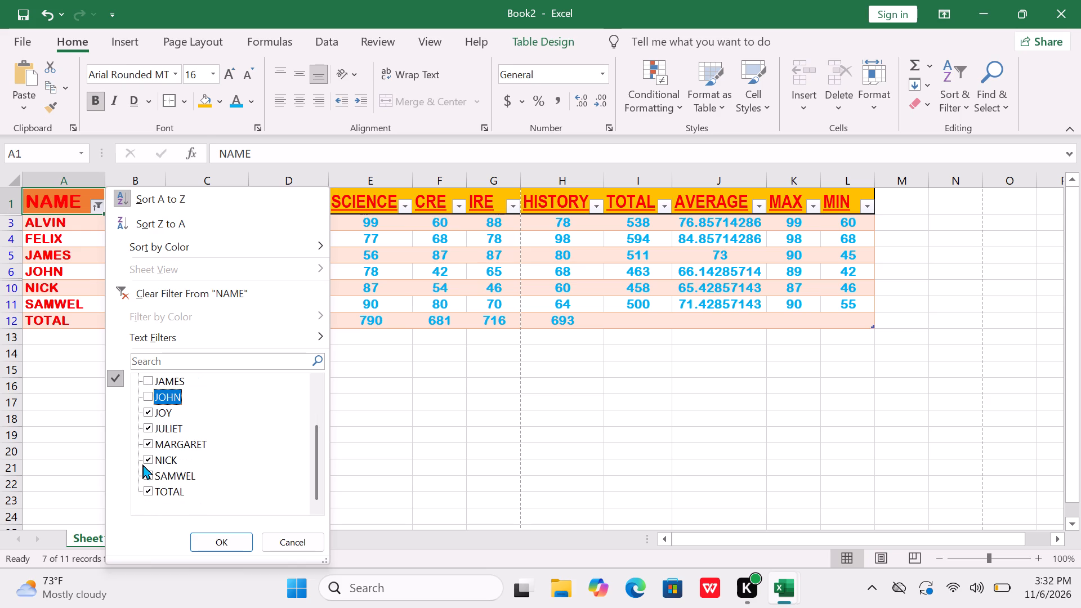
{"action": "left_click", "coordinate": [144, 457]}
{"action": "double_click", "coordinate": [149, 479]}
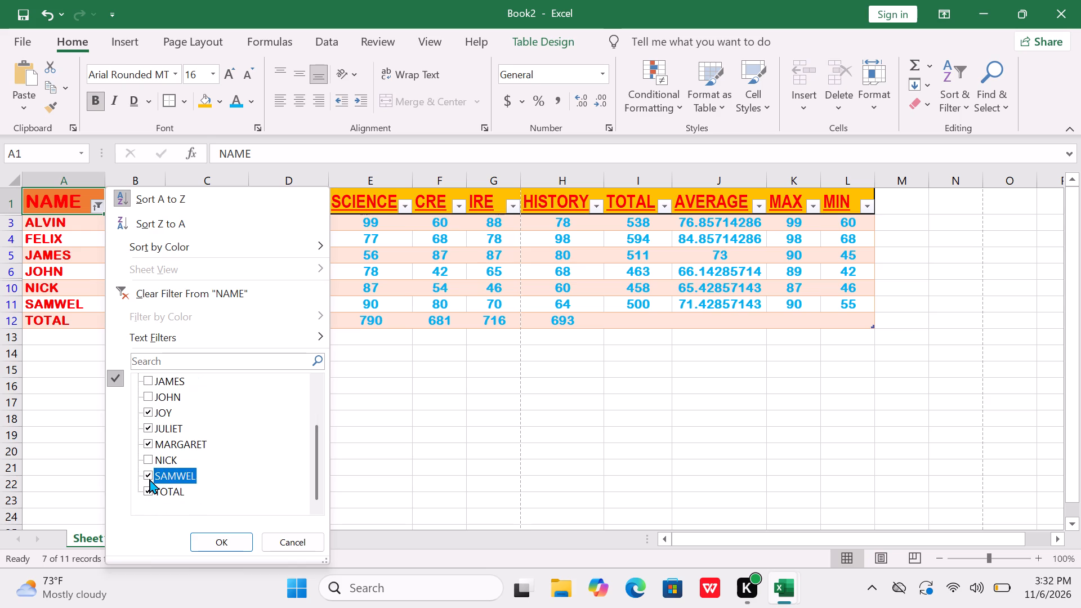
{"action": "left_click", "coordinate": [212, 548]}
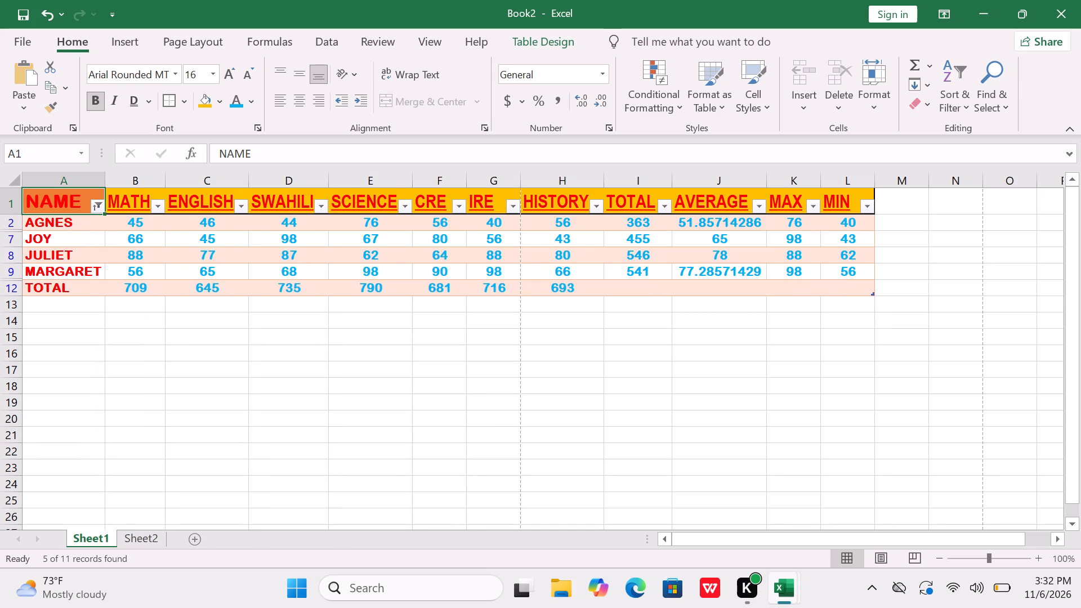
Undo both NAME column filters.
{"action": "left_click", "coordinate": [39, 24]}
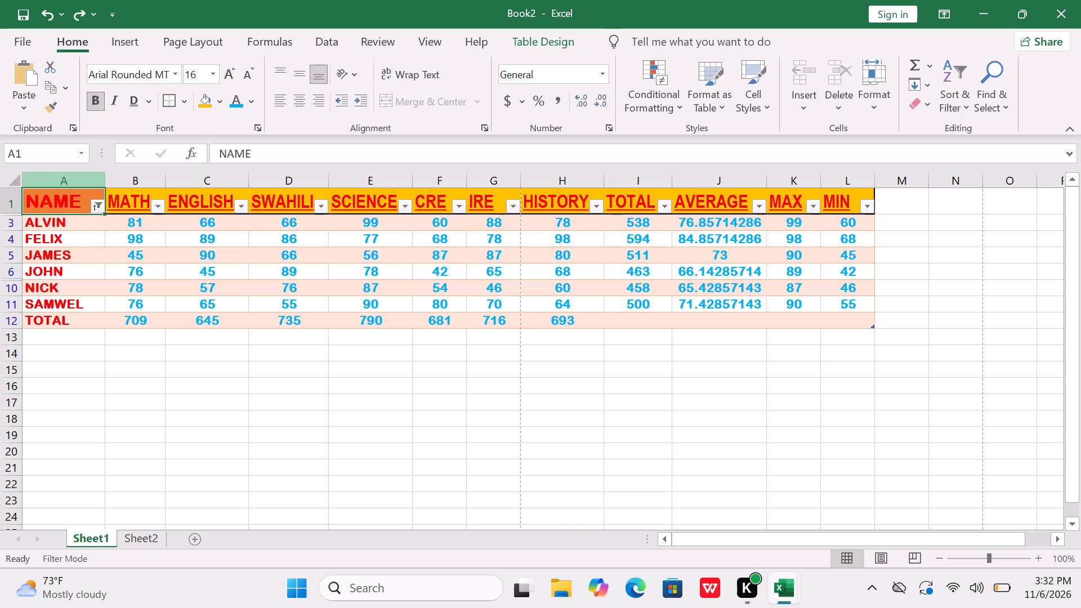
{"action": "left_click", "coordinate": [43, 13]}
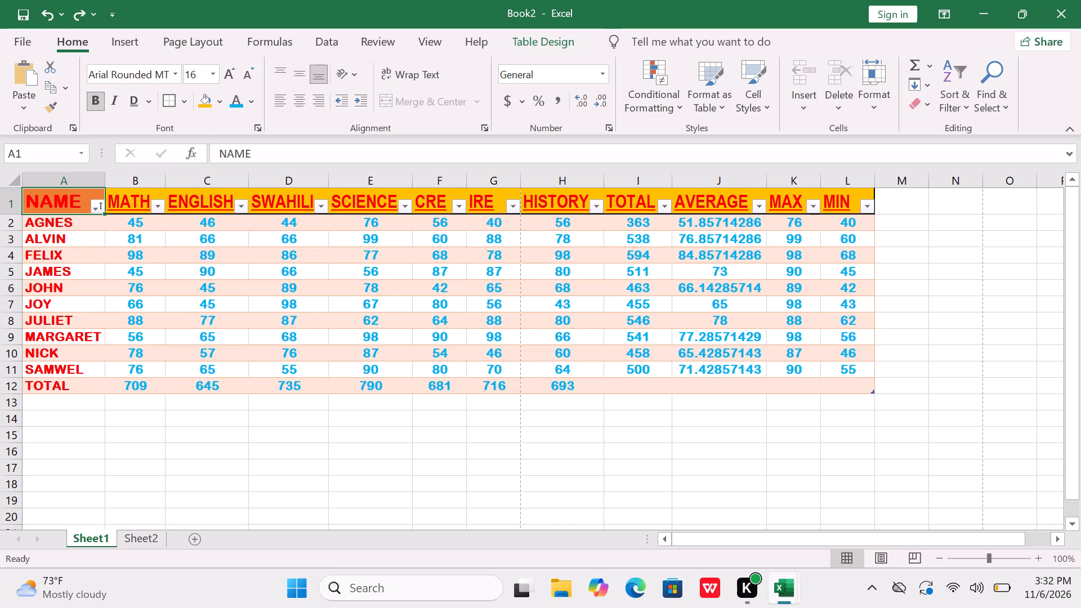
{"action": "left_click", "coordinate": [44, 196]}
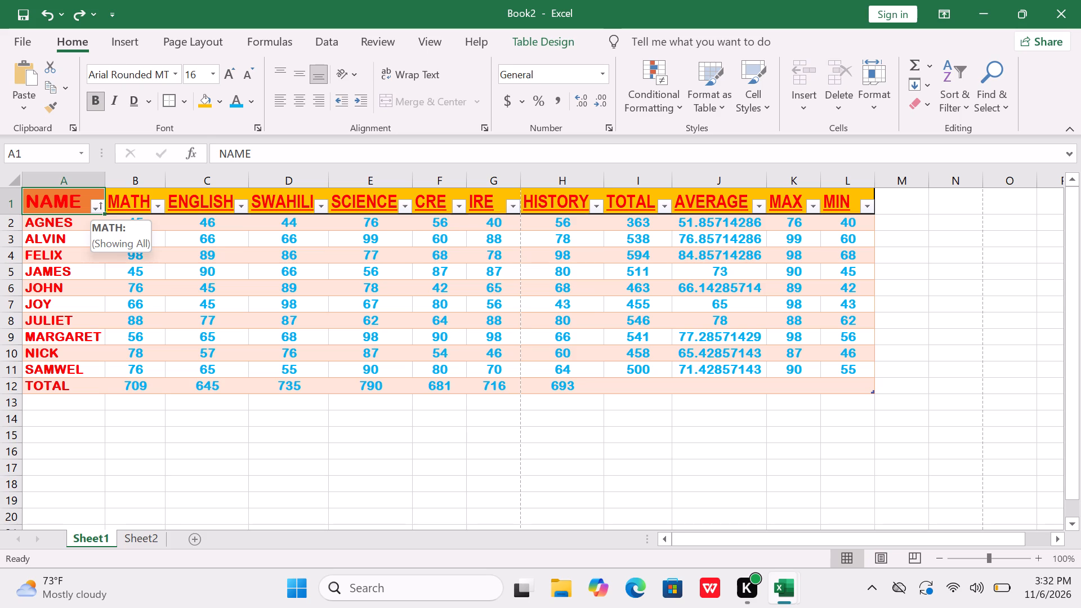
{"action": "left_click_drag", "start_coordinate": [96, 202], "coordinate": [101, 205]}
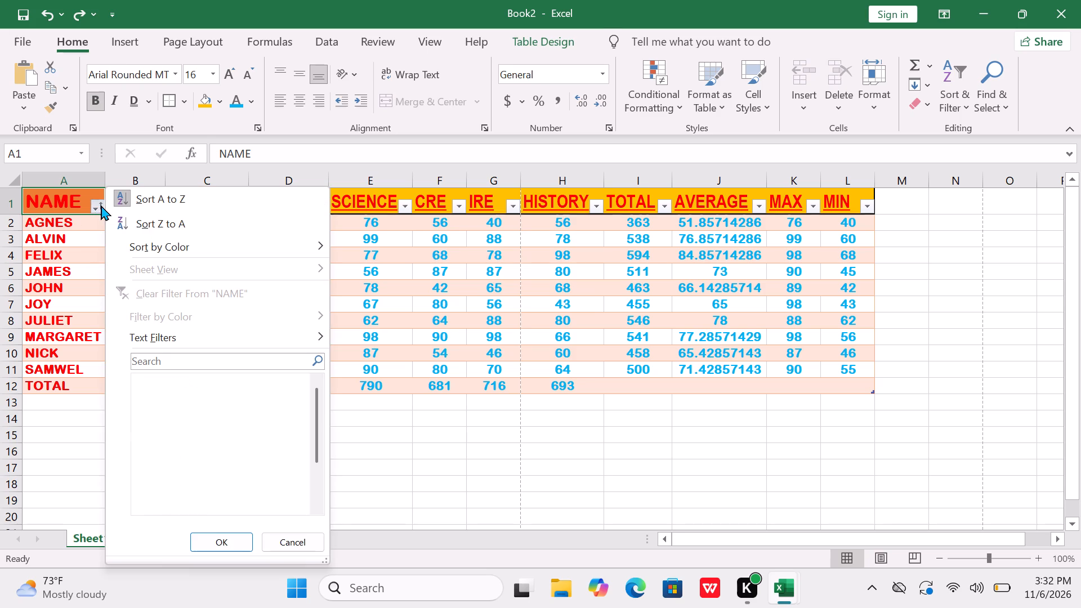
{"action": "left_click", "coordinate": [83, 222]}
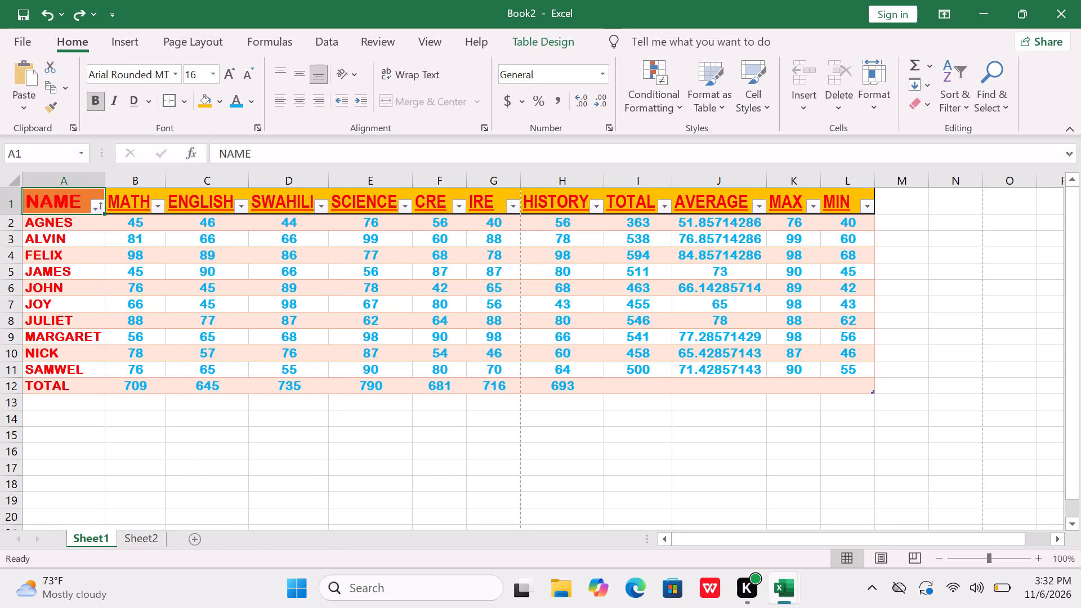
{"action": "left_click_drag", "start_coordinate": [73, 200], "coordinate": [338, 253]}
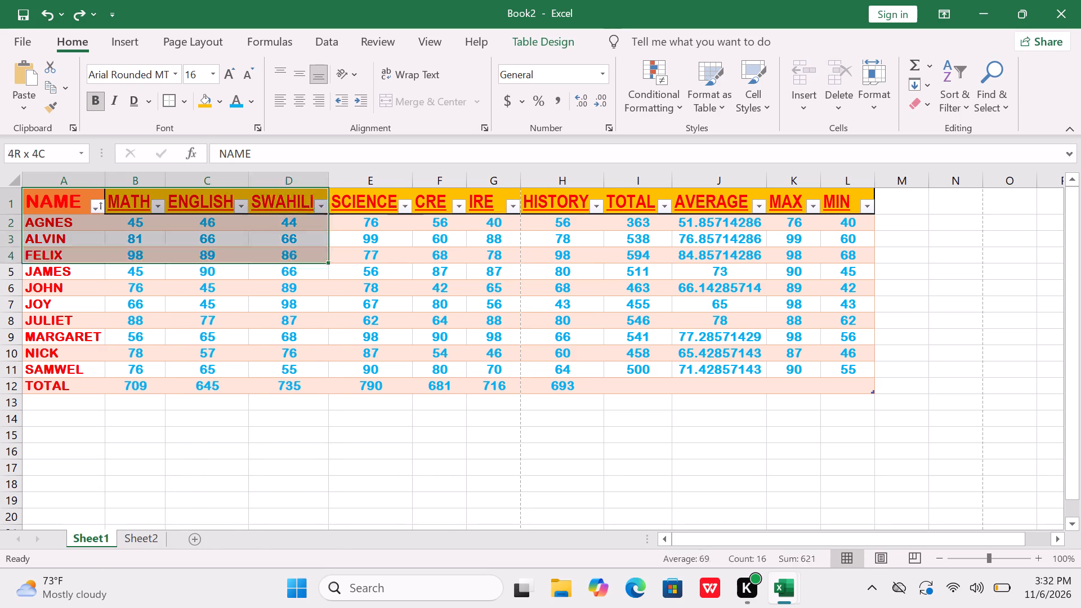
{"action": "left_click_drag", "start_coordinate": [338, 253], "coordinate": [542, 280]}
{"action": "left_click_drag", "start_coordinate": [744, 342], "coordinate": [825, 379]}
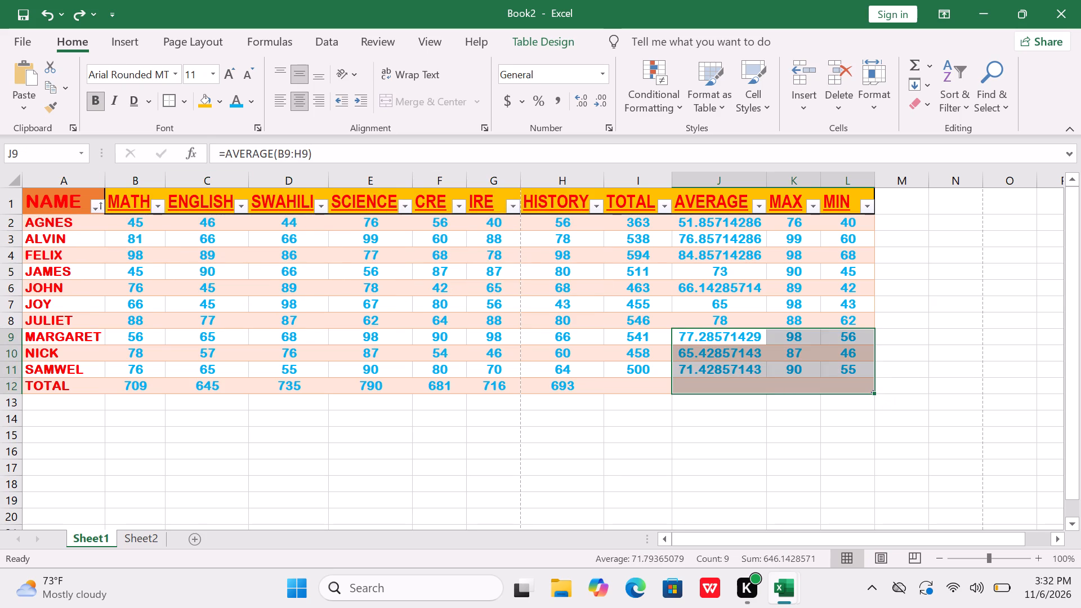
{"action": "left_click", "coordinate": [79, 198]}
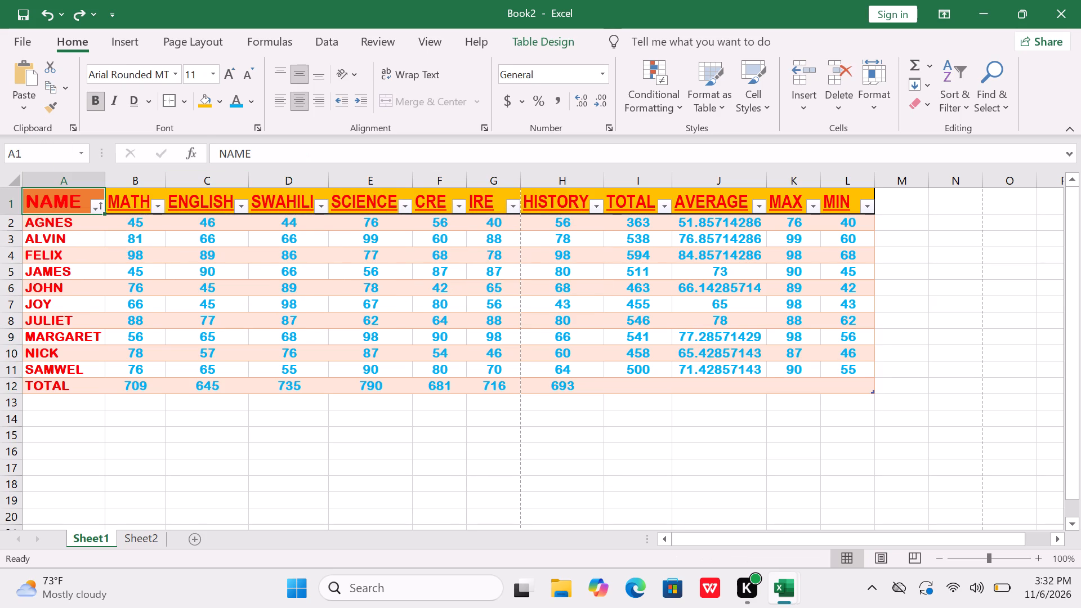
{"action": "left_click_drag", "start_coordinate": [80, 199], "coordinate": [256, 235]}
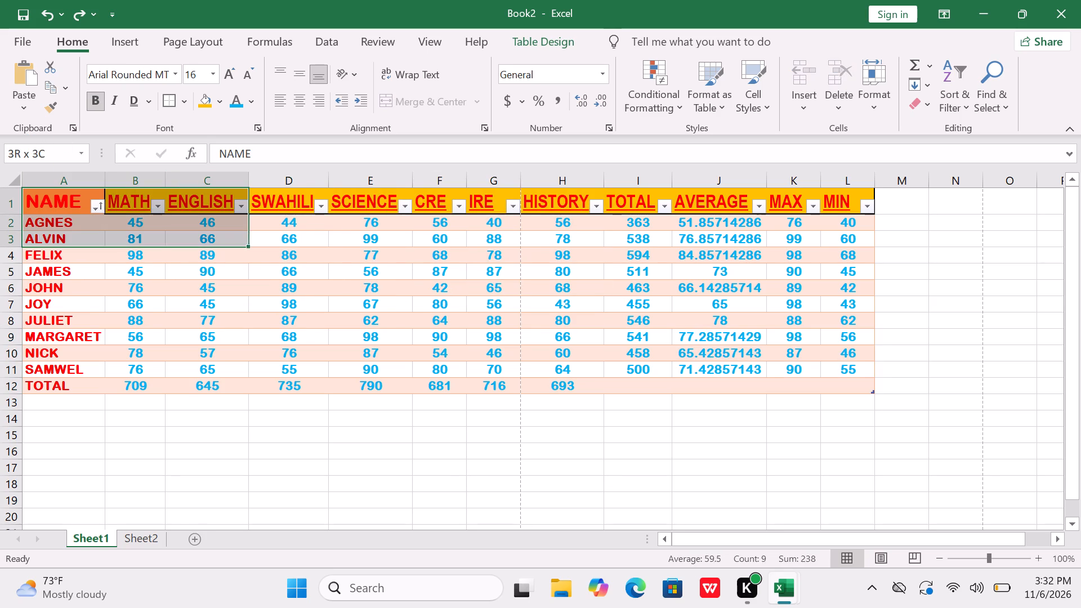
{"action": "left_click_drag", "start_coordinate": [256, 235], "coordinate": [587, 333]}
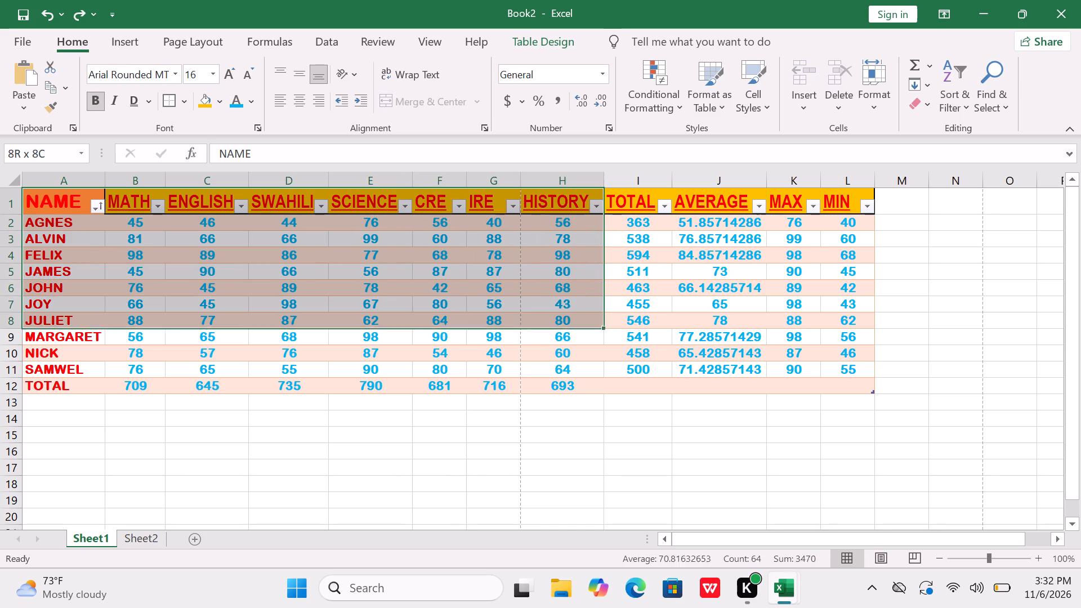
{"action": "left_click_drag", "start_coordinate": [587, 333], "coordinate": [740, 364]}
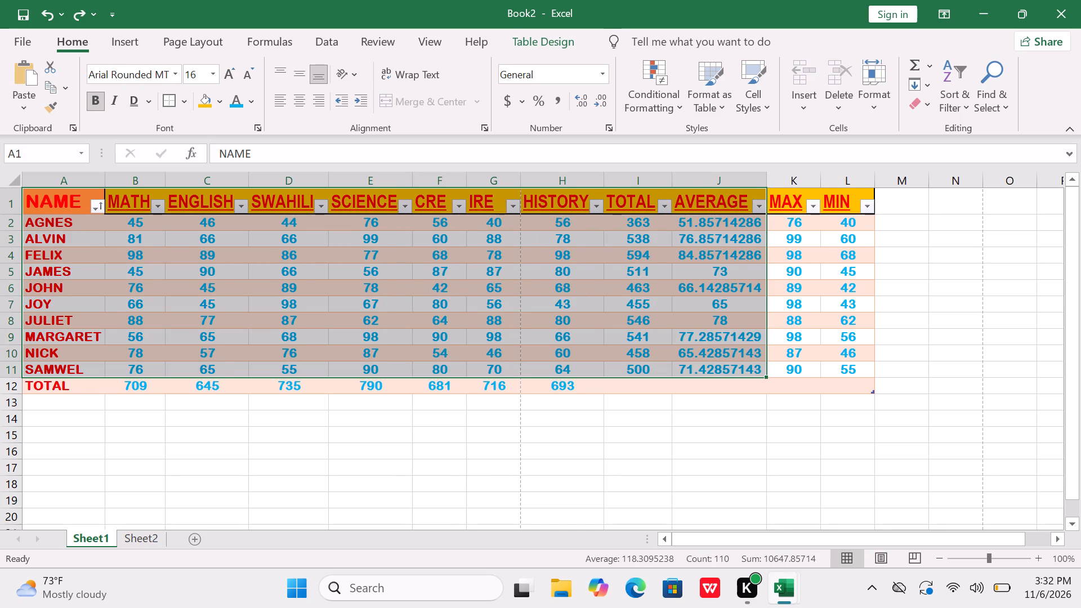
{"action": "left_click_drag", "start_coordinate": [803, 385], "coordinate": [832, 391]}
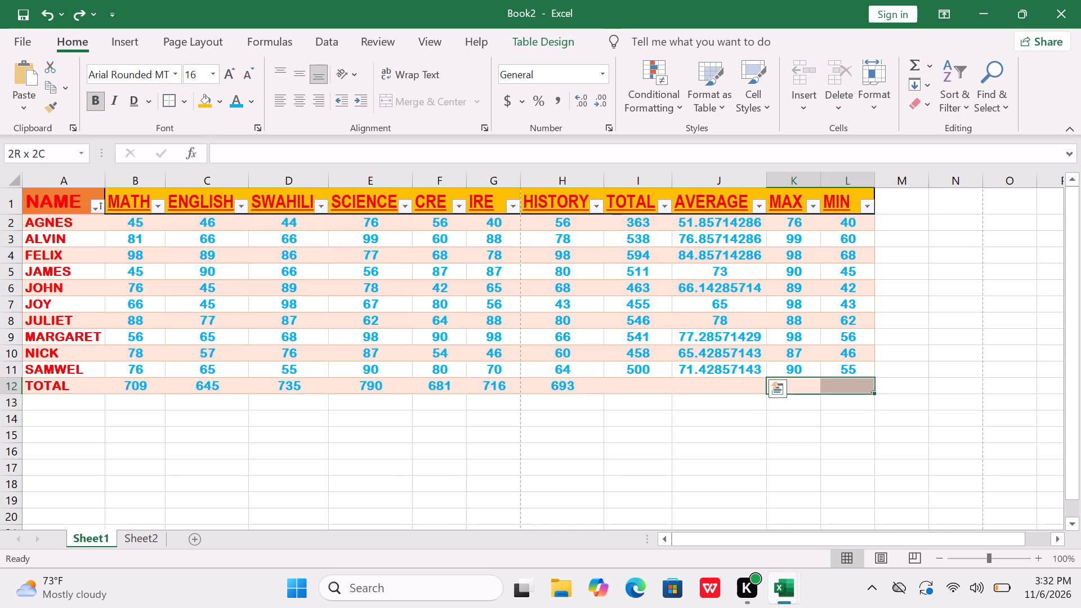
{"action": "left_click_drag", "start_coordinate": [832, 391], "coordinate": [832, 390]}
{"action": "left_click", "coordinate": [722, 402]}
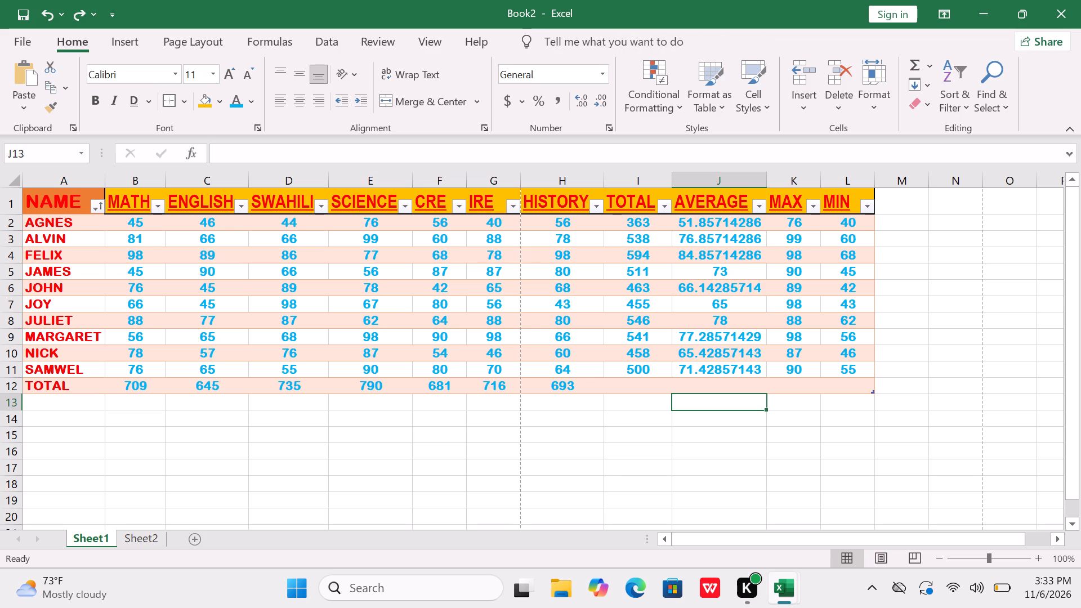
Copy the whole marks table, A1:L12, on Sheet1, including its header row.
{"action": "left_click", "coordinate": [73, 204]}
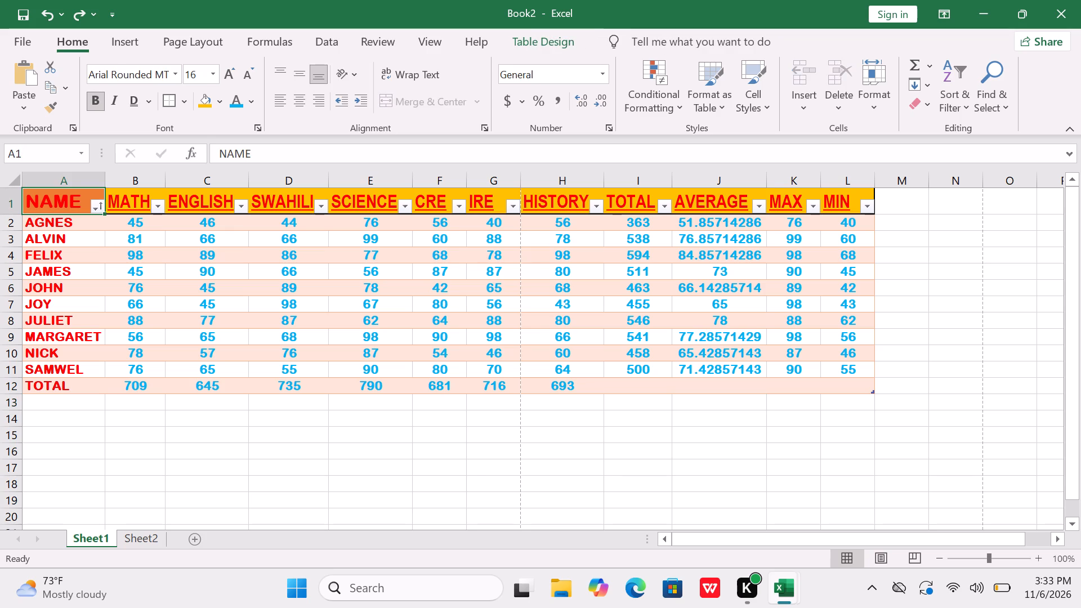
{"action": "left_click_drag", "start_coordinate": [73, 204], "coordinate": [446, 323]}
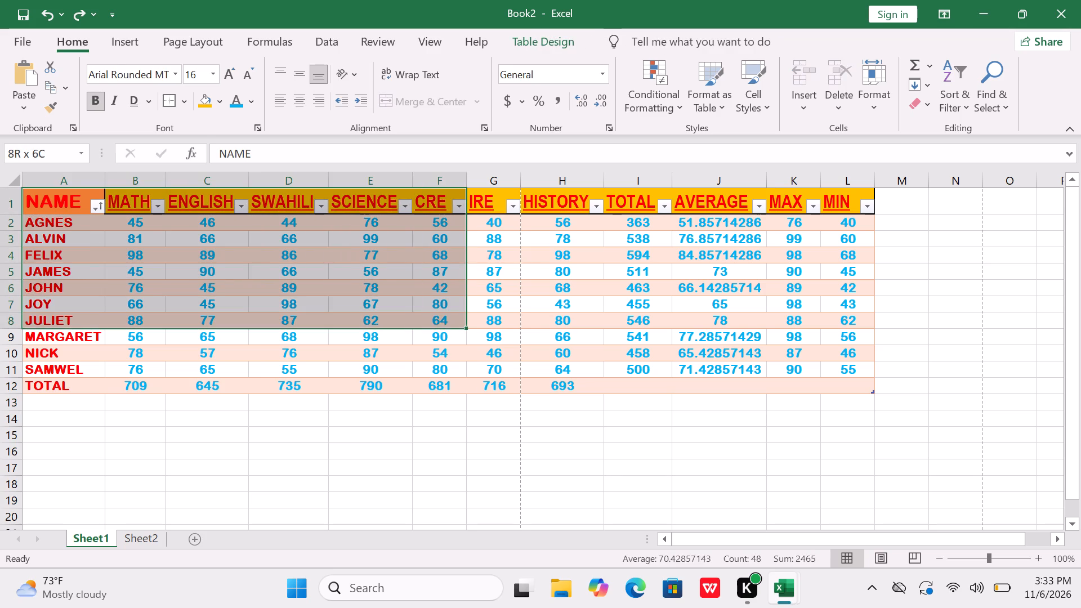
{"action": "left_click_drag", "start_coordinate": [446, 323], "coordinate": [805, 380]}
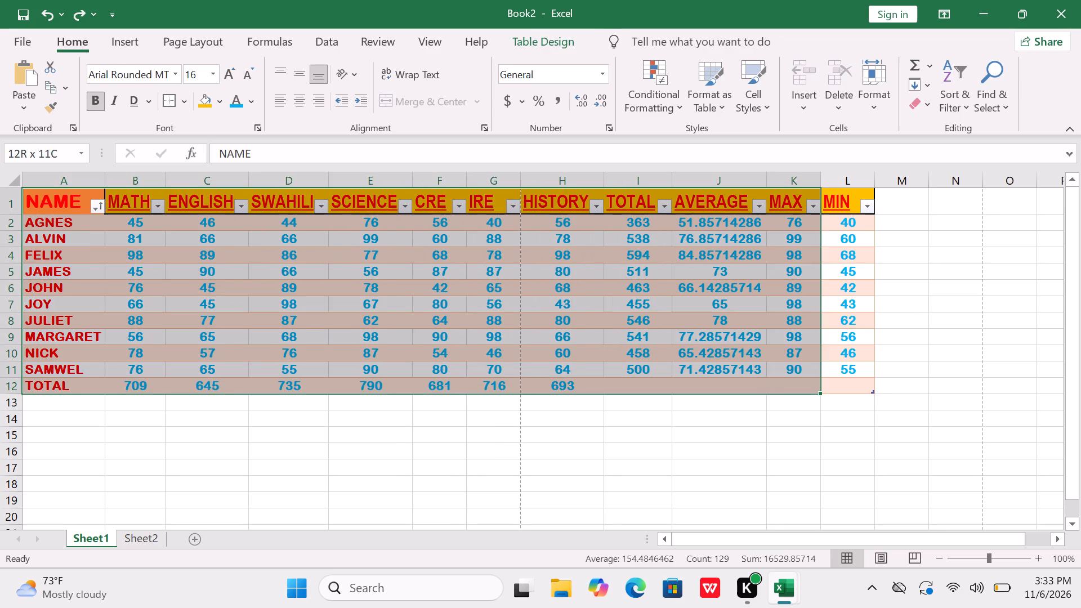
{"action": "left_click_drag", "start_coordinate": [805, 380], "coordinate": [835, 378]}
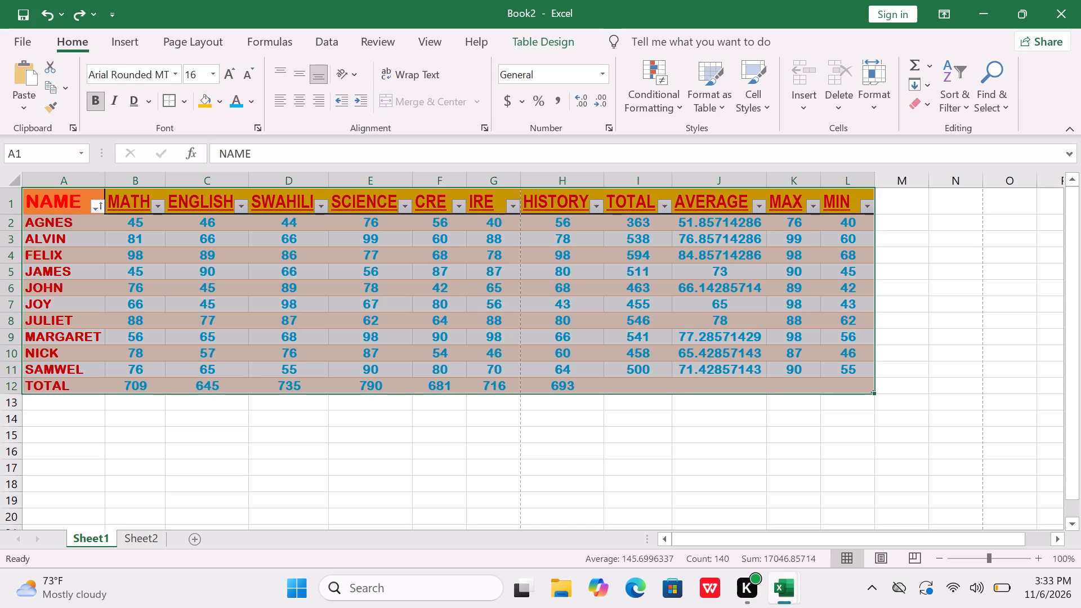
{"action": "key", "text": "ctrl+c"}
Add a new blank worksheet directly after Sheet1.
{"action": "left_click", "coordinate": [196, 538]}
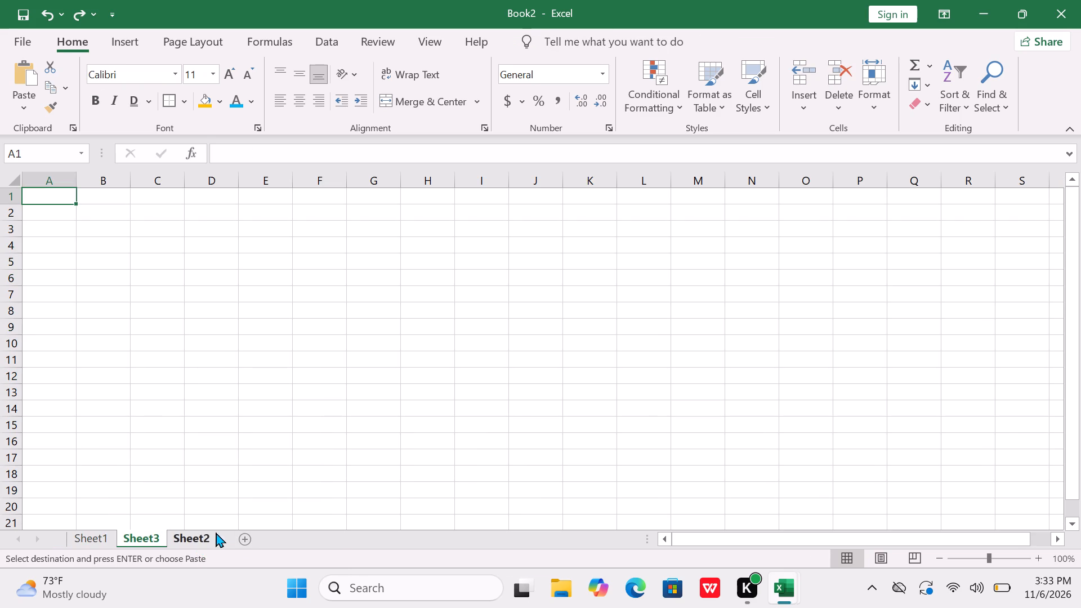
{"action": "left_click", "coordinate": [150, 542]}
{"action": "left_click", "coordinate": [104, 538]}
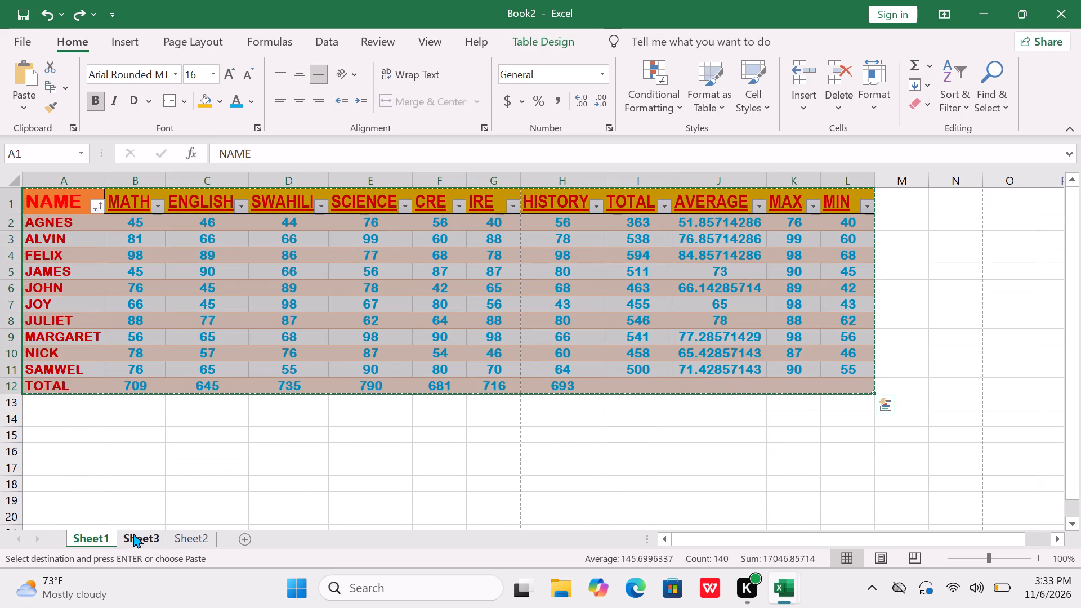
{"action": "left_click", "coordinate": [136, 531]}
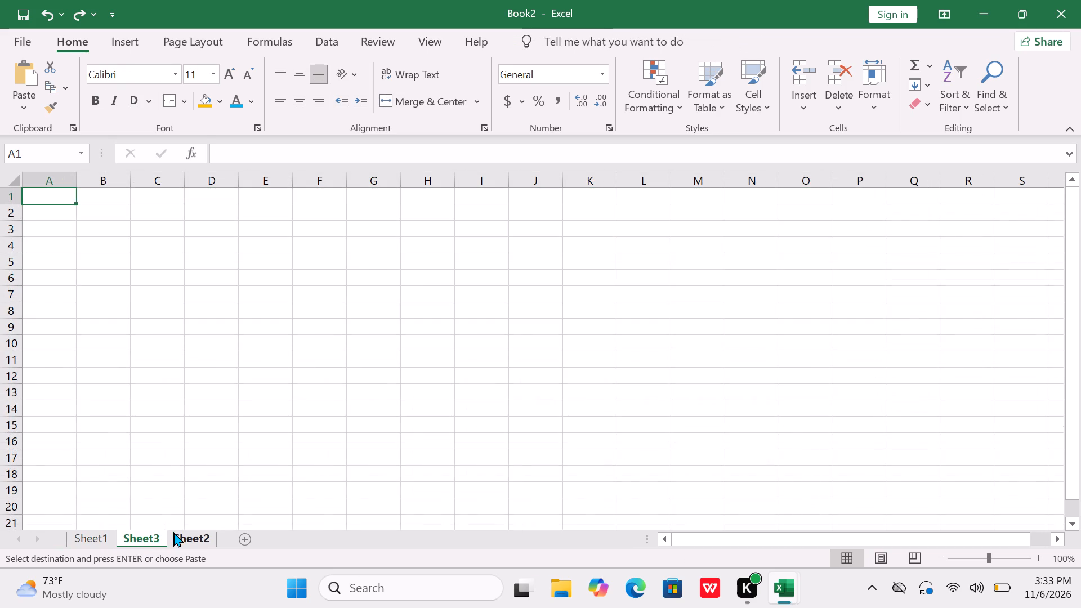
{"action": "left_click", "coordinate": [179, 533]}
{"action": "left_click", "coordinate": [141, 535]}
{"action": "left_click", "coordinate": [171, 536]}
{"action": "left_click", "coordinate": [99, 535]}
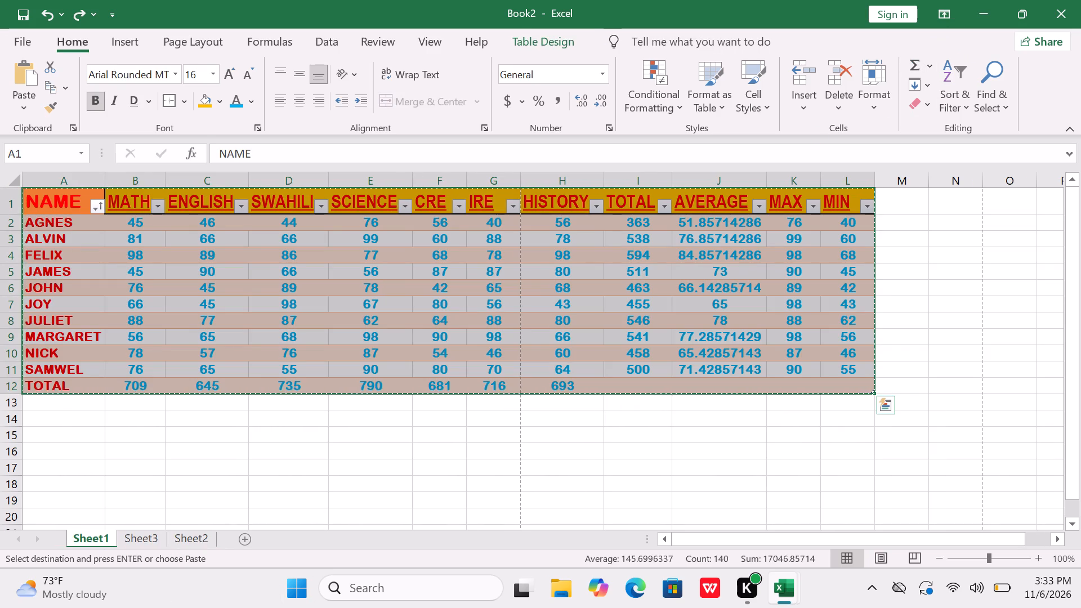
Add another blank worksheet directly after Sheet1.
{"action": "left_click", "coordinate": [244, 544]}
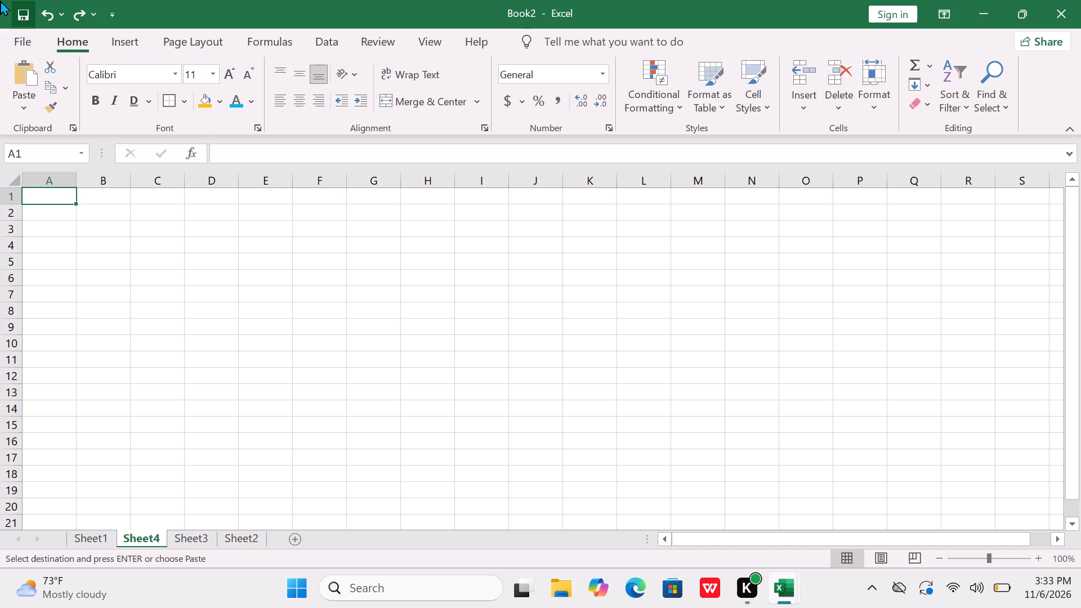
Undo the A-to-Z sort of the NAME column and the last formatting change to the ENGLISH chart title on Sheet2.
{"action": "left_click", "coordinate": [44, 7]}
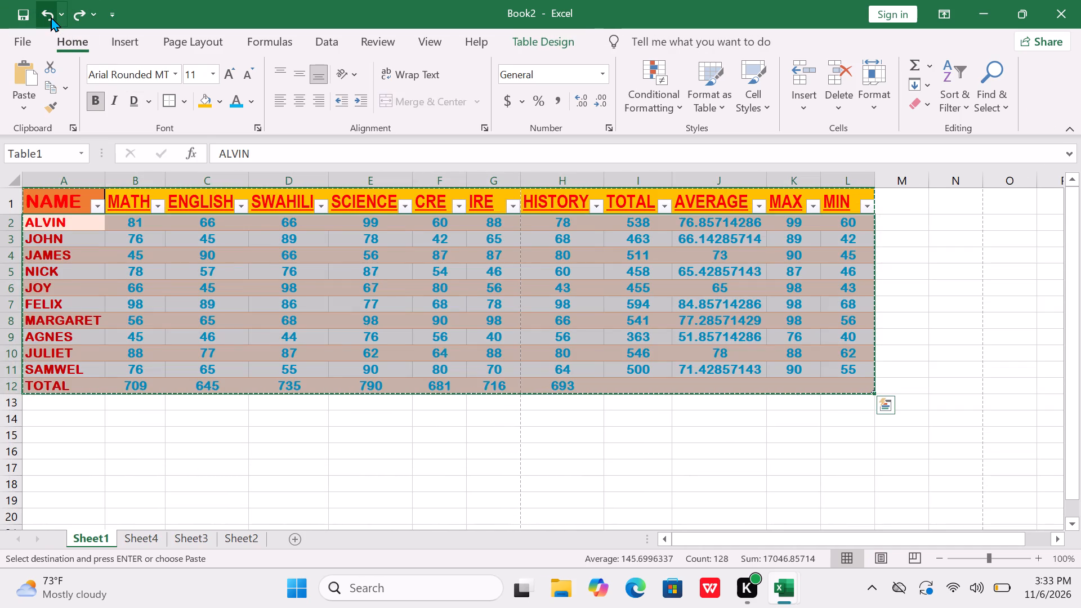
{"action": "left_click", "coordinate": [51, 16]}
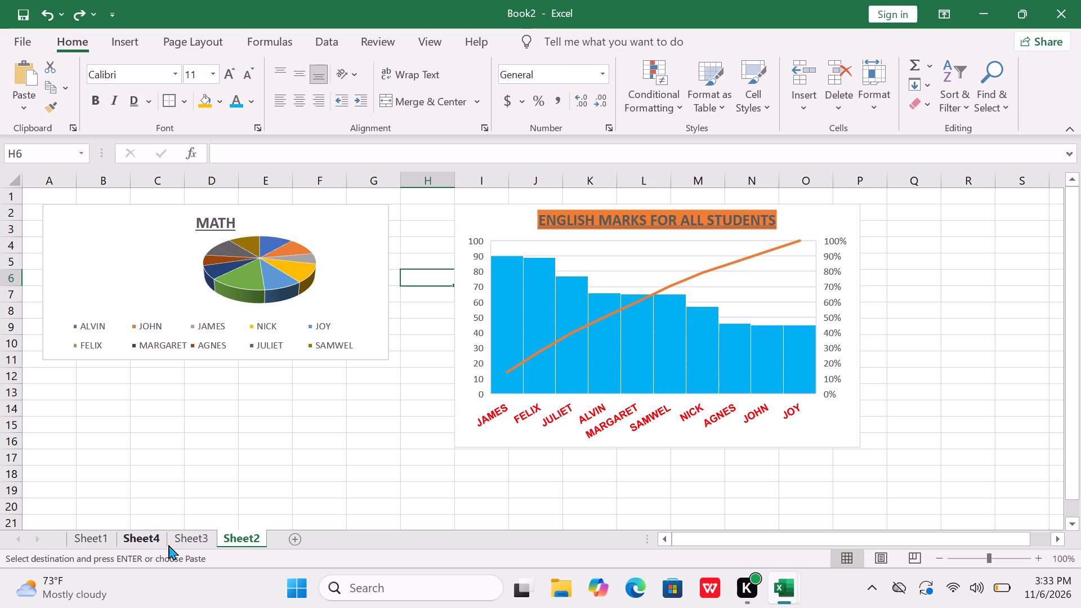
Copy the marks table's rows A2:L12, without the header, from Sheet1 and paste them at A1 on Sheet4.
{"action": "left_click", "coordinate": [96, 538]}
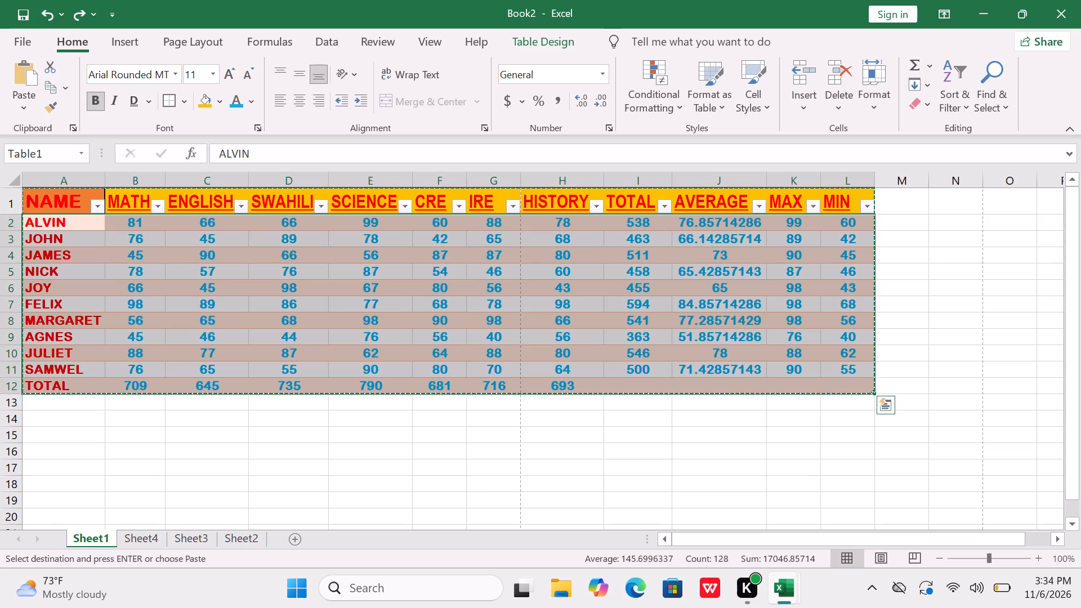
{"action": "key", "text": "ctrl+c"}
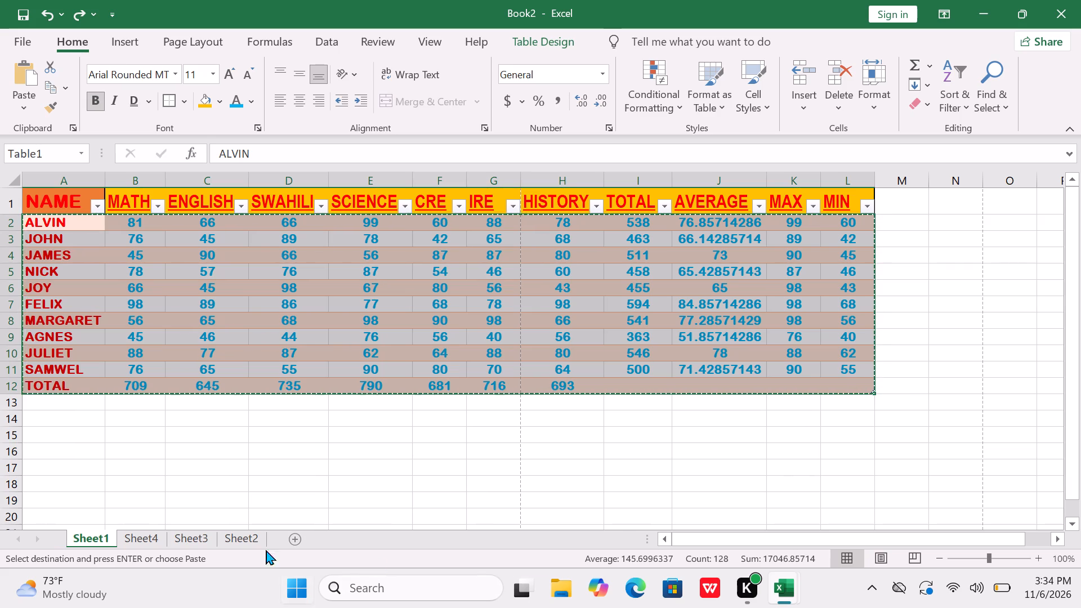
{"action": "left_click", "coordinate": [151, 539]}
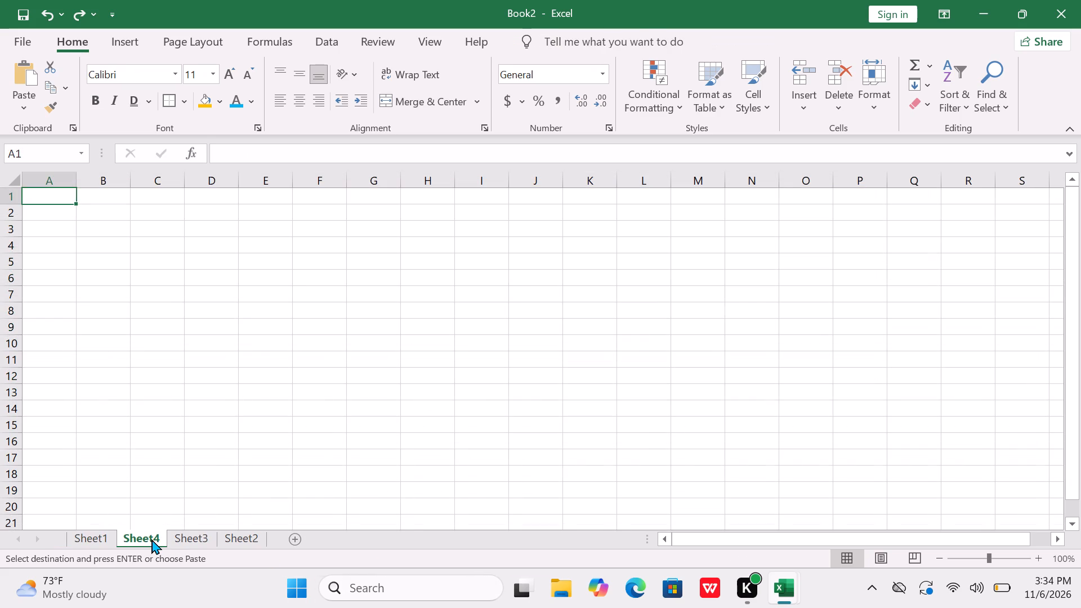
{"action": "key", "text": "ctrl+v"}
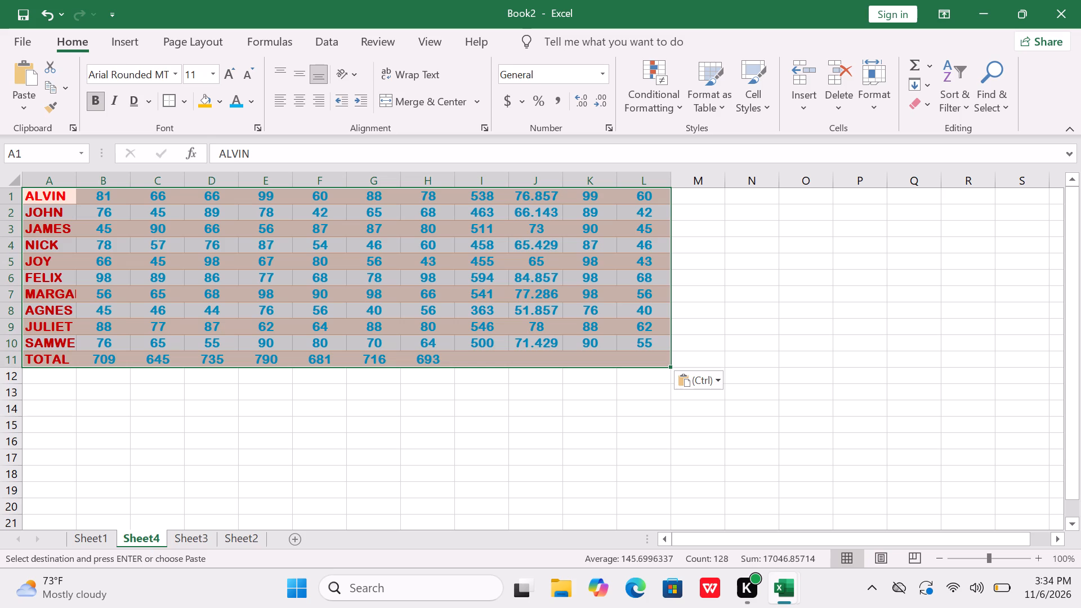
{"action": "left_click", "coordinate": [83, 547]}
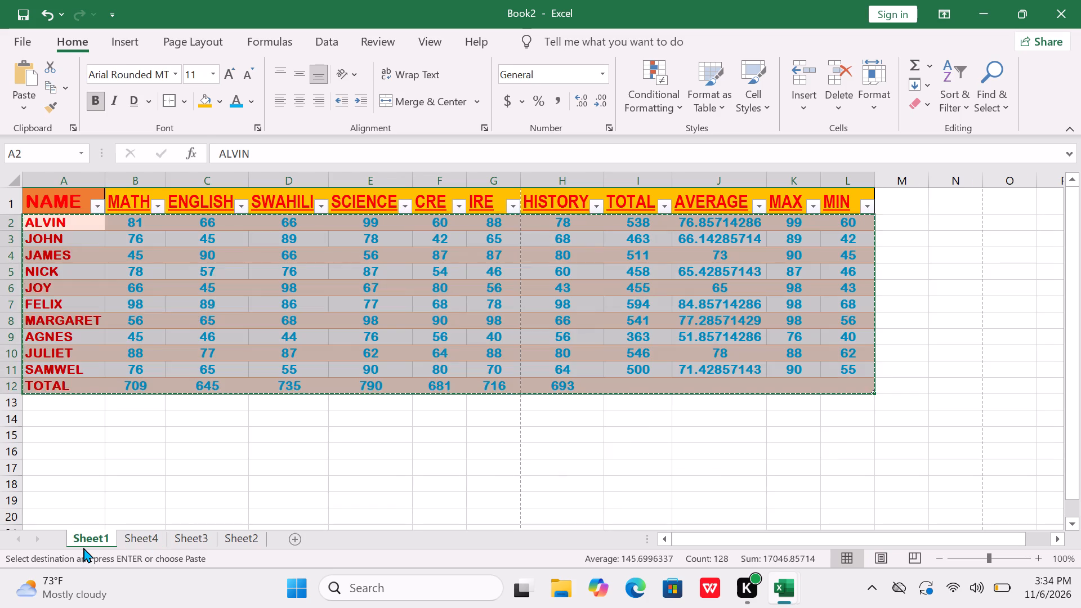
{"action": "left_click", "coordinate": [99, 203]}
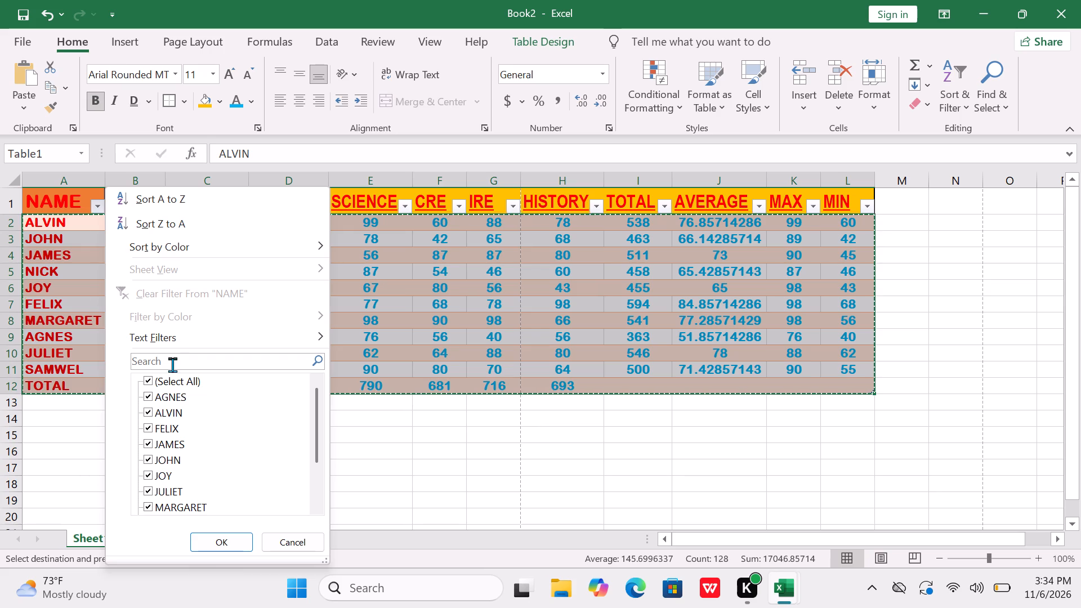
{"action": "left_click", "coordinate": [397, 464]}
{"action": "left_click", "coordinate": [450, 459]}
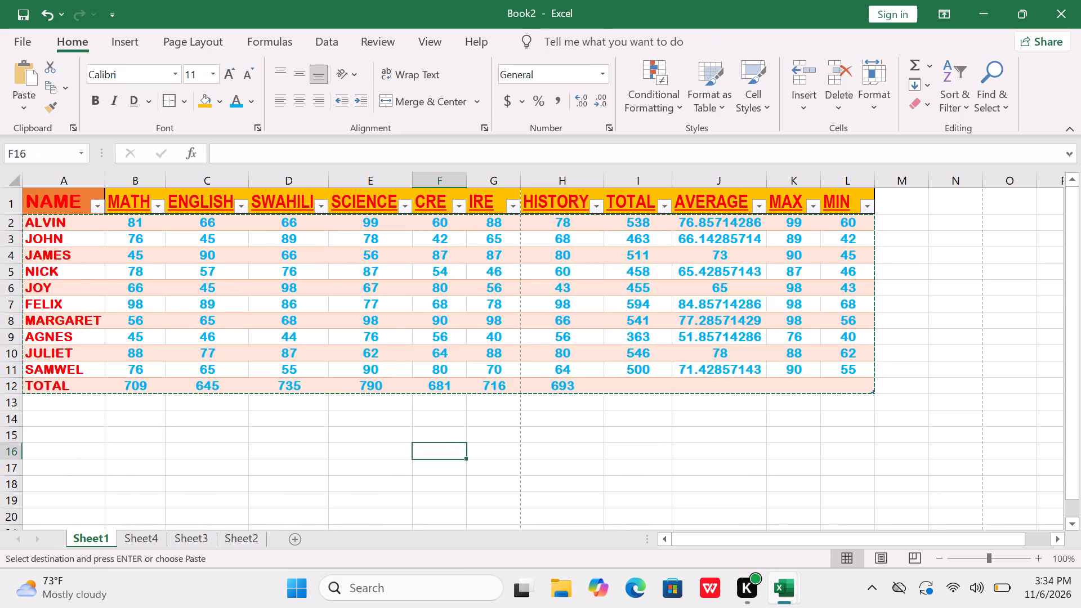
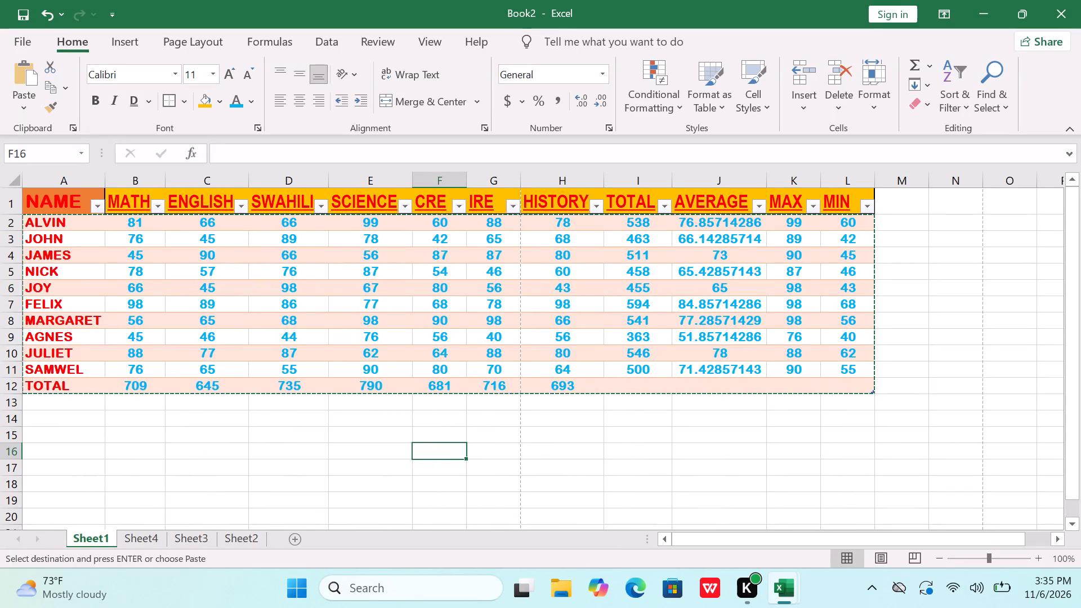
Review the contents of Sheet4, Sheet3 and Sheet2, and return to the marks table on Sheet1.
{"action": "left_click", "coordinate": [133, 537]}
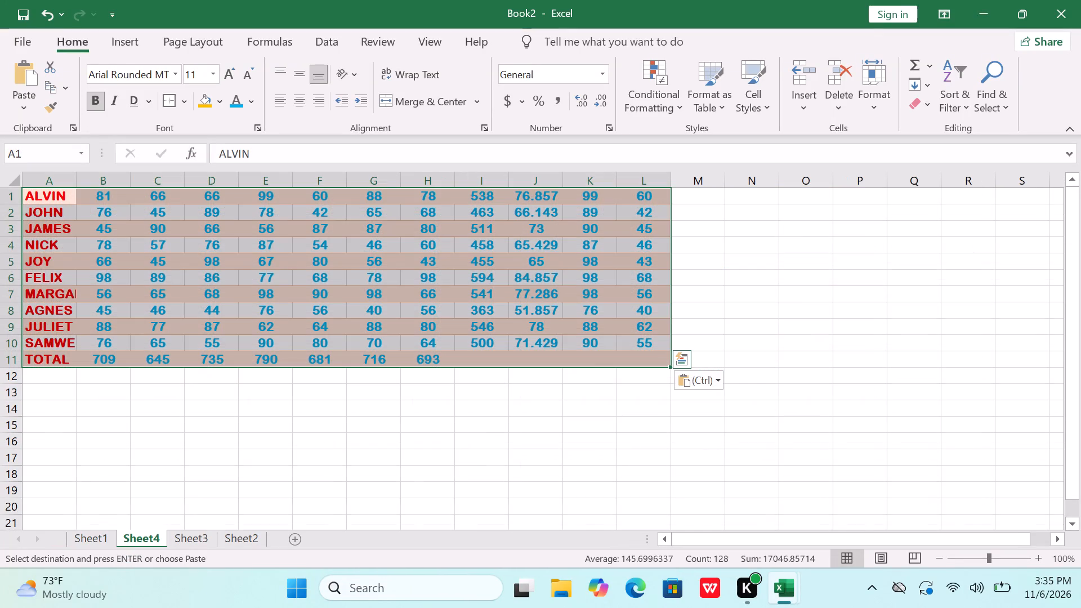
{"action": "left_click", "coordinate": [148, 341]}
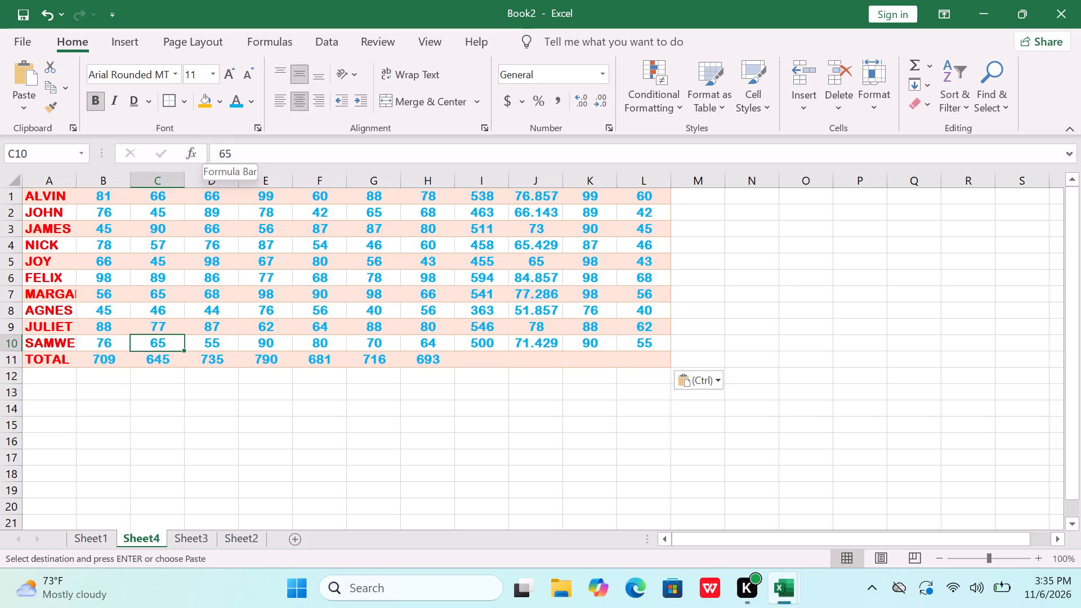
{"action": "left_click", "coordinate": [206, 540]}
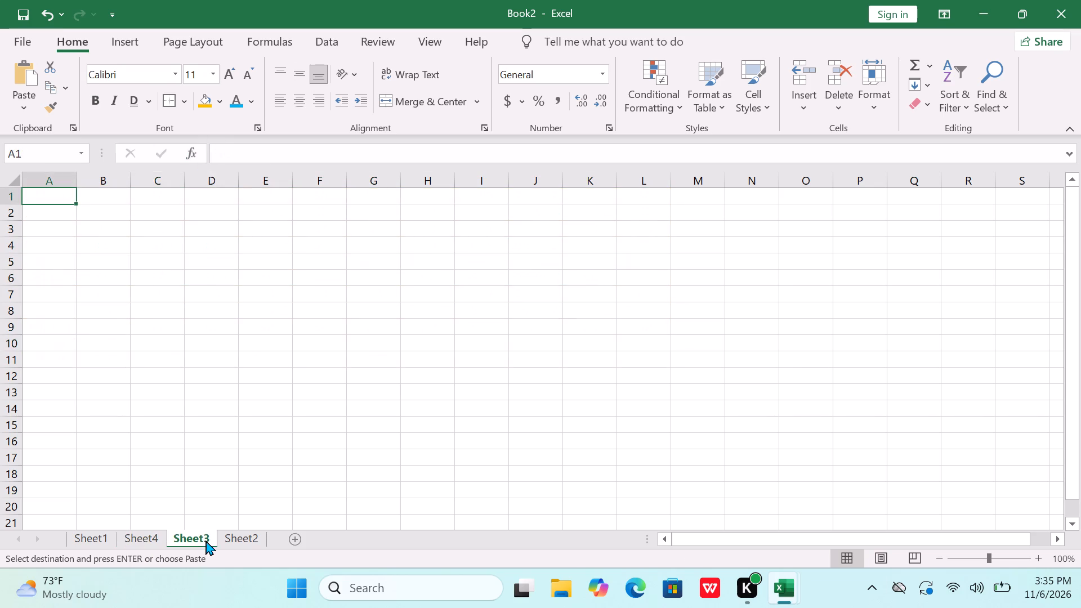
{"action": "left_click", "coordinate": [259, 536]}
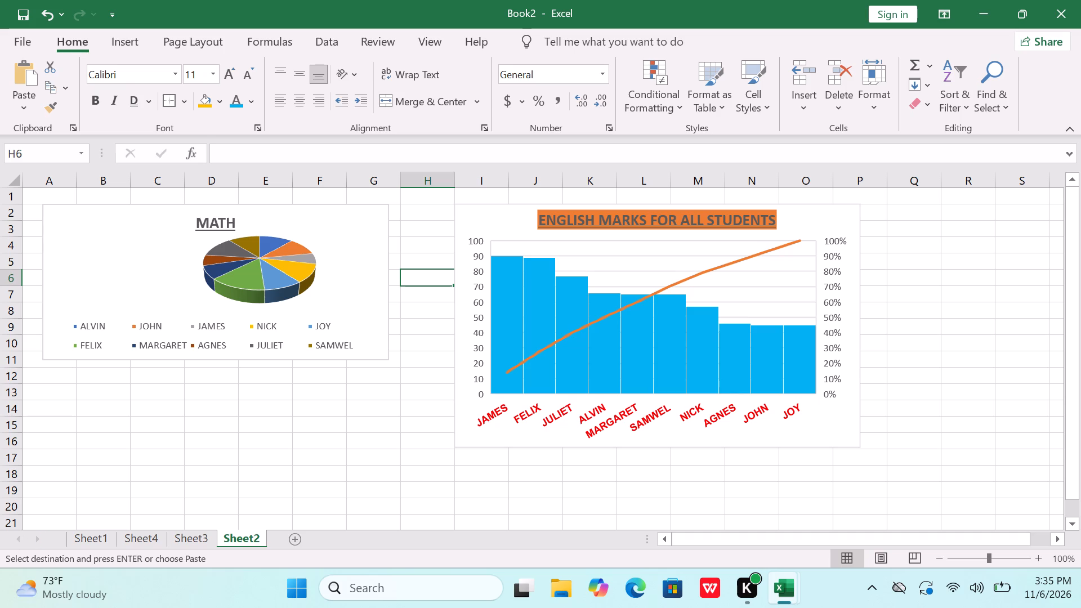
{"action": "left_click", "coordinate": [87, 546]}
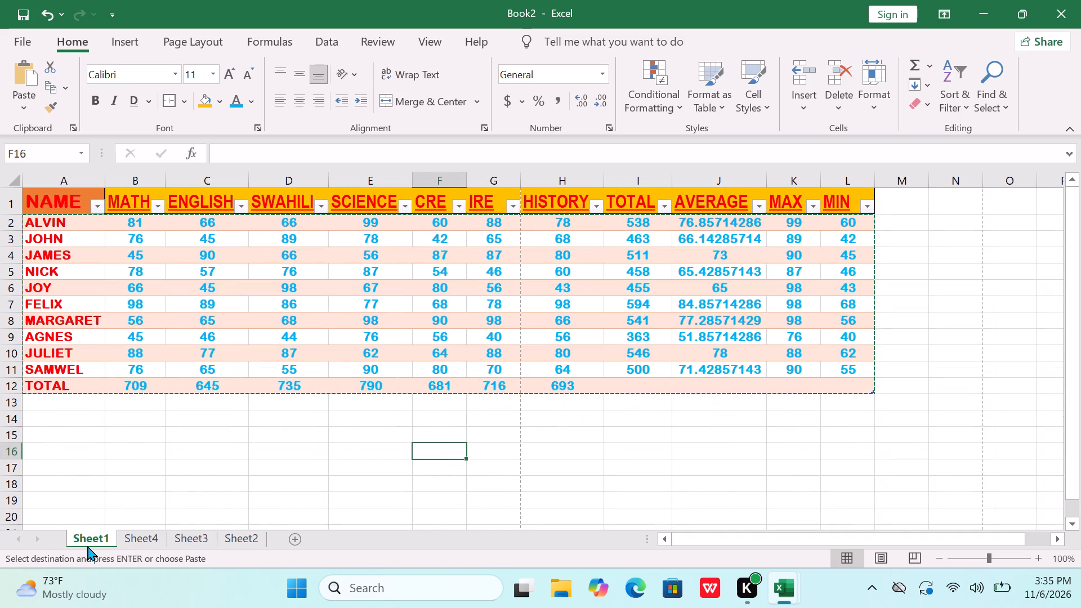
{"action": "left_click", "coordinate": [87, 546]}
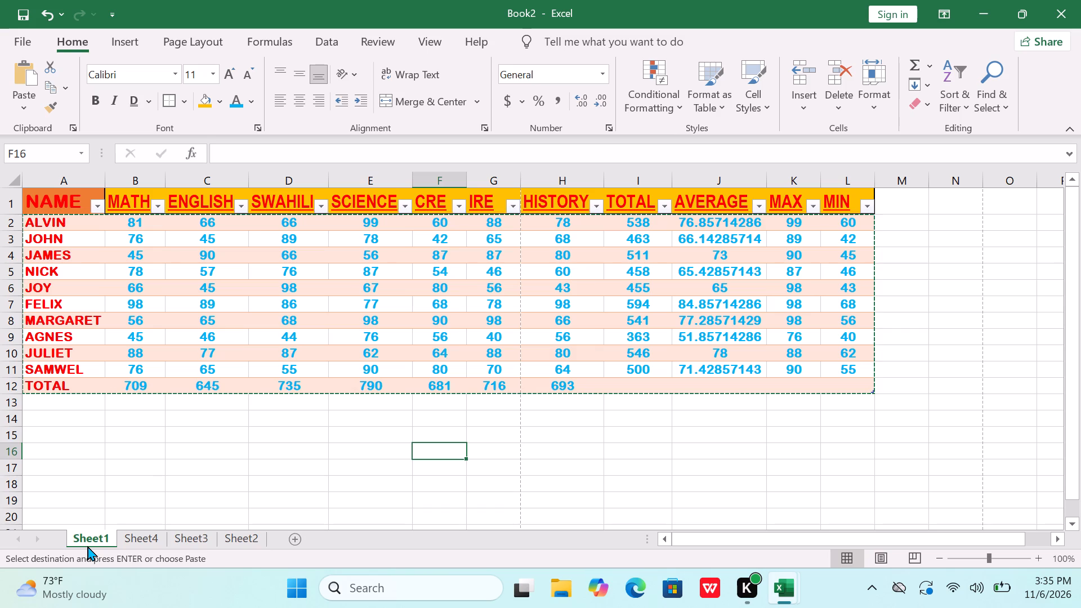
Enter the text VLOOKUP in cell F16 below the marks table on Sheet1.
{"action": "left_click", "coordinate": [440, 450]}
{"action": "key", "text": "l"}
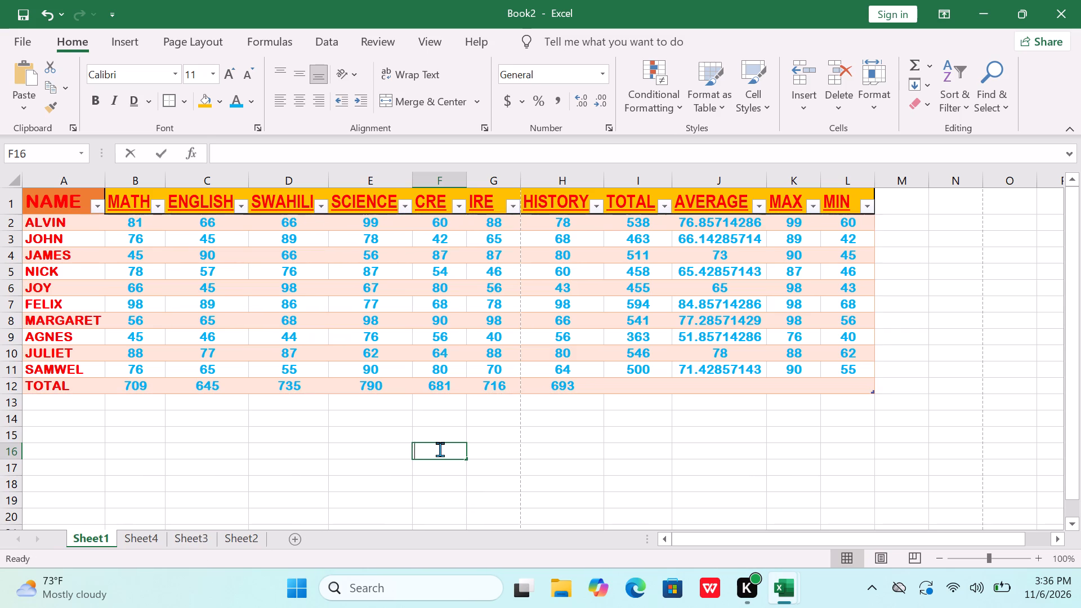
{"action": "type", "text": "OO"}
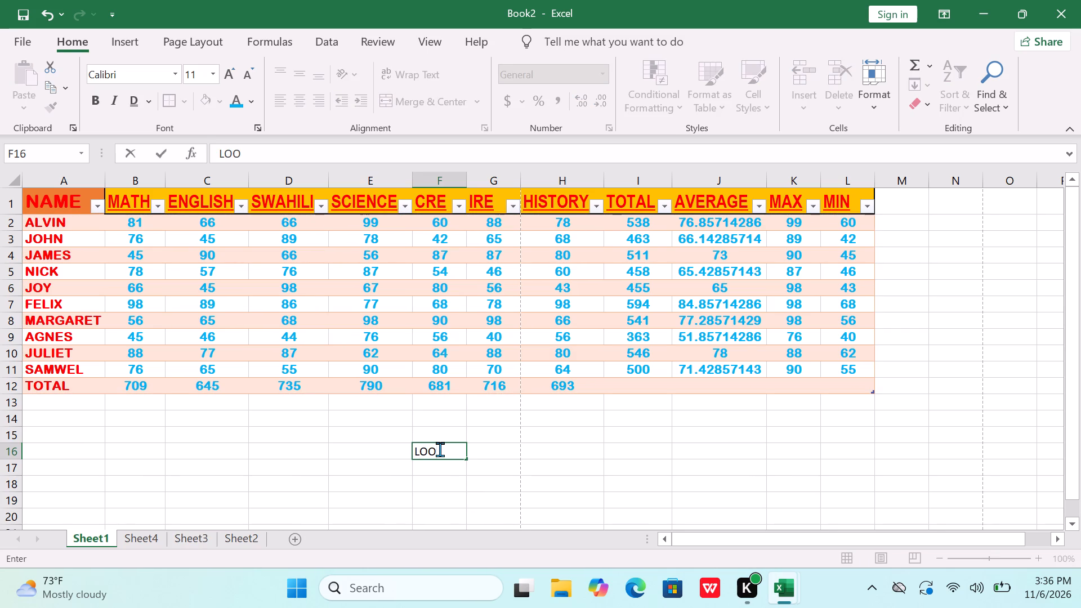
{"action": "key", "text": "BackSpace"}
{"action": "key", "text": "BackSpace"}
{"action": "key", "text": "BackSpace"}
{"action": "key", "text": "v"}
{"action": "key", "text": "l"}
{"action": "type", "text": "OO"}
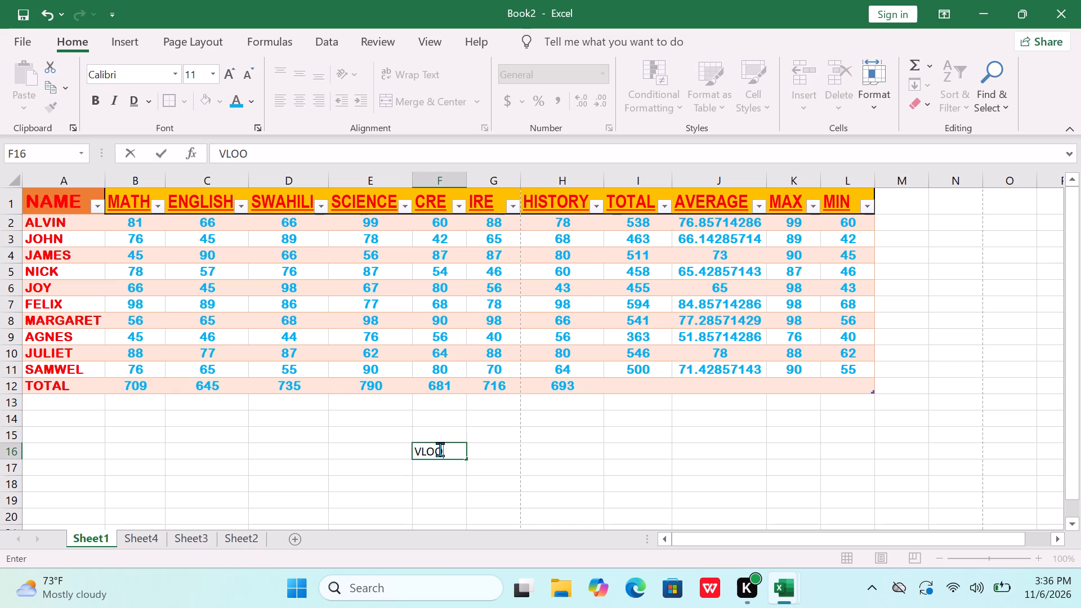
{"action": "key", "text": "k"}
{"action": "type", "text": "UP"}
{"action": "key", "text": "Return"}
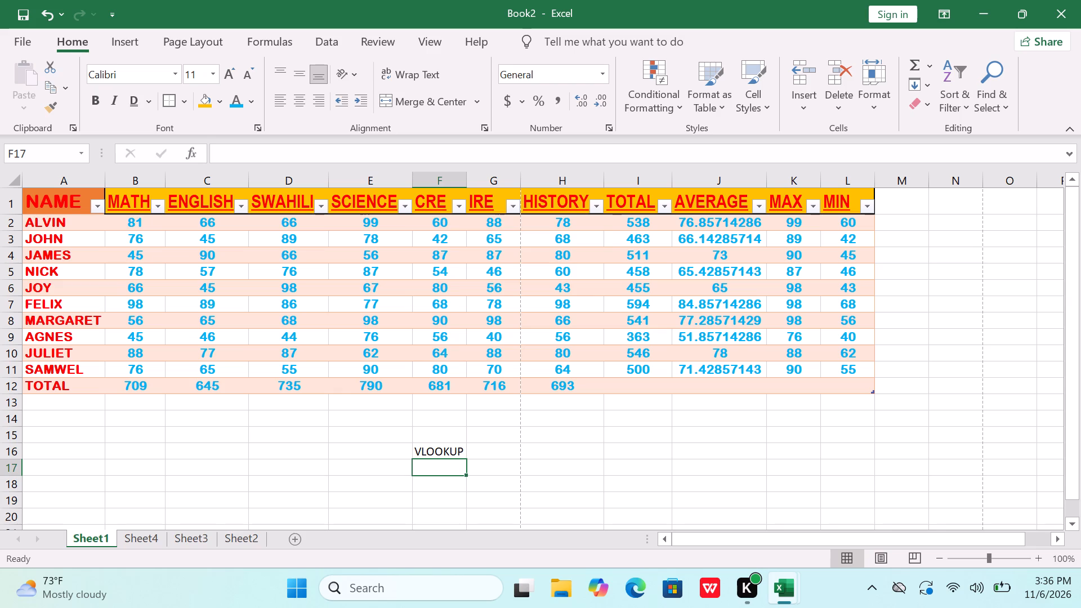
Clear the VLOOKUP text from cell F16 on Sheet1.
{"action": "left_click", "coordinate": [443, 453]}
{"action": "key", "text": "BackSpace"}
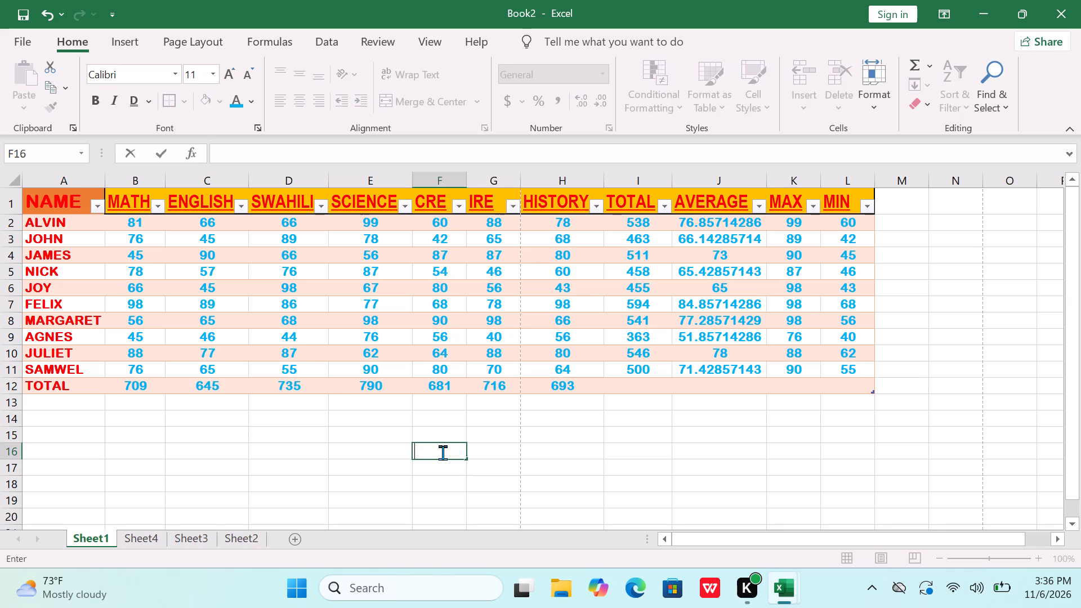
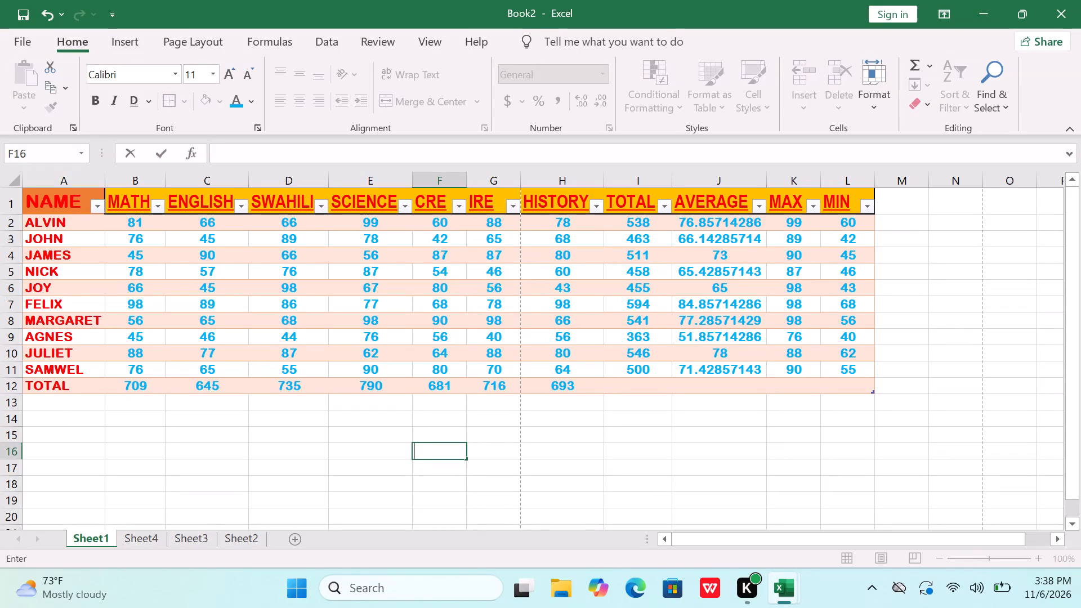
Look through Sheet4, Sheet3 and the charts on Sheet2, and return to the marks table on Sheet1.
{"action": "left_click", "coordinate": [157, 542]}
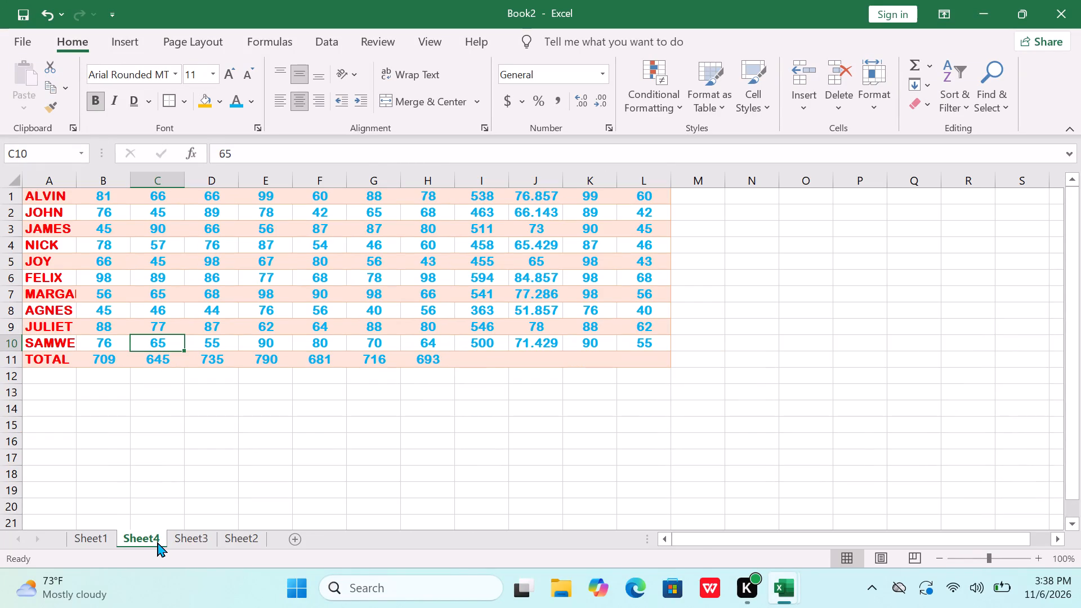
{"action": "double_click", "coordinate": [208, 536]}
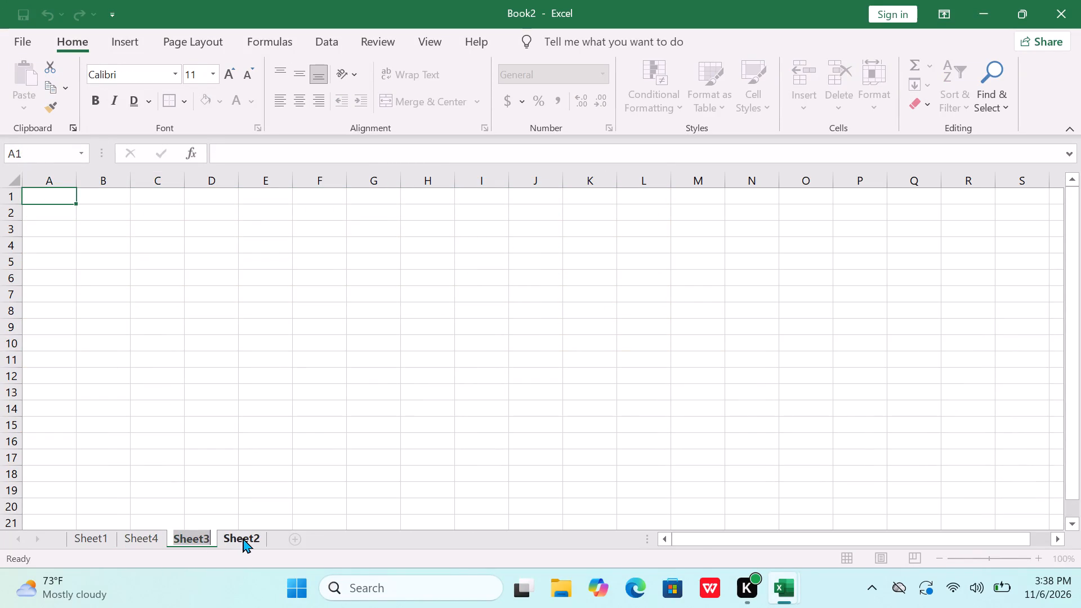
{"action": "left_click", "coordinate": [237, 541]}
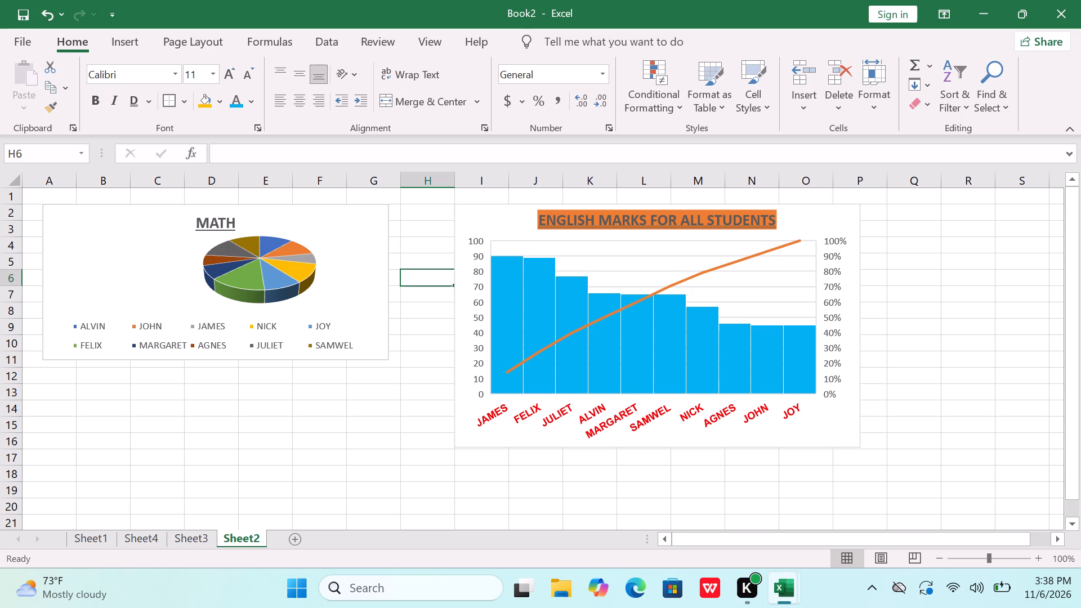
{"action": "left_click", "coordinate": [77, 530]}
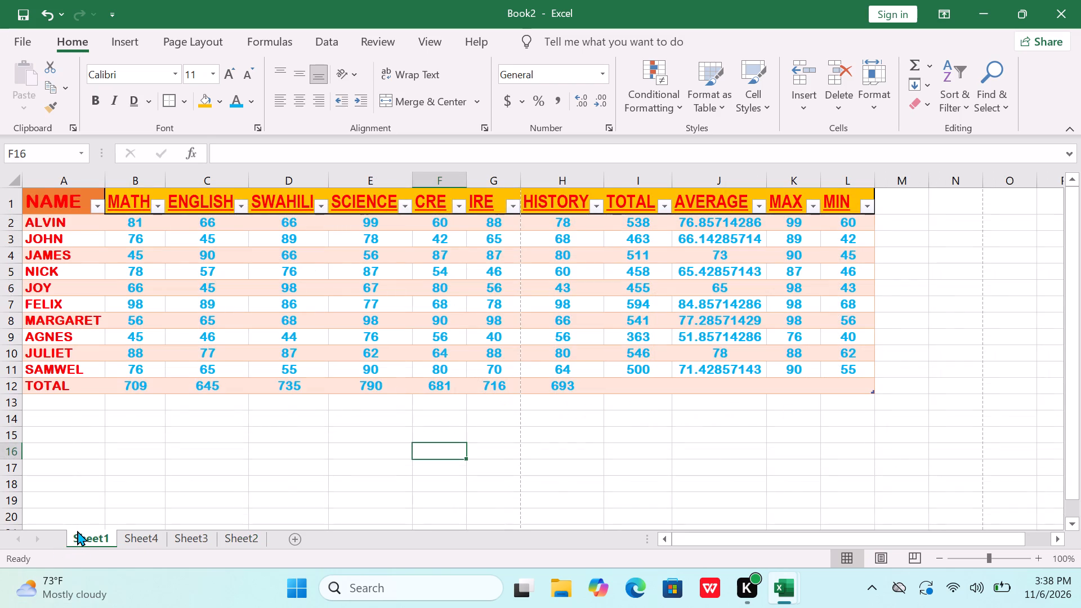
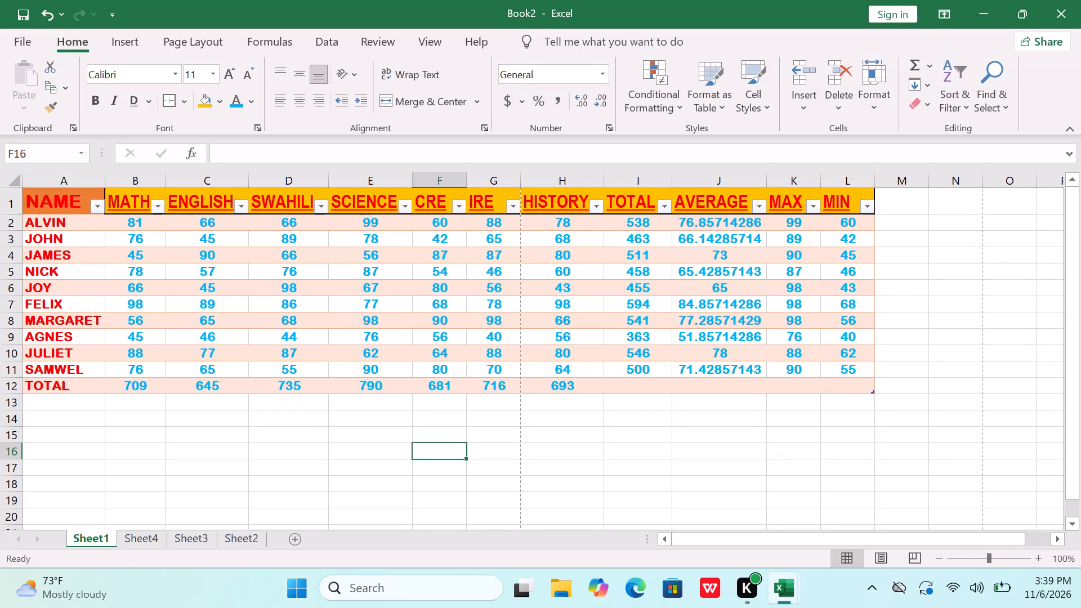
Hide the empty columns M and N beside the marks table on Sheet1.
{"action": "left_click", "coordinate": [895, 222]}
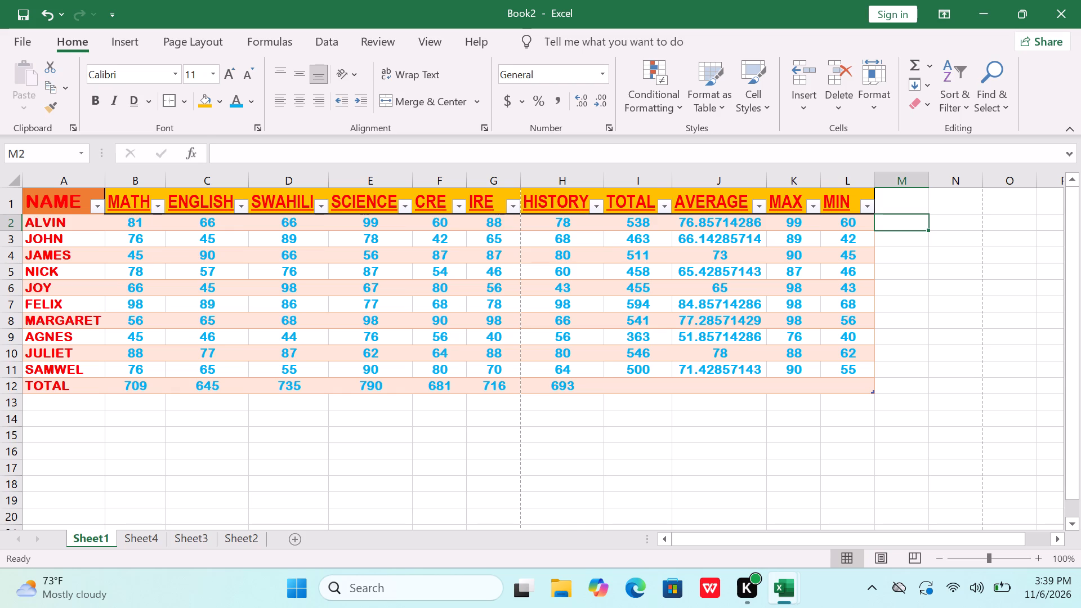
{"action": "key", "text": "ctrl+0"}
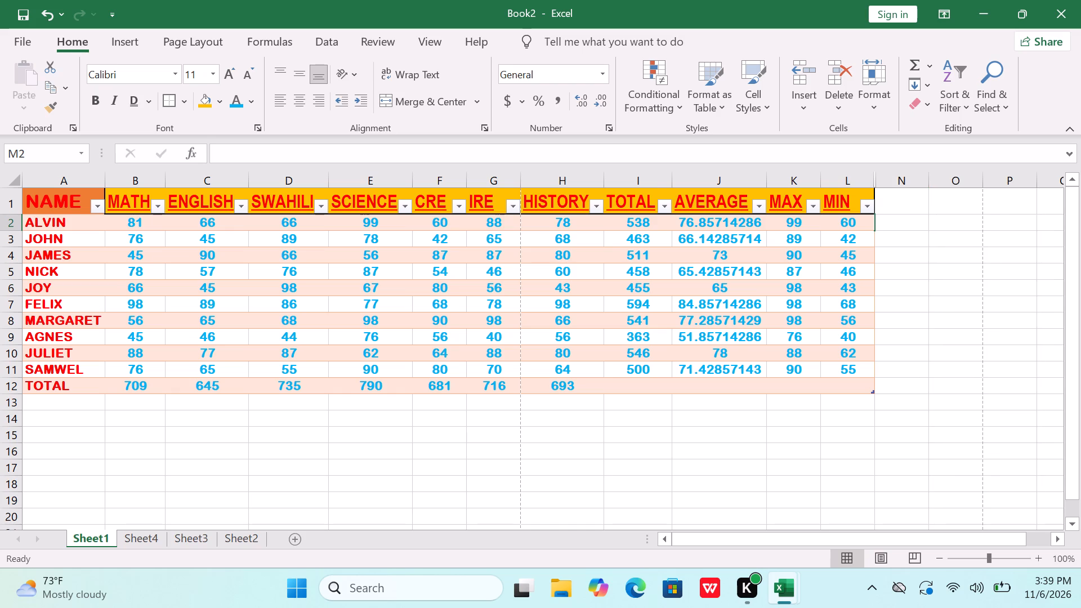
{"action": "key", "text": "ctrl+0"}
{"action": "key", "text": "ctrl+0"}
{"action": "left_click", "coordinate": [903, 197]}
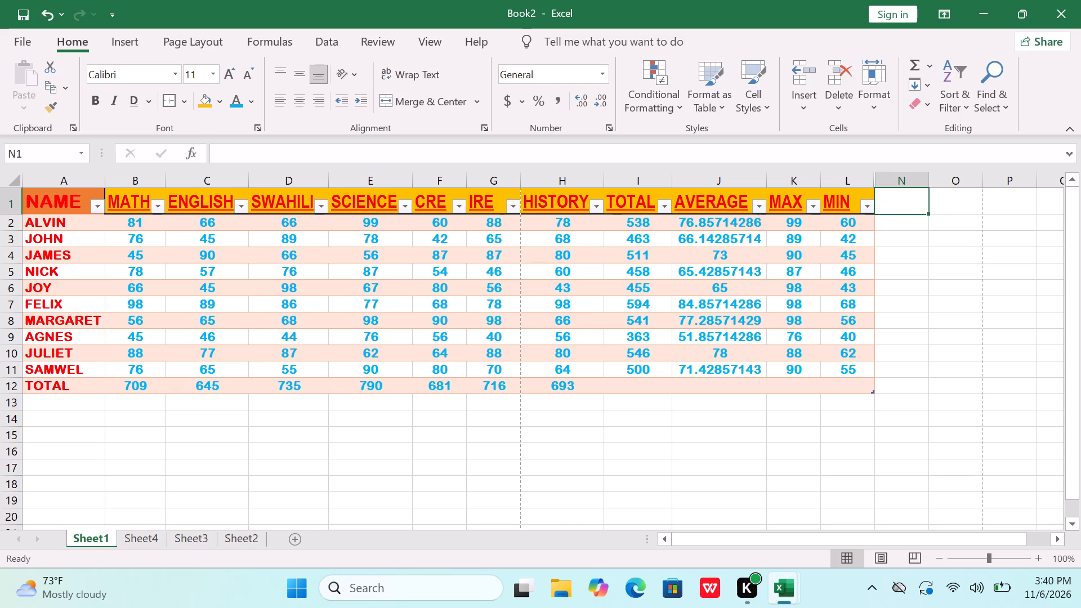
{"action": "key", "text": "ctrl+0"}
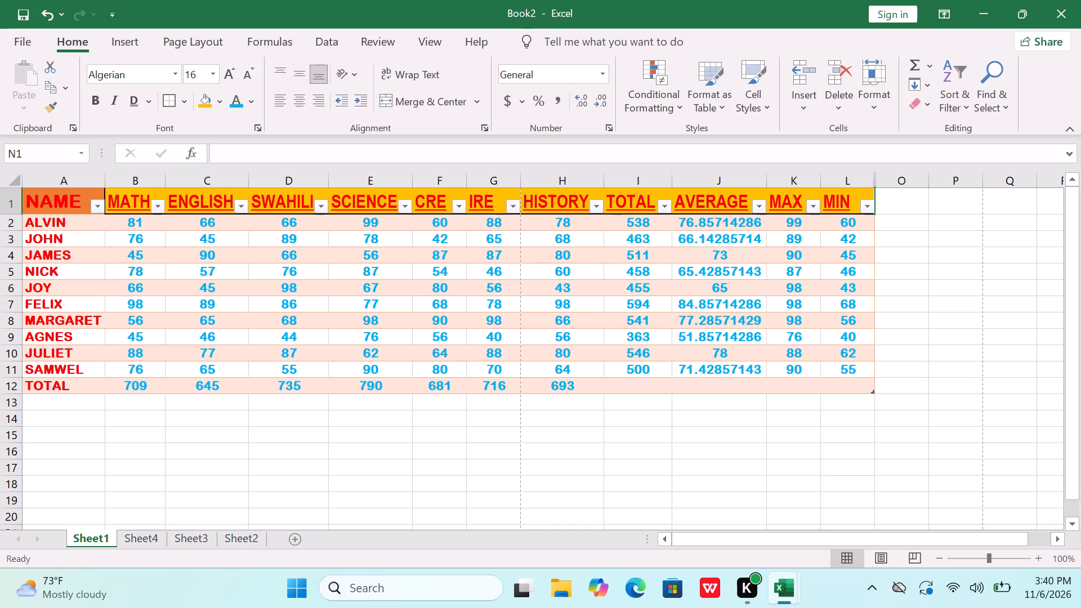
{"action": "key", "text": "0"}
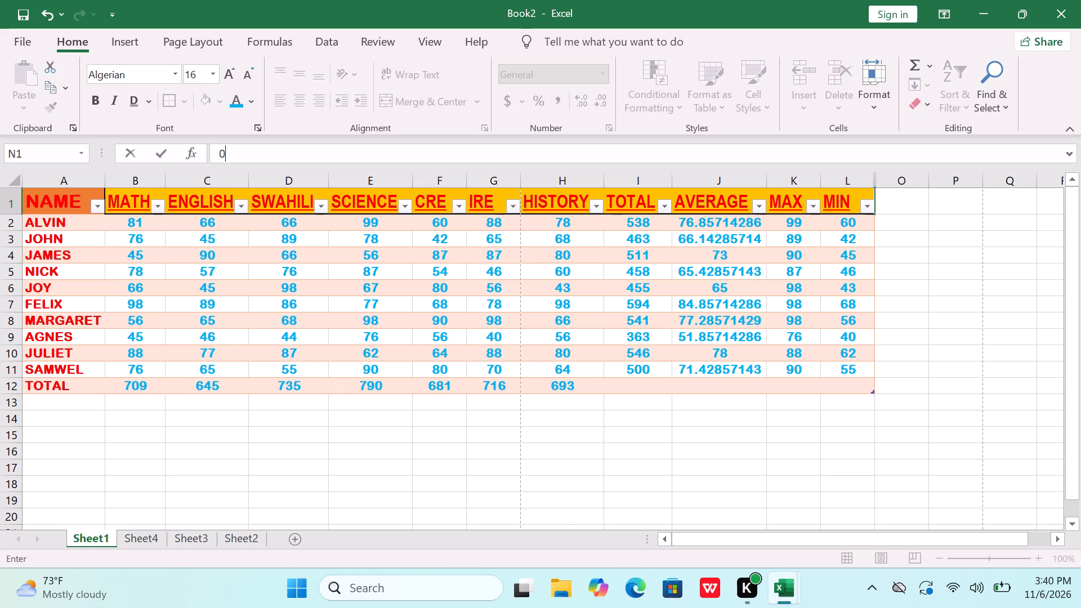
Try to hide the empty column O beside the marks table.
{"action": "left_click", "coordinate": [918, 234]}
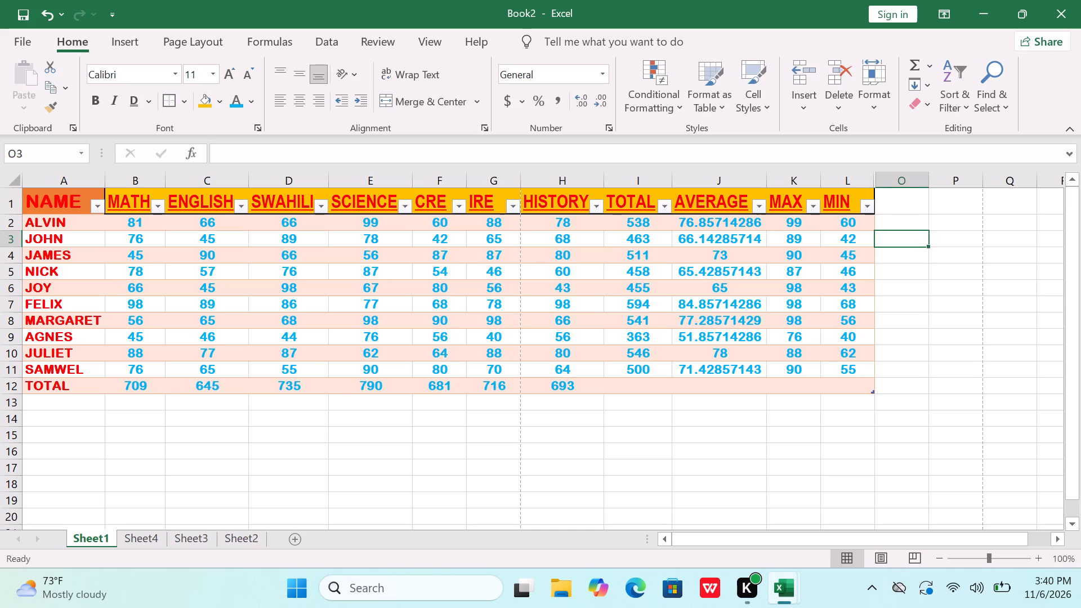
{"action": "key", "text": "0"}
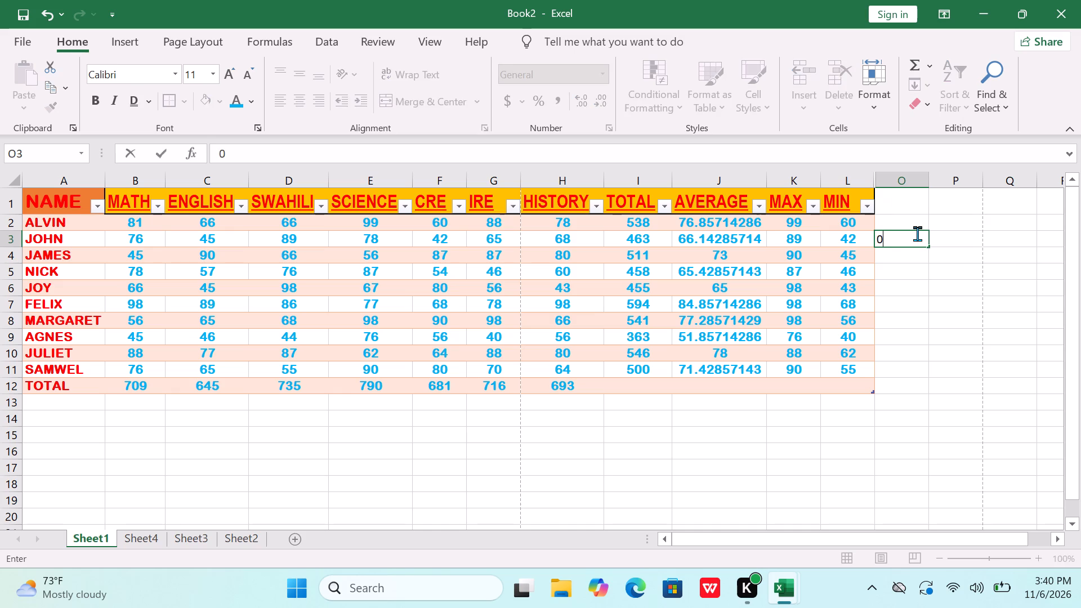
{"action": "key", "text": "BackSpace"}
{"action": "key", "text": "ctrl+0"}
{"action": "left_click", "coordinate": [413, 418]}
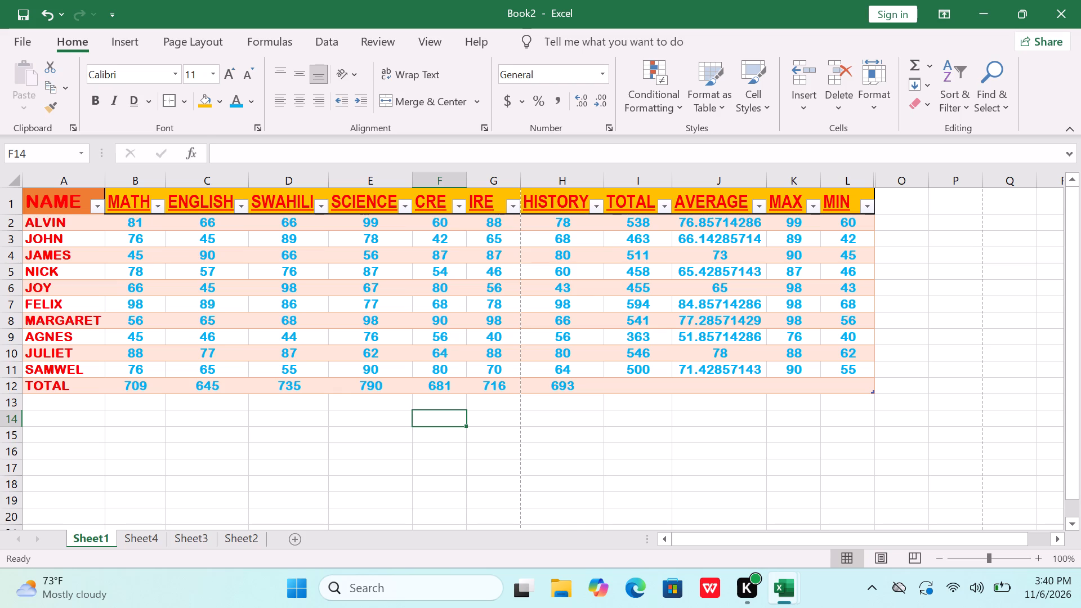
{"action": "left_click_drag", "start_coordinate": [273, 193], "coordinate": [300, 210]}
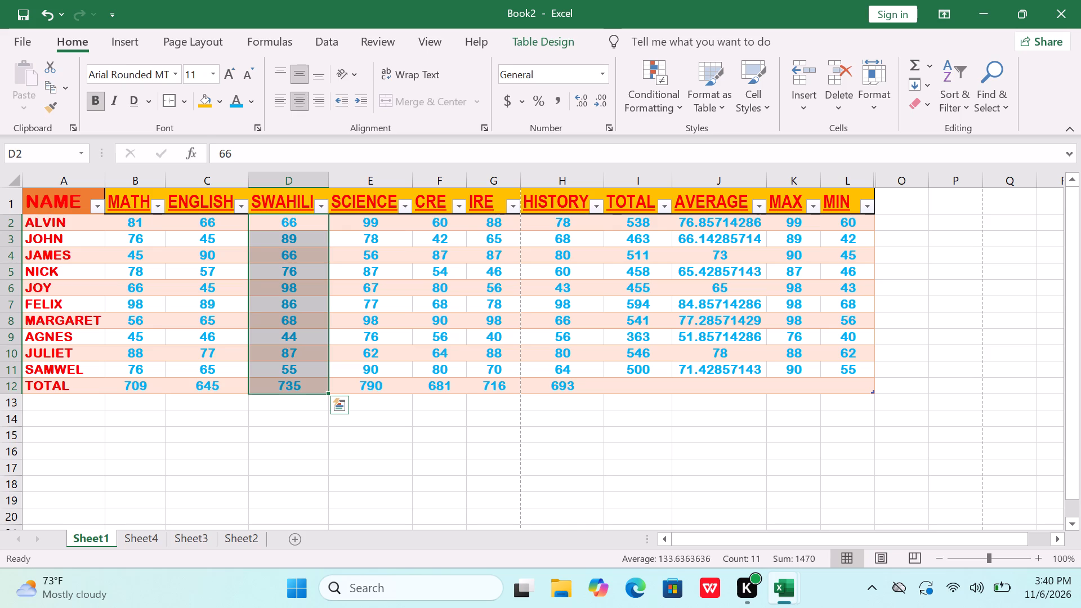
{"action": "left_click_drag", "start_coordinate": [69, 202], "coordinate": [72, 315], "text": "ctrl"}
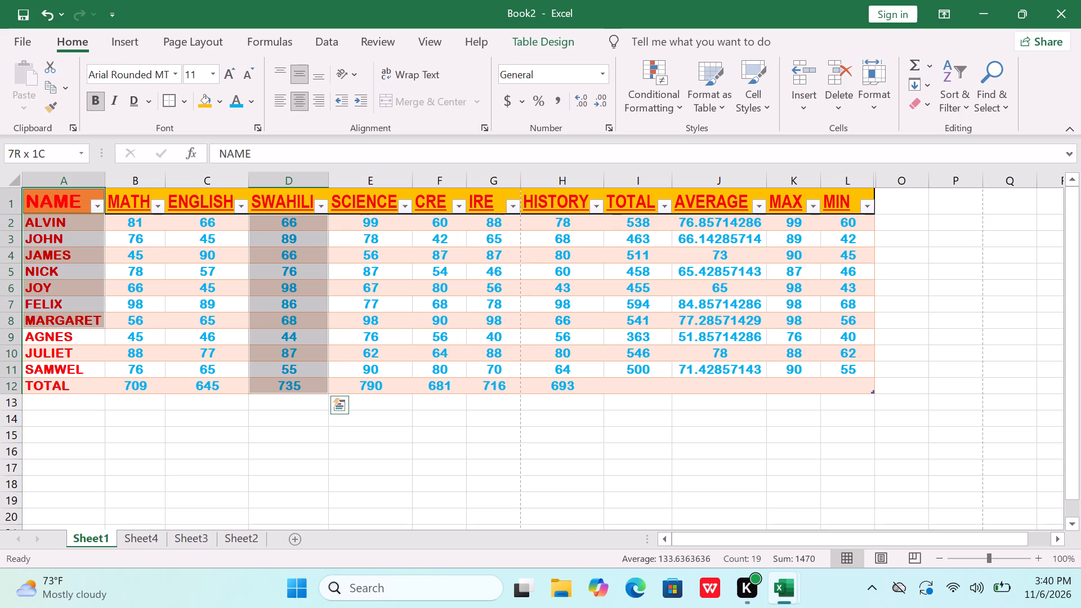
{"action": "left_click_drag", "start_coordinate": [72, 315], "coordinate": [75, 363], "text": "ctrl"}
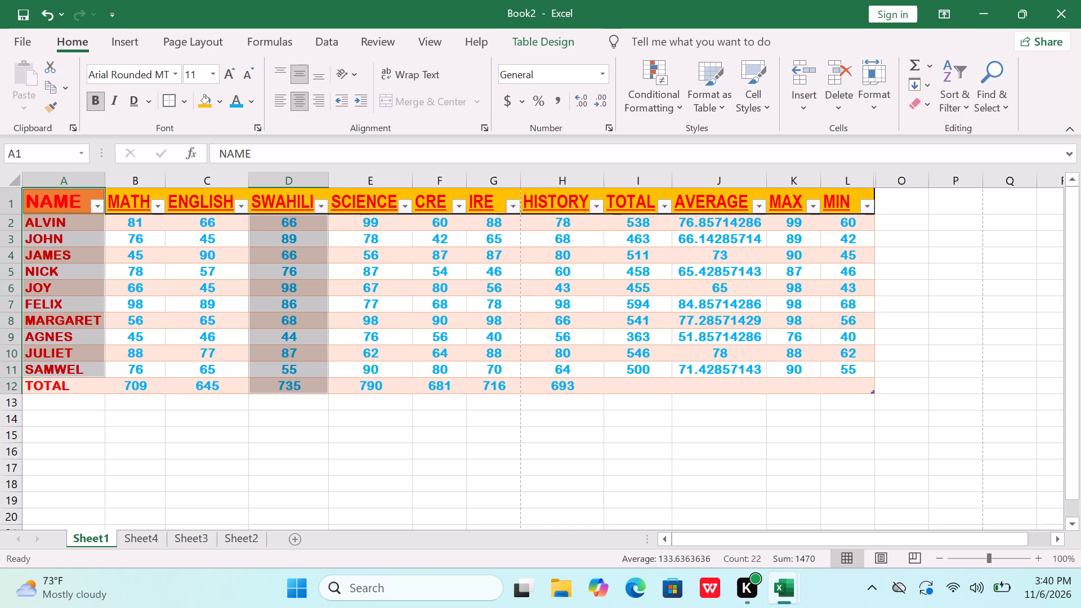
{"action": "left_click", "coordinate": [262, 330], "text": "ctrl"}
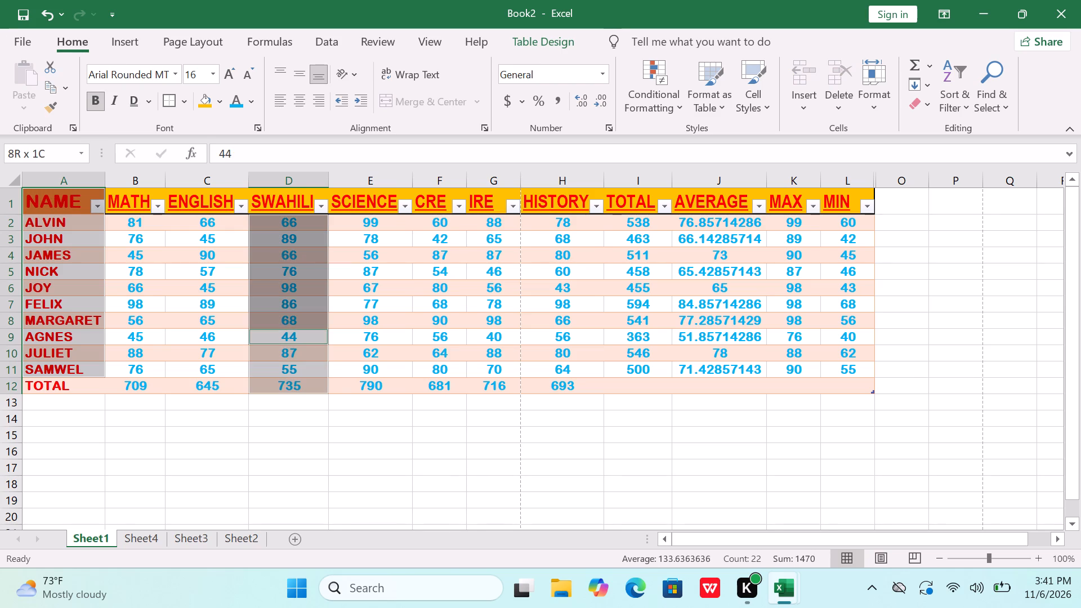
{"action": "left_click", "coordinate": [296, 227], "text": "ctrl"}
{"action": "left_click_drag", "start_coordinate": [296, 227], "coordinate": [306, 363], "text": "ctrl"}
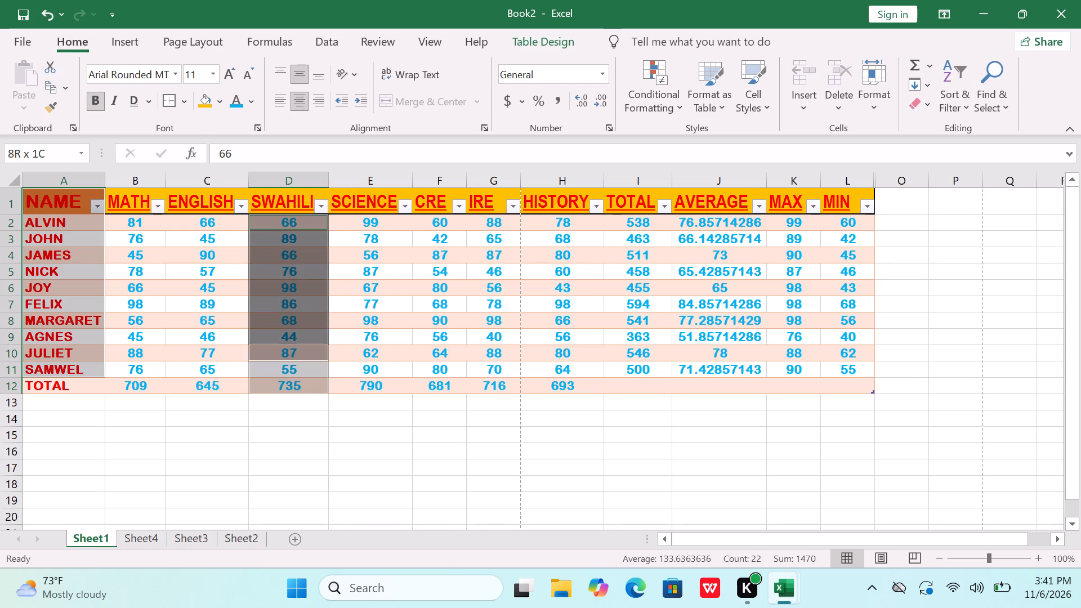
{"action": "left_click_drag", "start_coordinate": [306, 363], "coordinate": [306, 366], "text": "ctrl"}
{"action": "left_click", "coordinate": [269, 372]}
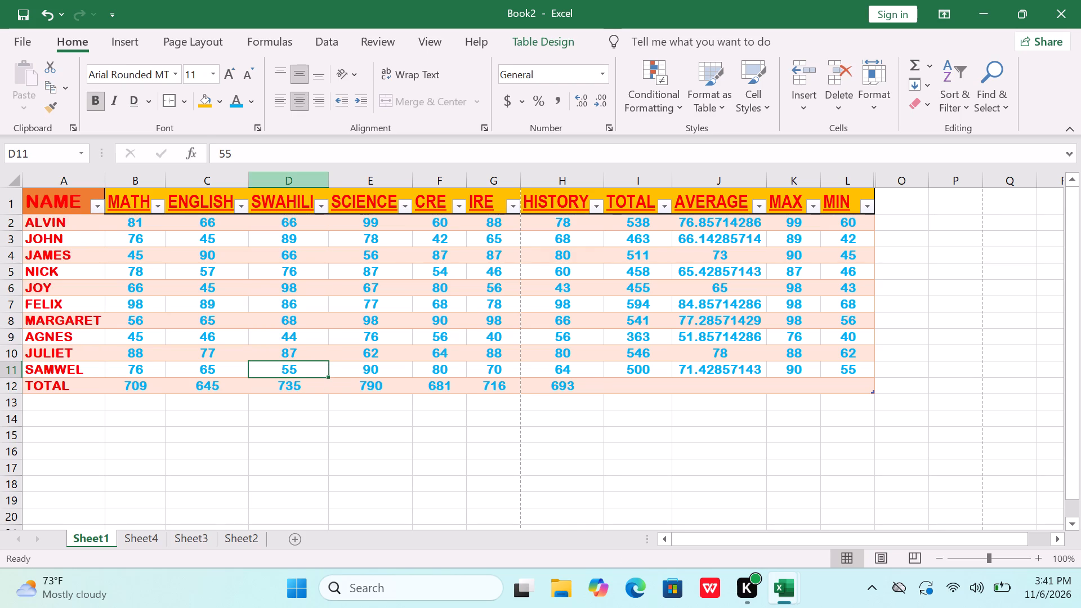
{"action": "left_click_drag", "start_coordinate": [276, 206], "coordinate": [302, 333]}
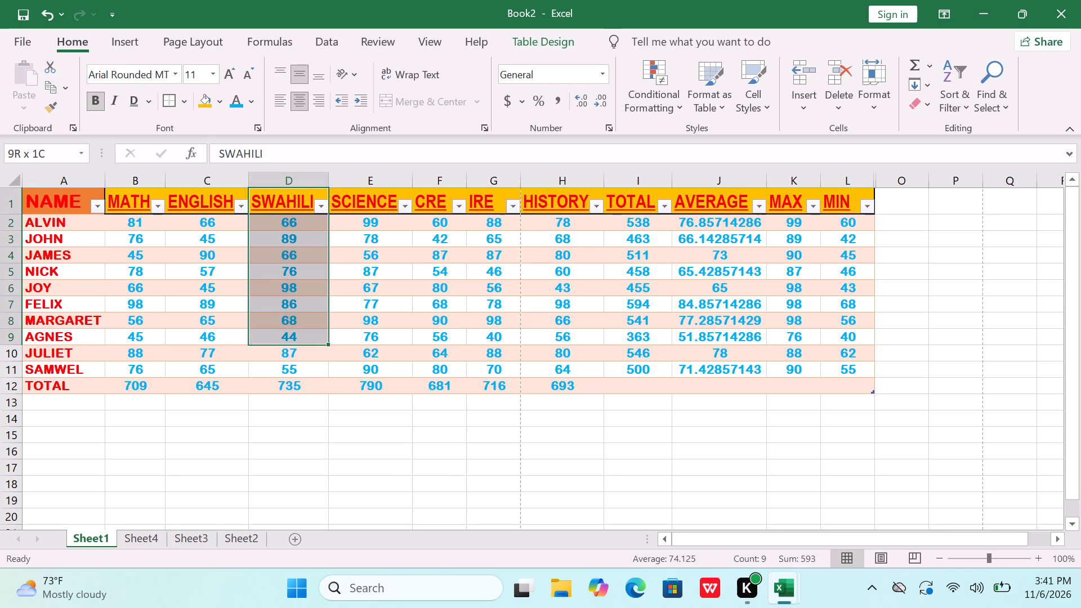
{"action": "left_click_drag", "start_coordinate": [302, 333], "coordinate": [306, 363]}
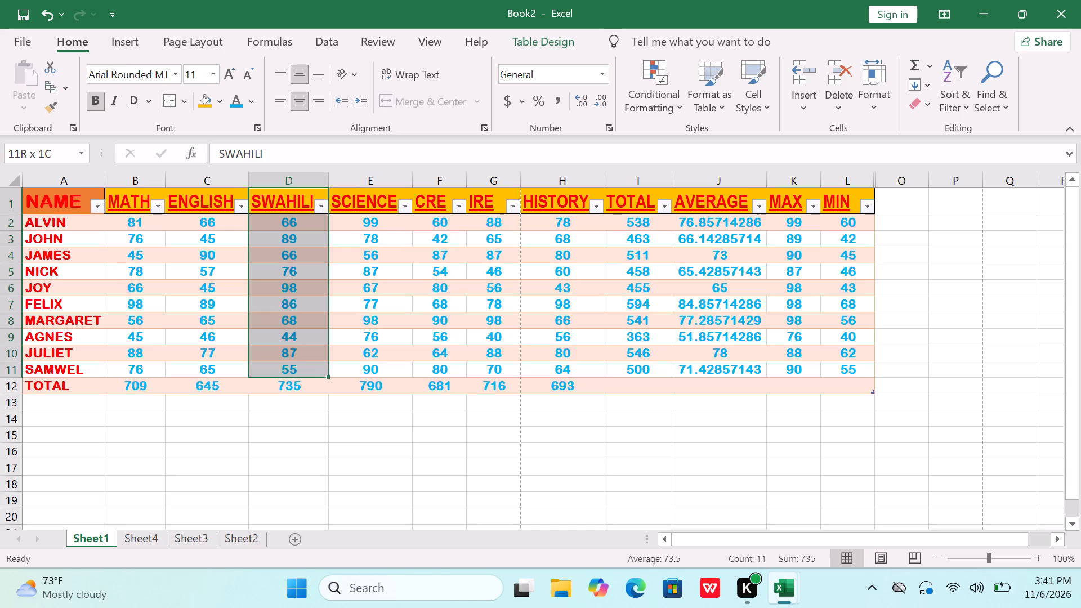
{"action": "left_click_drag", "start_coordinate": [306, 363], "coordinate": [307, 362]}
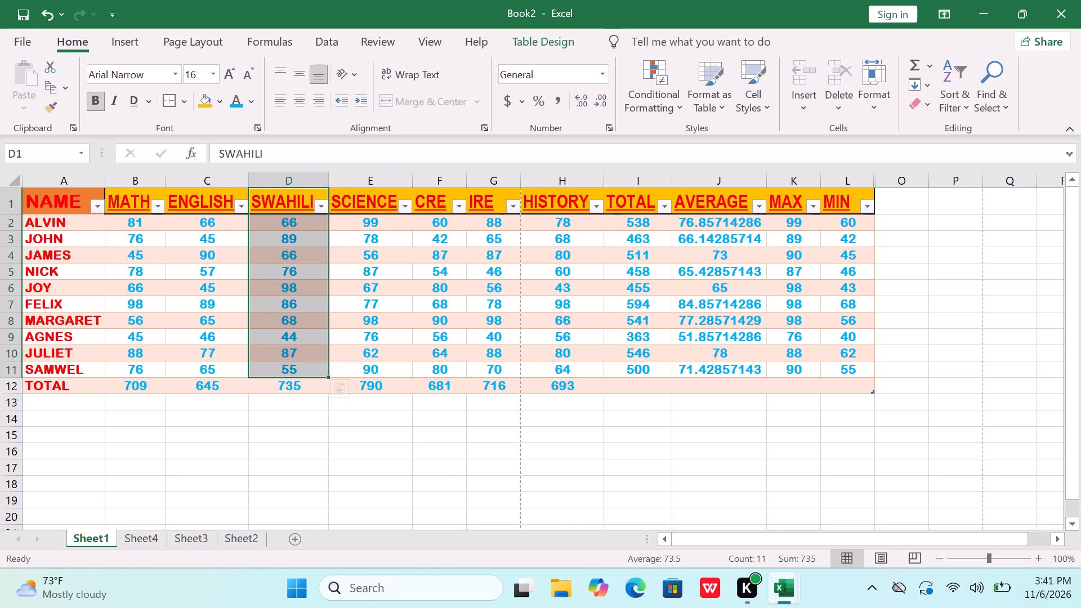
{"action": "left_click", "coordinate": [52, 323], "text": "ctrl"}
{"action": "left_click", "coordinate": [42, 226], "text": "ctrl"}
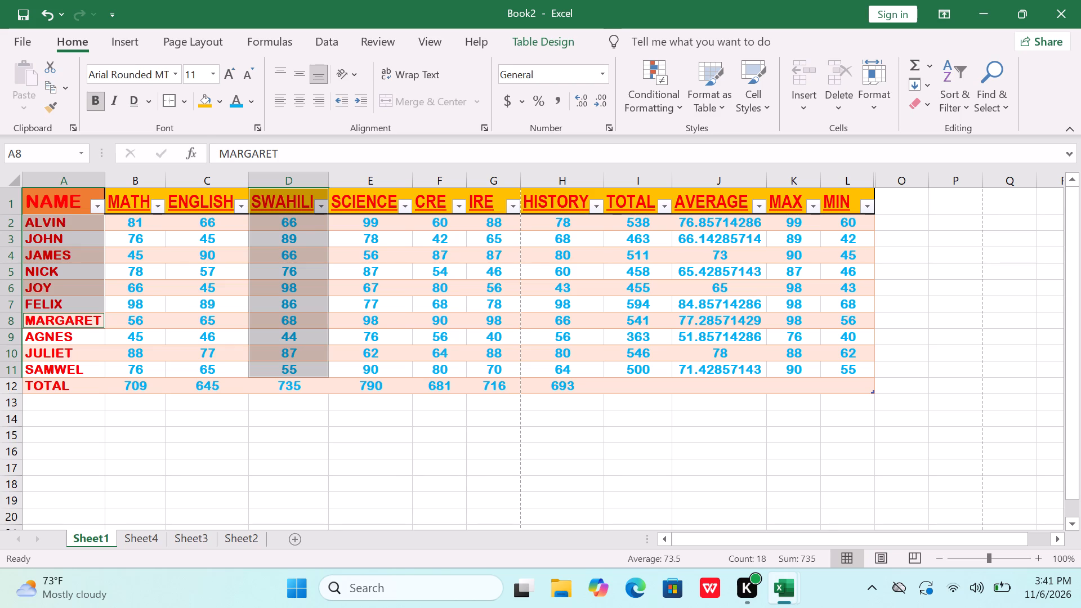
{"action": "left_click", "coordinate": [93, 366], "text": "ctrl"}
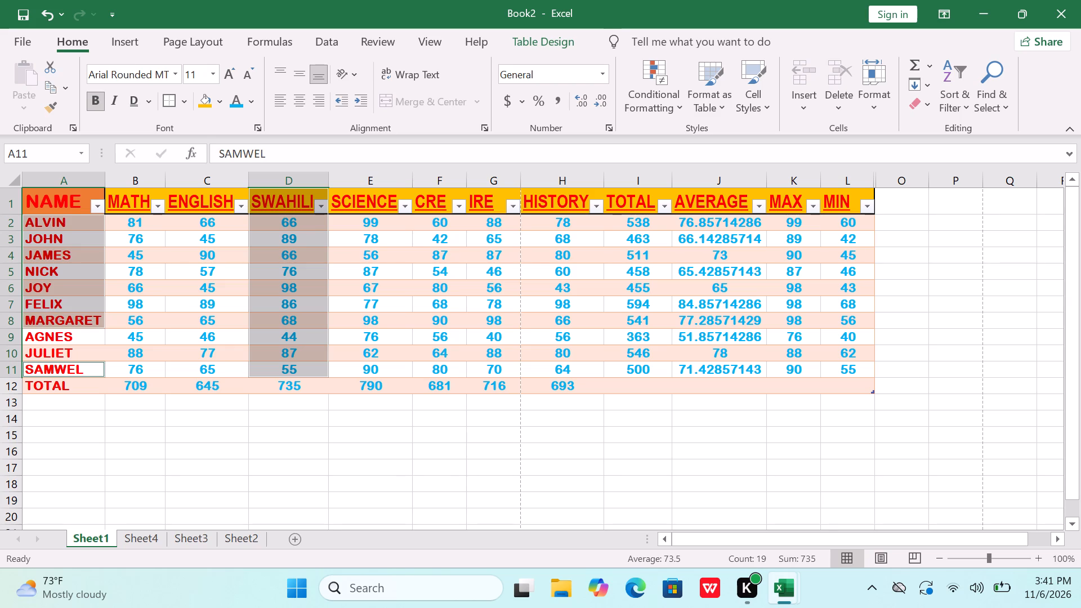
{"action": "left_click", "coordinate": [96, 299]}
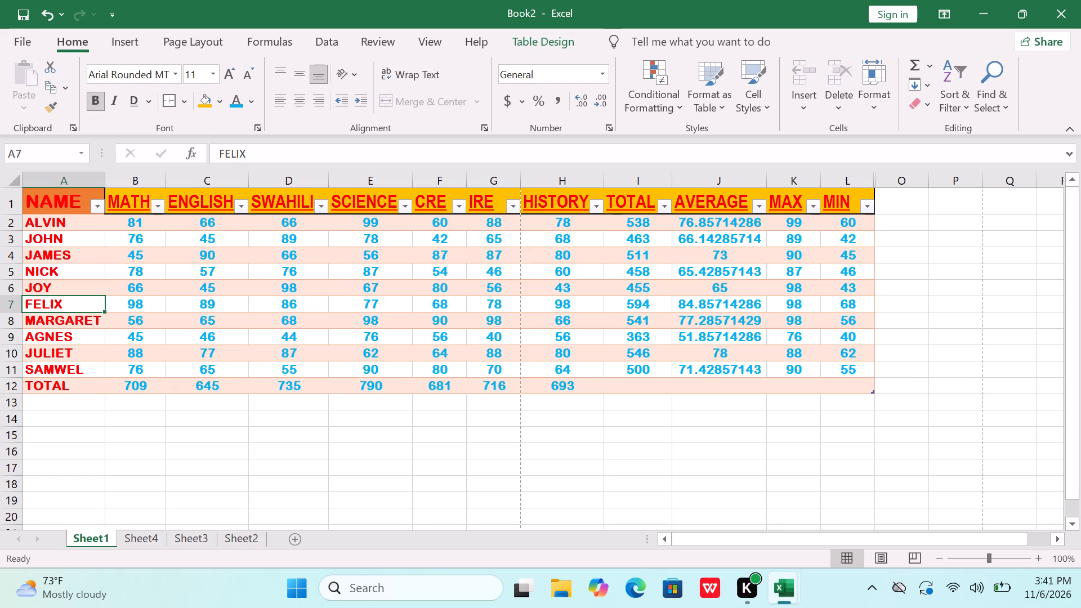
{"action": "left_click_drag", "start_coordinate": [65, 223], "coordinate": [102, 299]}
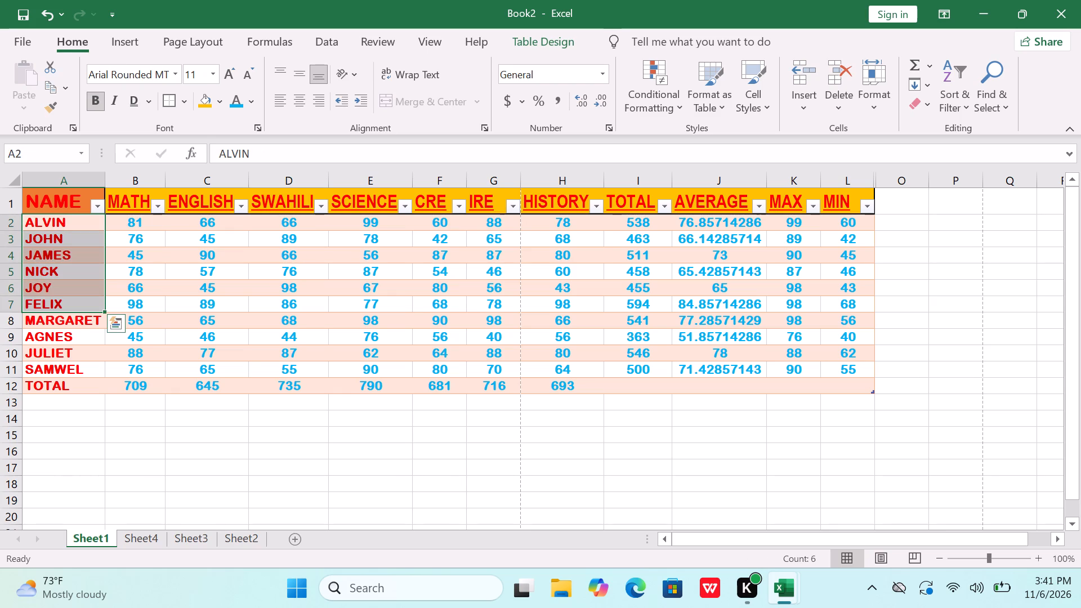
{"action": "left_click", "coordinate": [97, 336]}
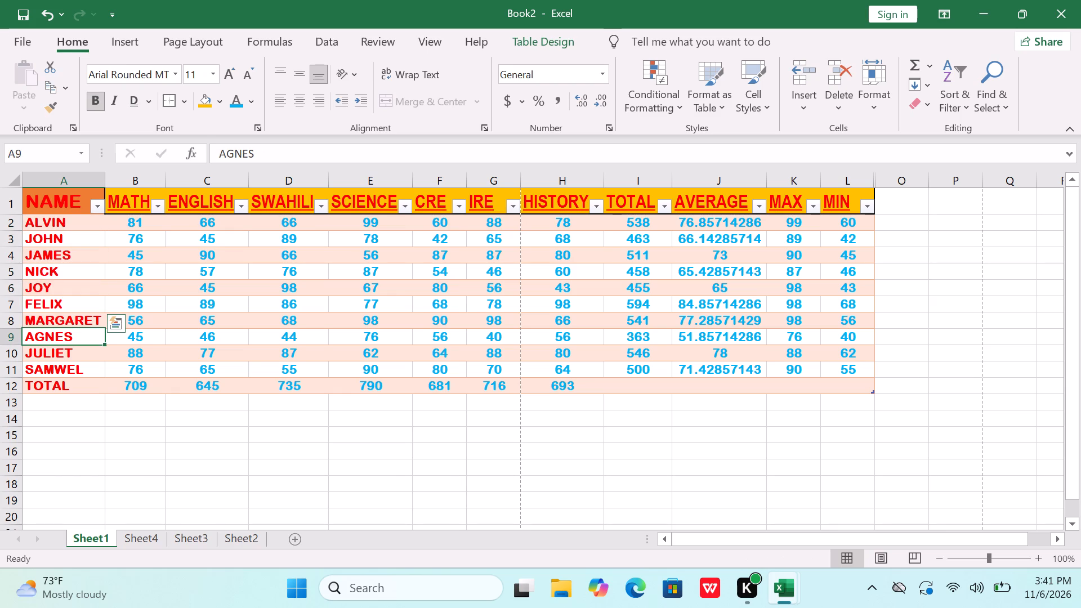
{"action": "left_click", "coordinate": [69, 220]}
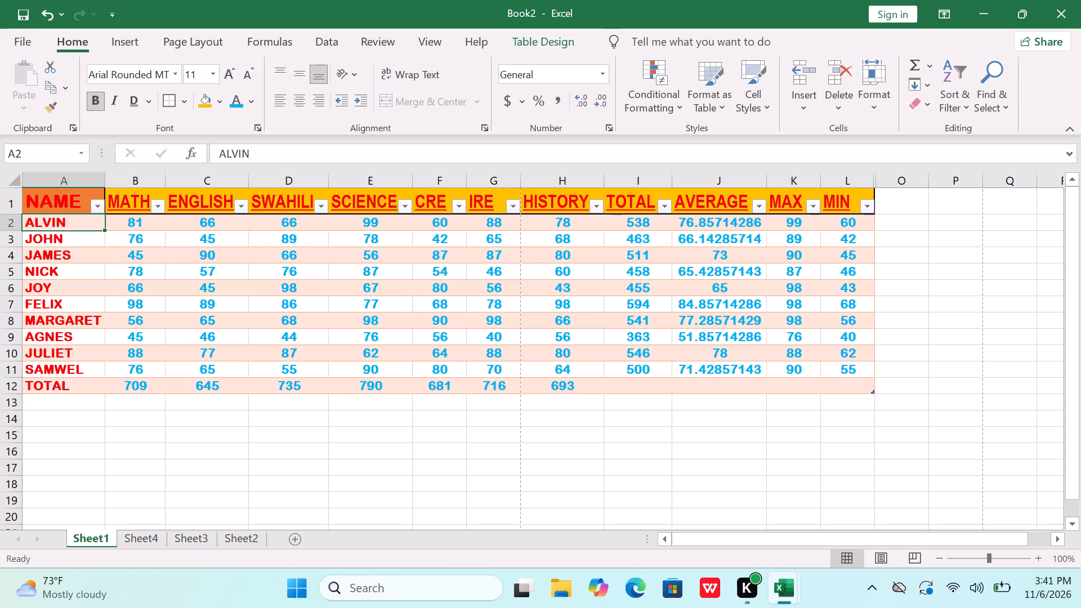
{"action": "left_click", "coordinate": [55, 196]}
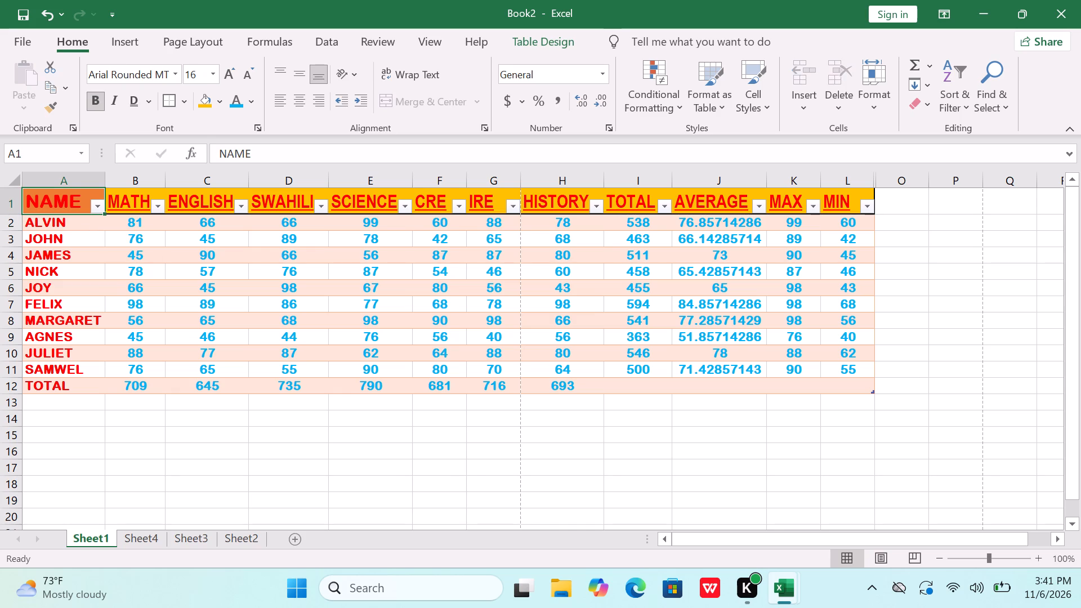
Insert a 3-D clustered column chart of the SWAHILI marks by student name, leaving out the TOTAL row.
{"action": "left_click_drag", "start_coordinate": [77, 210], "coordinate": [79, 323]}
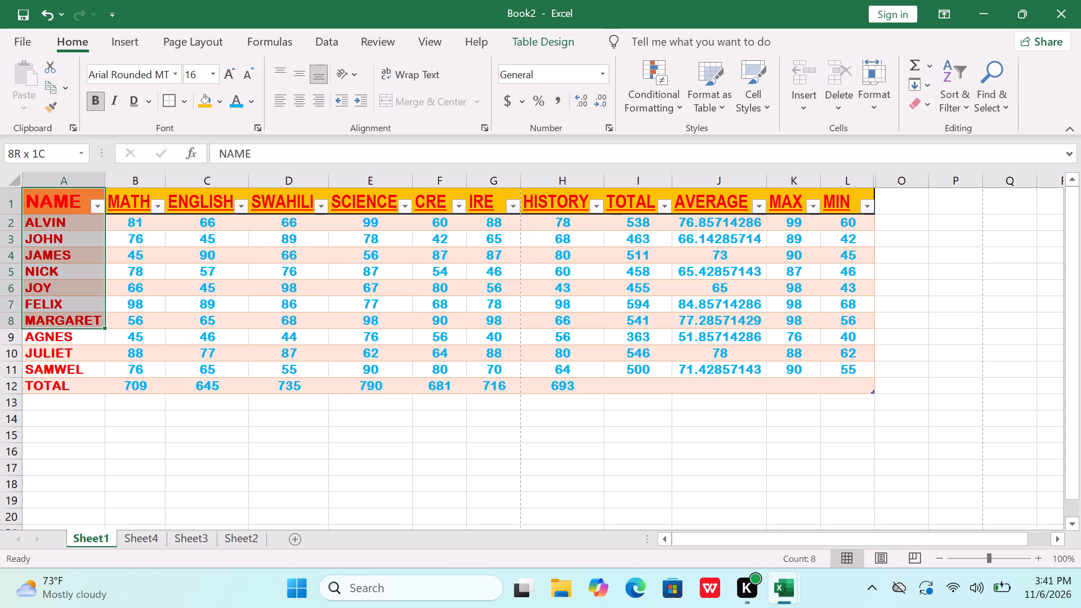
{"action": "left_click_drag", "start_coordinate": [79, 323], "coordinate": [77, 364]}
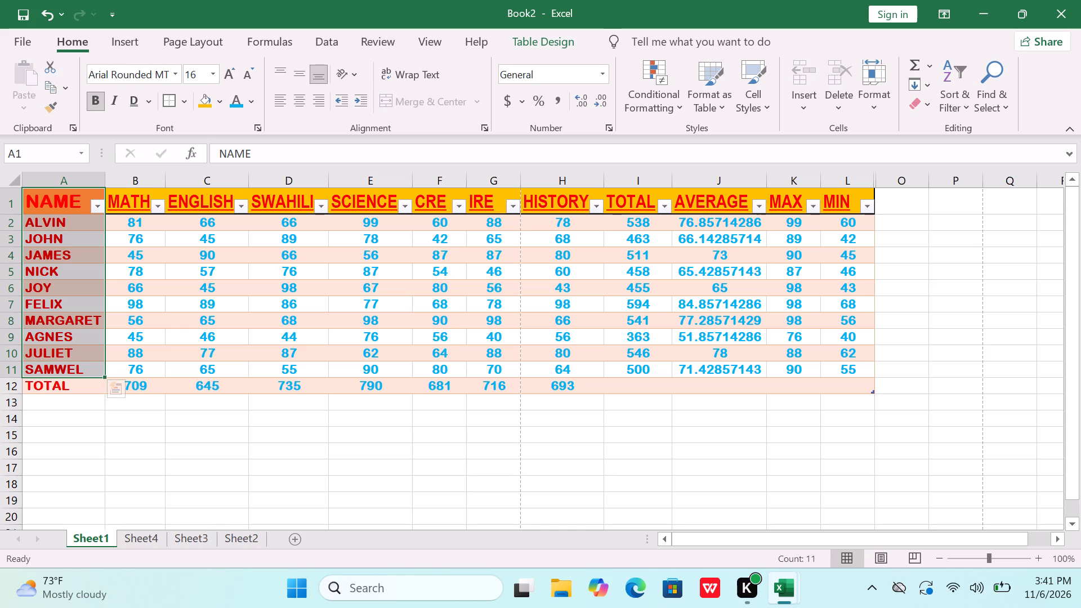
{"action": "left_click_drag", "start_coordinate": [286, 206], "coordinate": [339, 181], "text": "ctrl"}
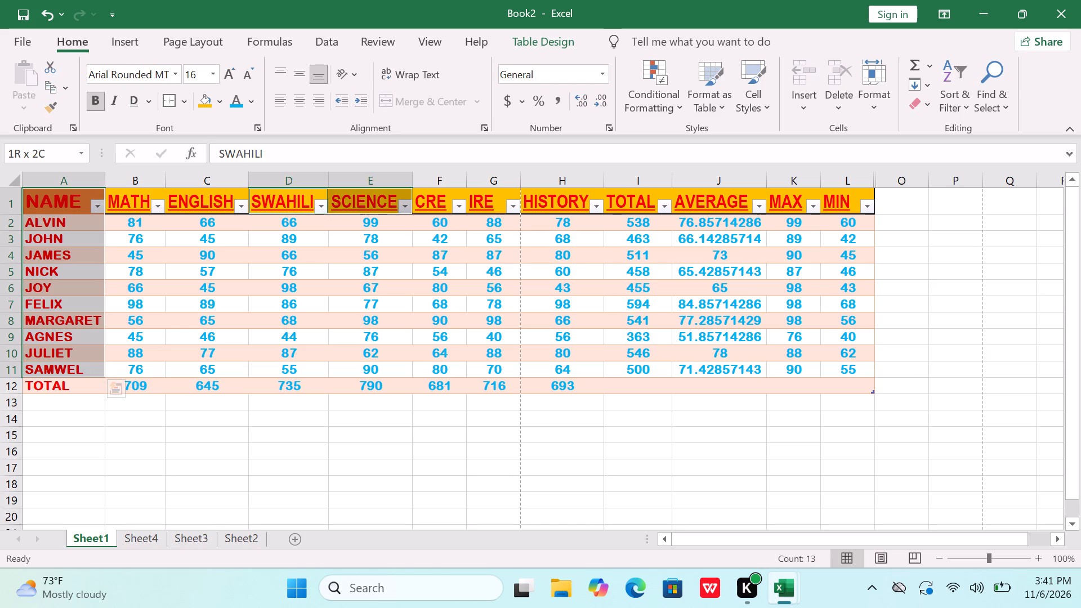
{"action": "left_click_drag", "start_coordinate": [339, 181], "coordinate": [300, 208], "text": "ctrl"}
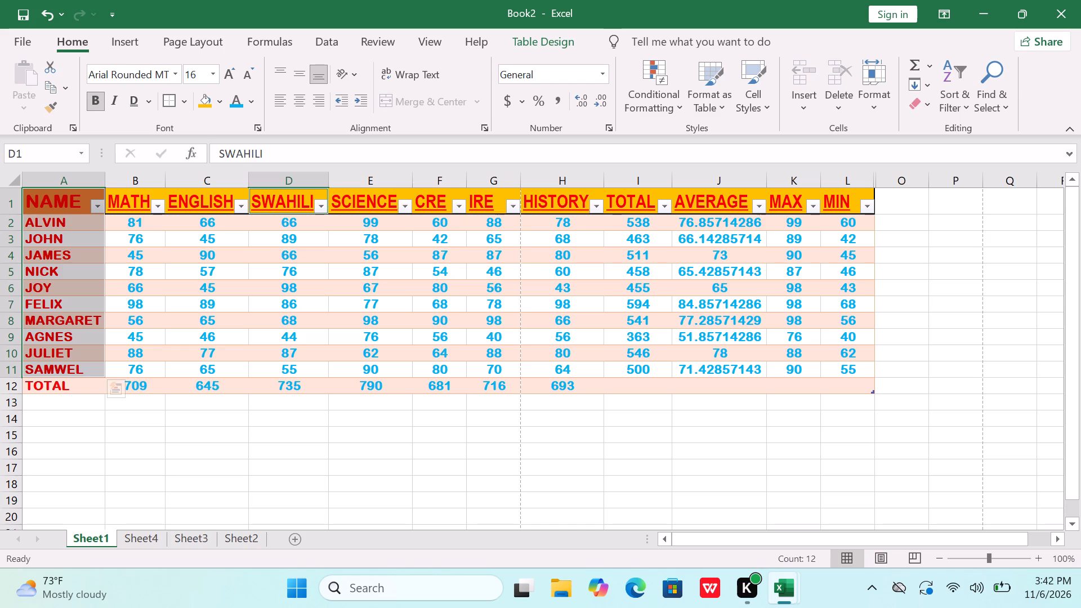
{"action": "left_click_drag", "start_coordinate": [300, 208], "coordinate": [311, 367], "text": "ctrl"}
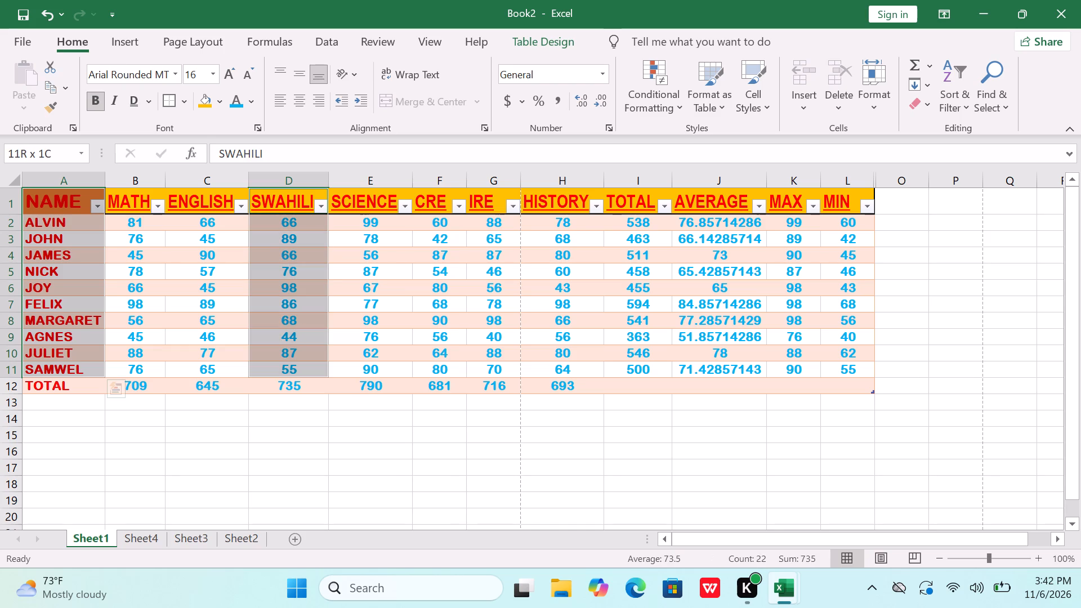
{"action": "left_click_drag", "start_coordinate": [311, 367], "coordinate": [311, 370], "text": "ctrl"}
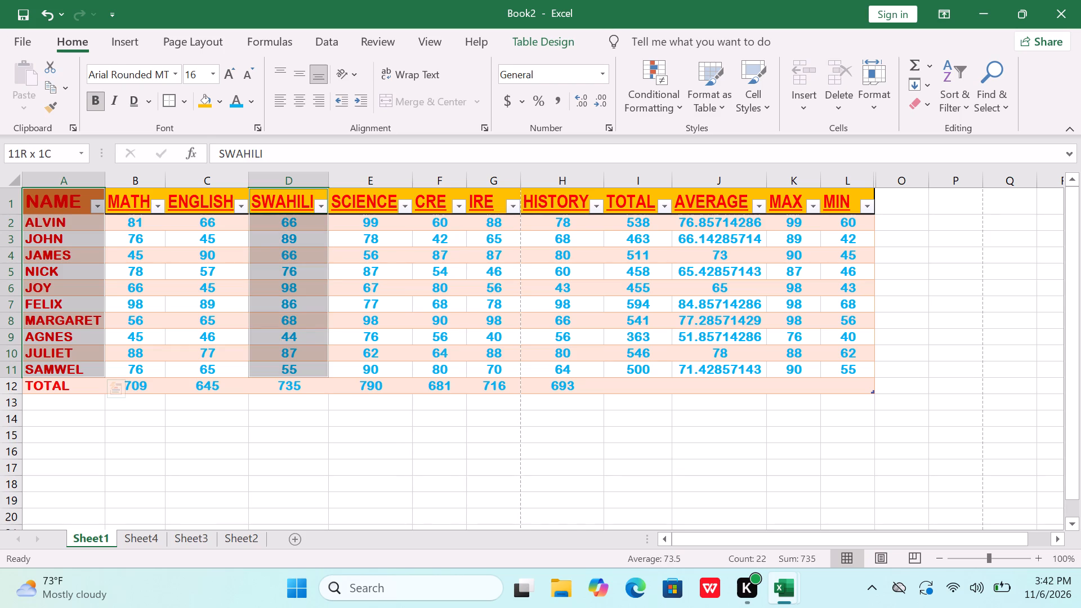
{"action": "left_click", "coordinate": [141, 41]}
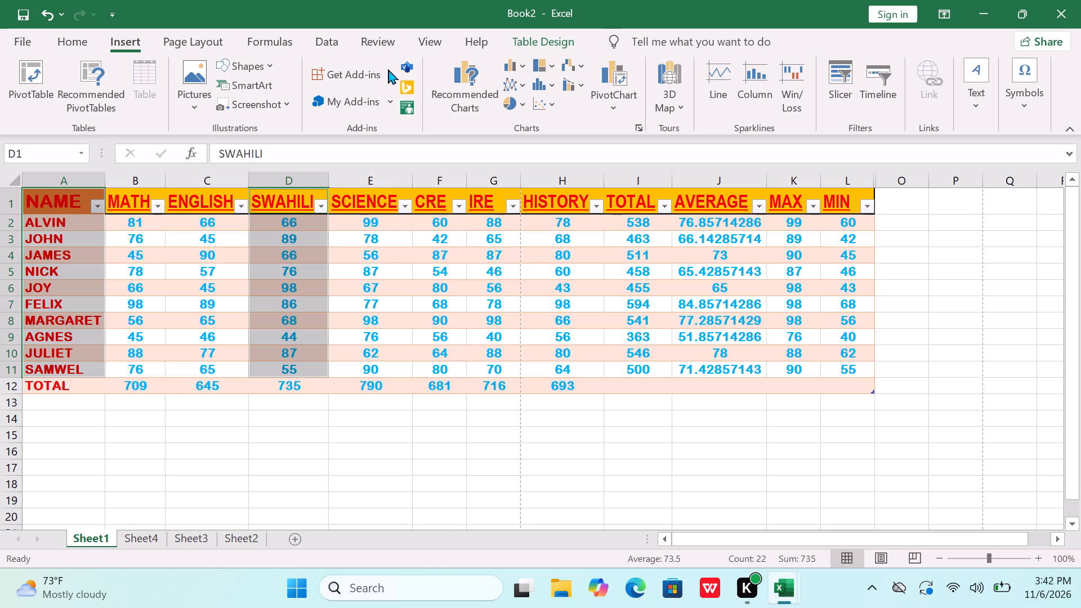
{"action": "left_click", "coordinate": [518, 60]}
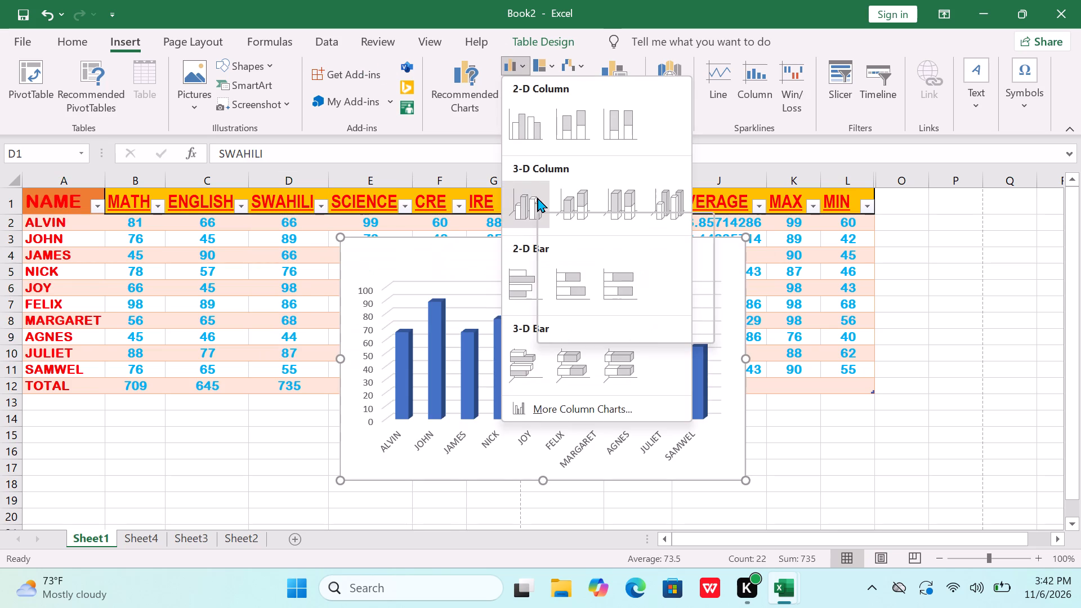
{"action": "left_click", "coordinate": [537, 196]}
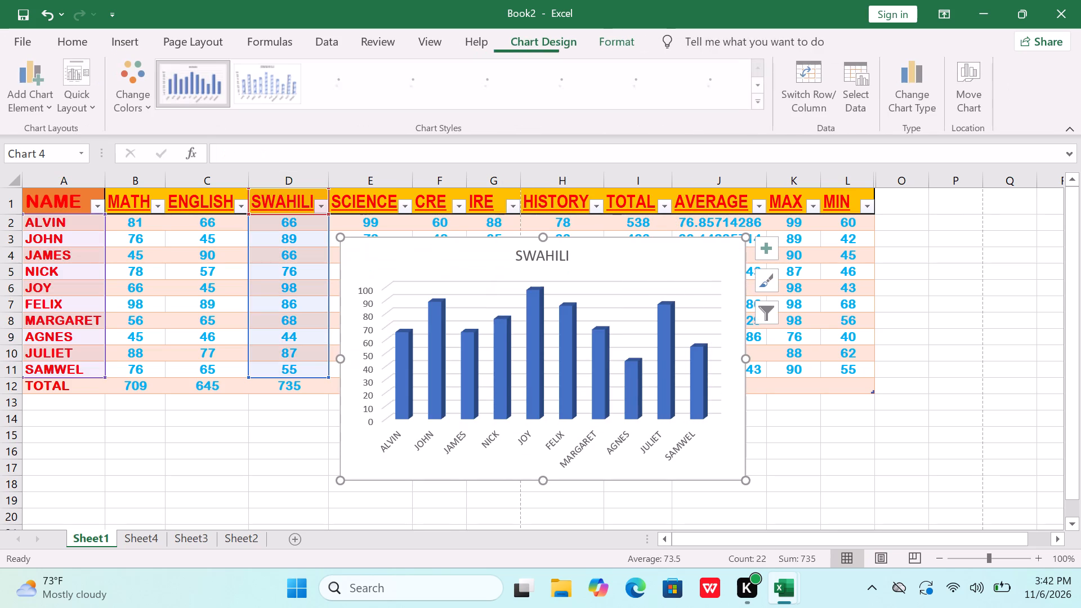
Move the SWAHILI column chart from Sheet1 to Sheet2, placing it at cell B12 below the MATH pie chart.
{"action": "left_click", "coordinate": [542, 353]}
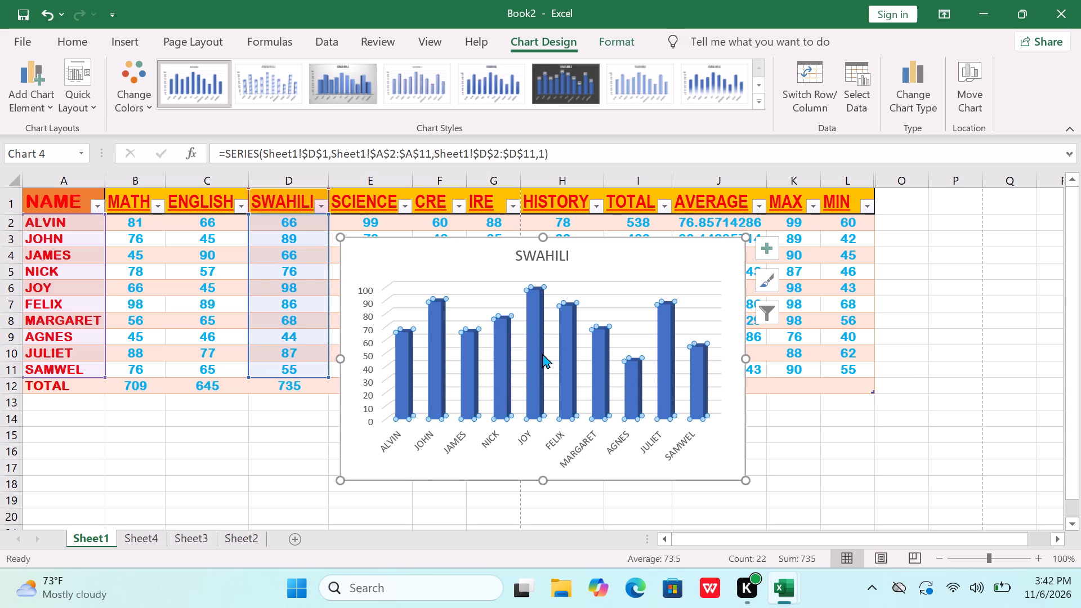
{"action": "left_click", "coordinate": [595, 265]}
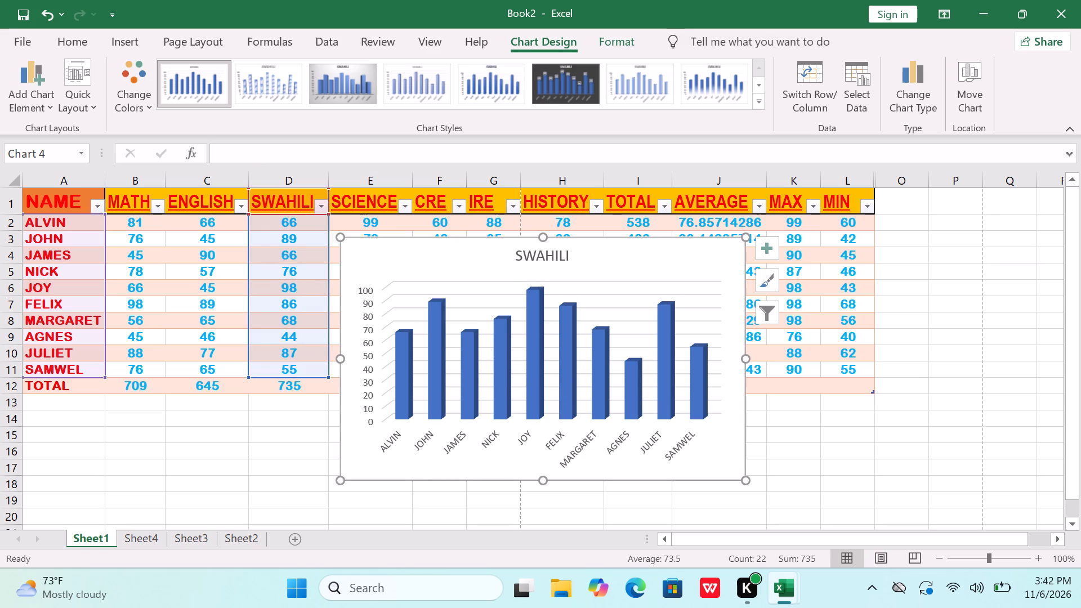
{"action": "key", "text": "ctrl+x"}
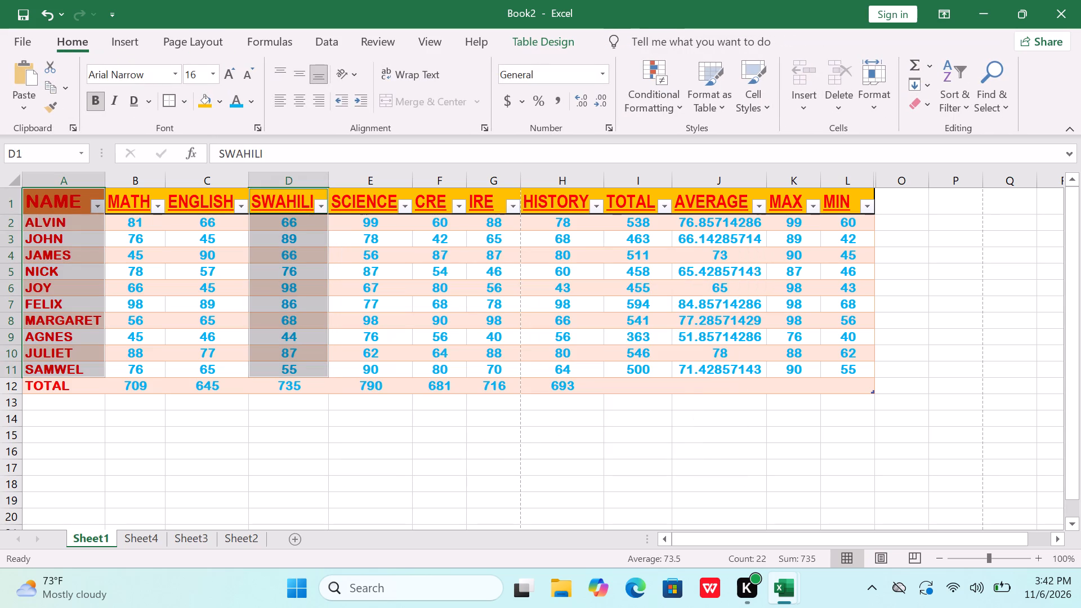
{"action": "left_click", "coordinate": [189, 533]}
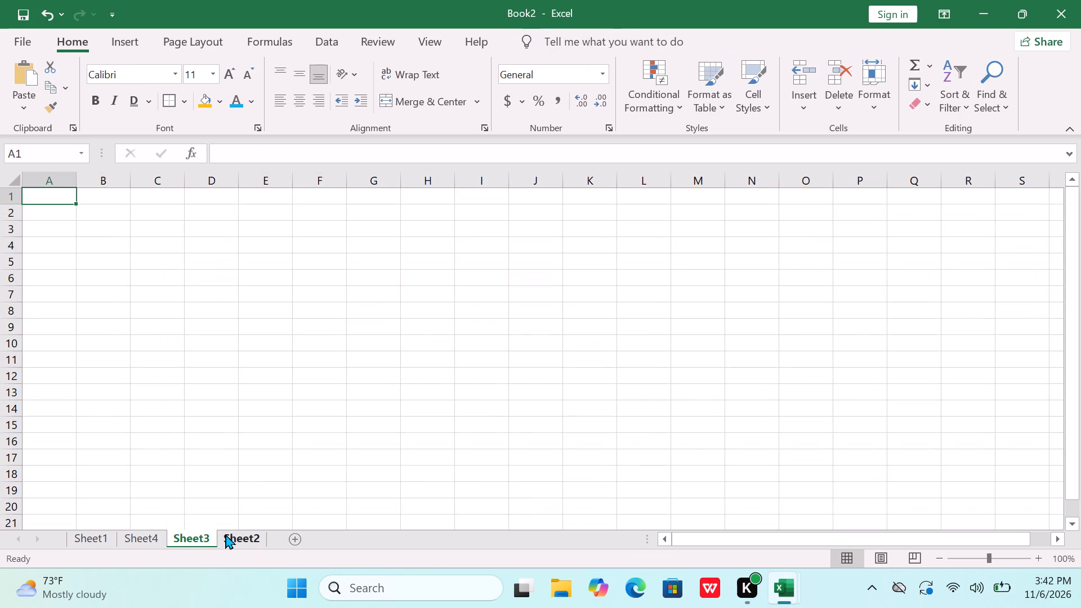
{"action": "left_click", "coordinate": [239, 535]}
{"action": "left_click", "coordinate": [215, 488]}
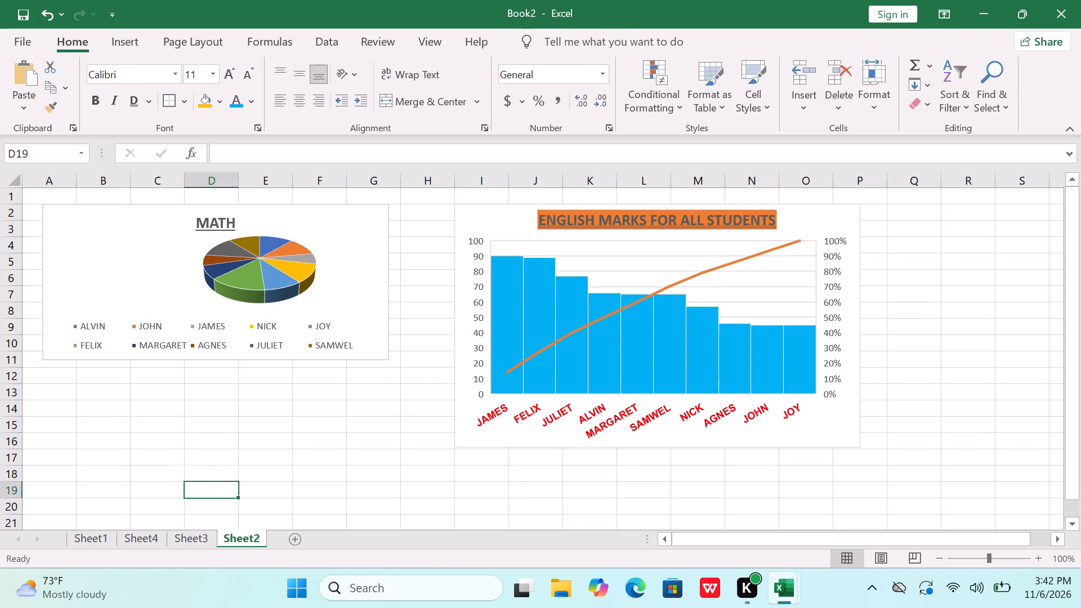
{"action": "left_click", "coordinate": [115, 381]}
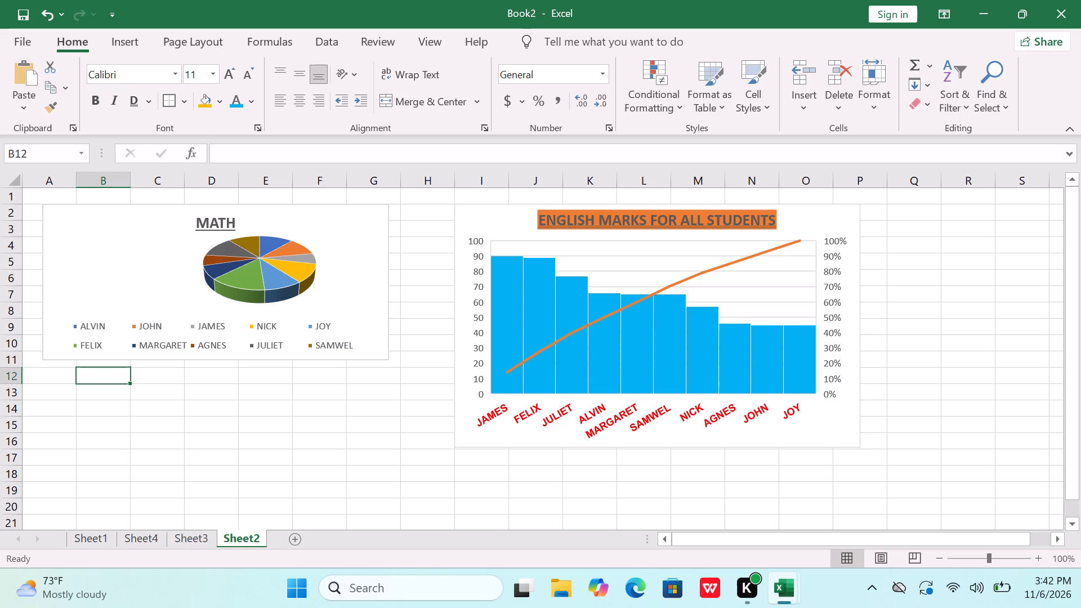
{"action": "key", "text": "ctrl+v"}
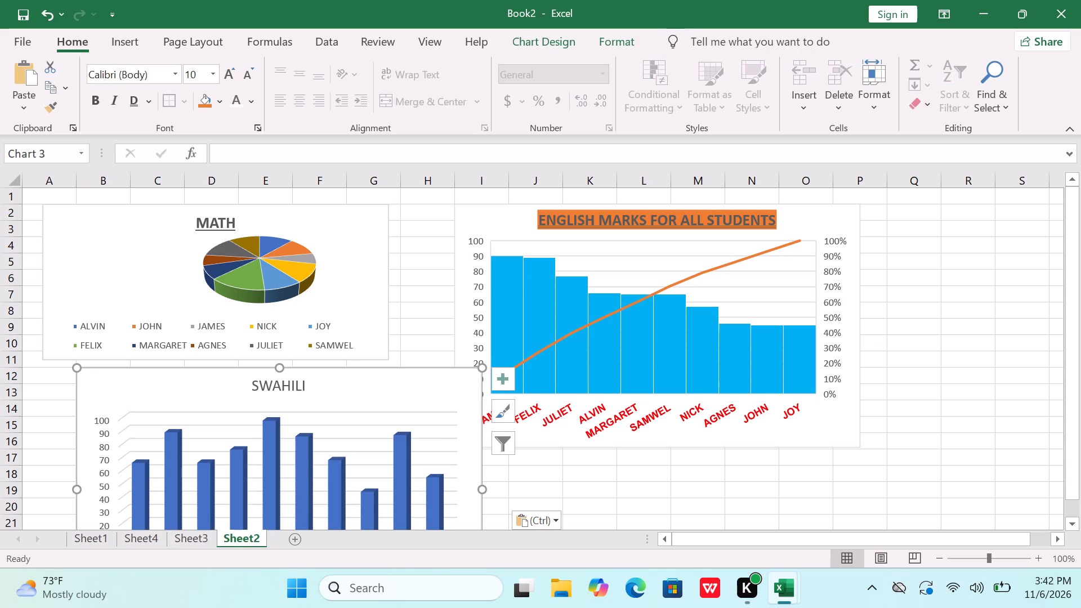
{"action": "scroll", "coordinate": [1010, 331], "scroll_direction": "down", "scroll_amount": 2}
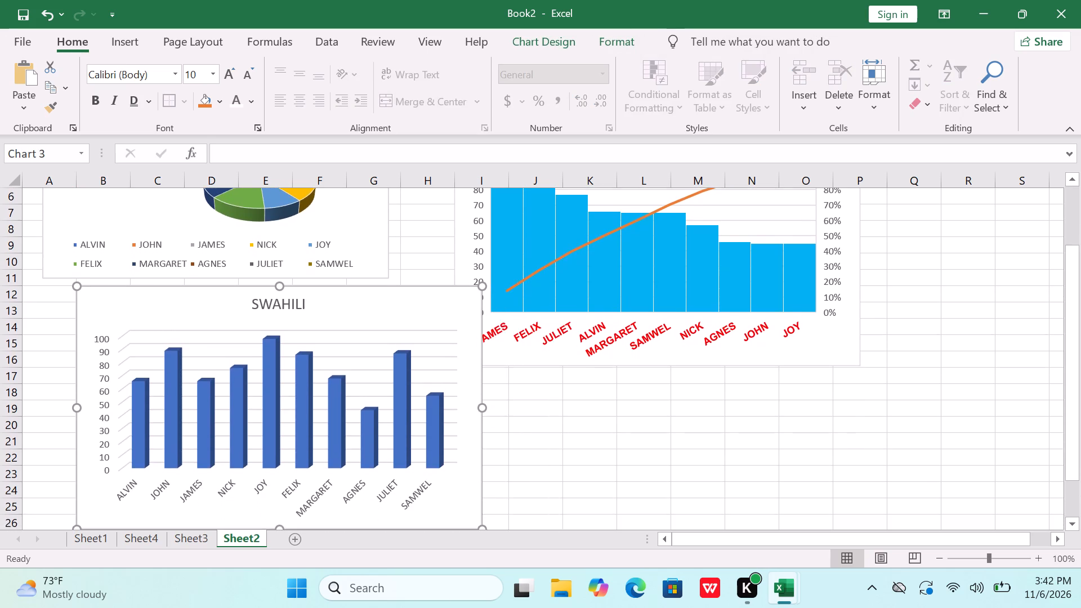
{"action": "scroll", "coordinate": [1010, 331], "scroll_direction": "down", "scroll_amount": 2}
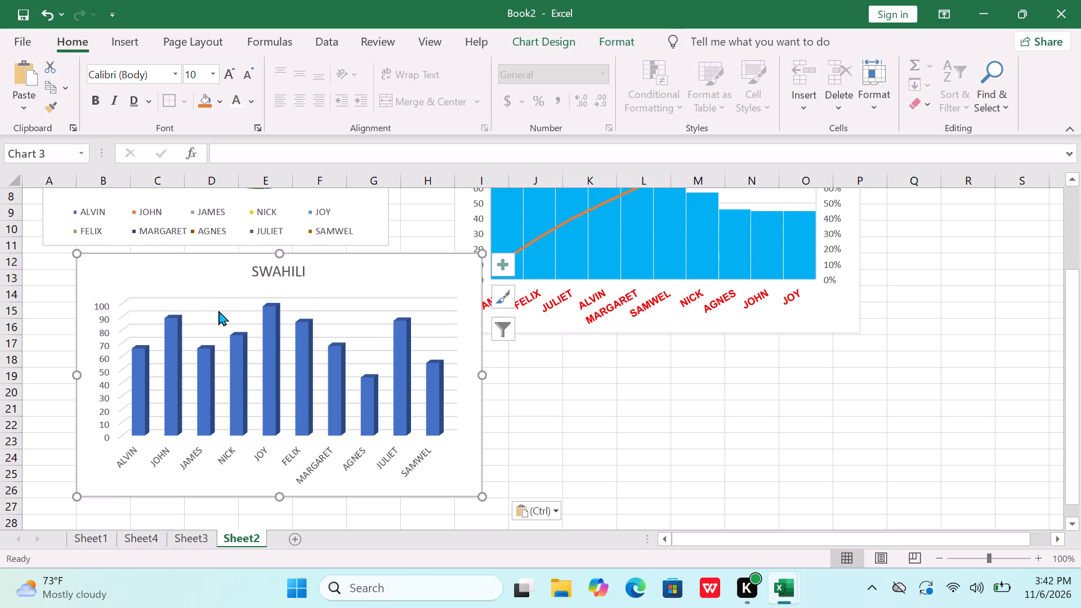
Make the SWAHILI chart title bold and underlined, and set its font to Arial Narrow.
{"action": "left_click", "coordinate": [239, 305]}
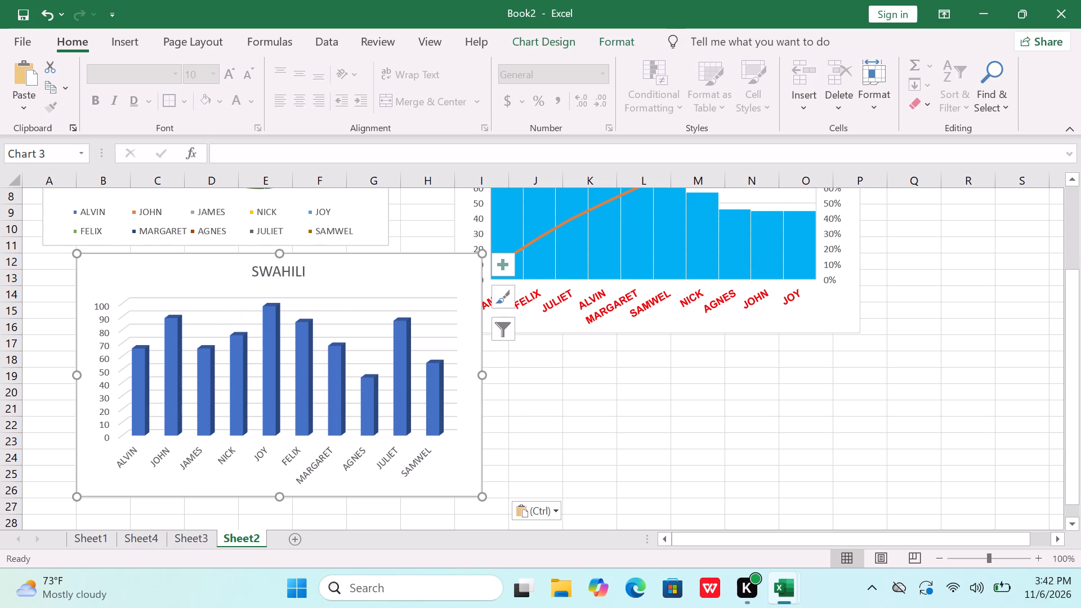
{"action": "left_click", "coordinate": [300, 275]}
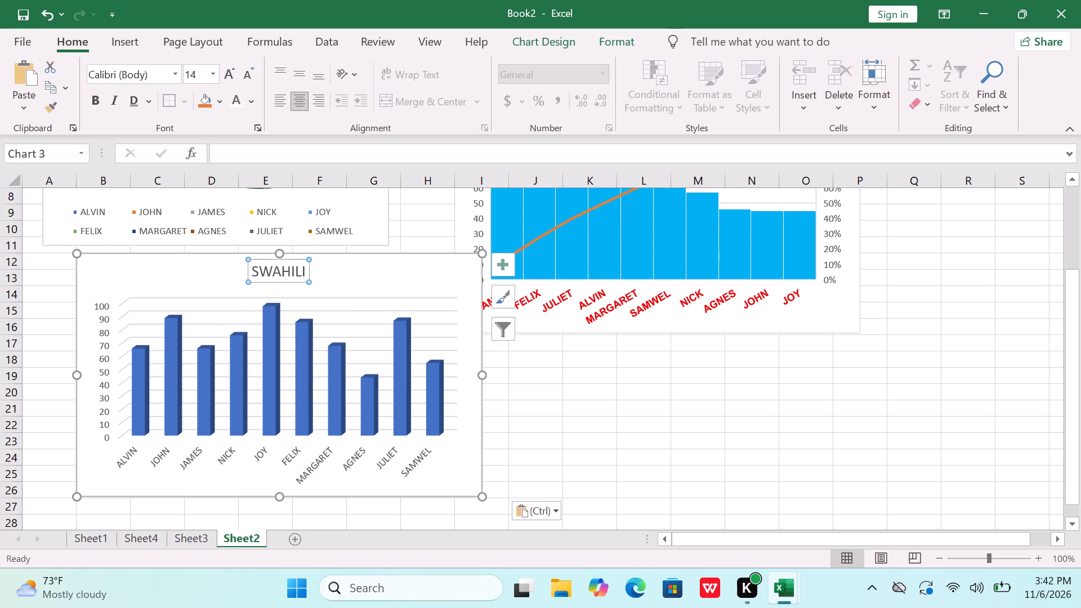
{"action": "left_click", "coordinate": [97, 100]}
{"action": "left_click", "coordinate": [139, 102]}
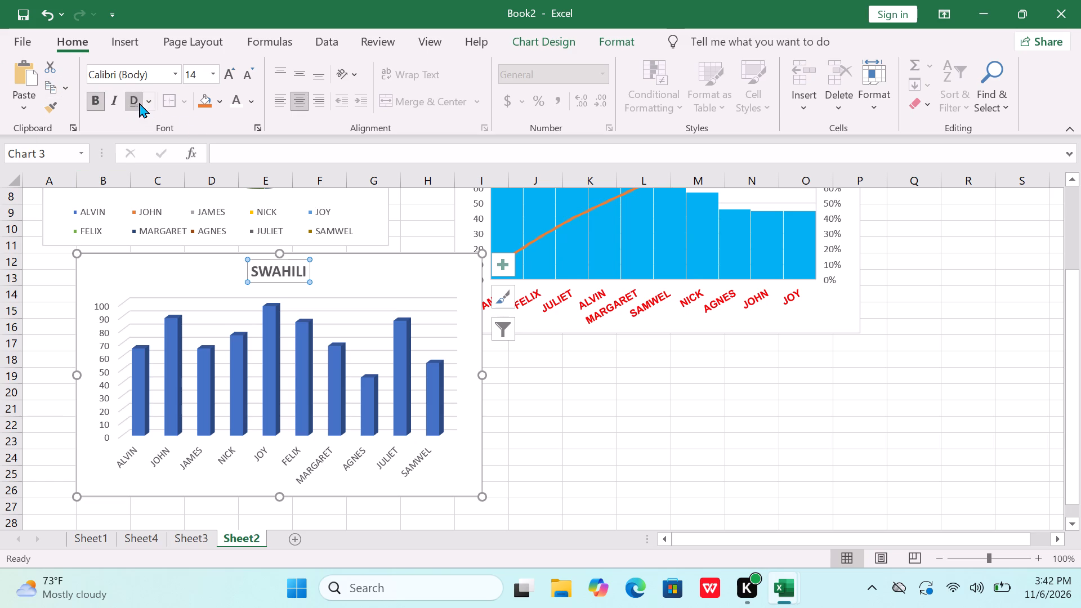
{"action": "left_click", "coordinate": [174, 76]}
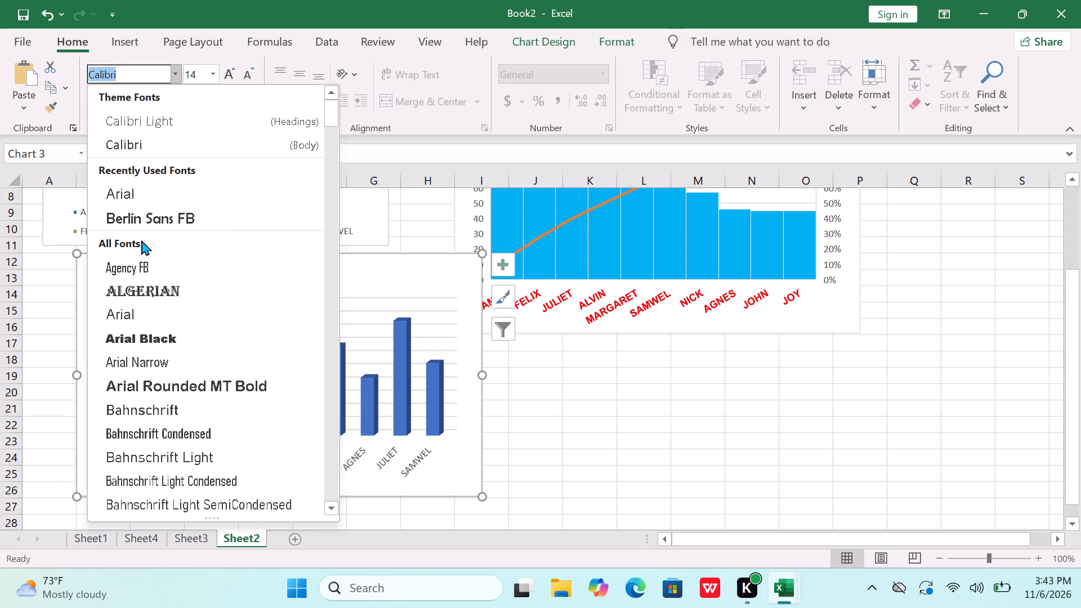
{"action": "left_click", "coordinate": [146, 354]}
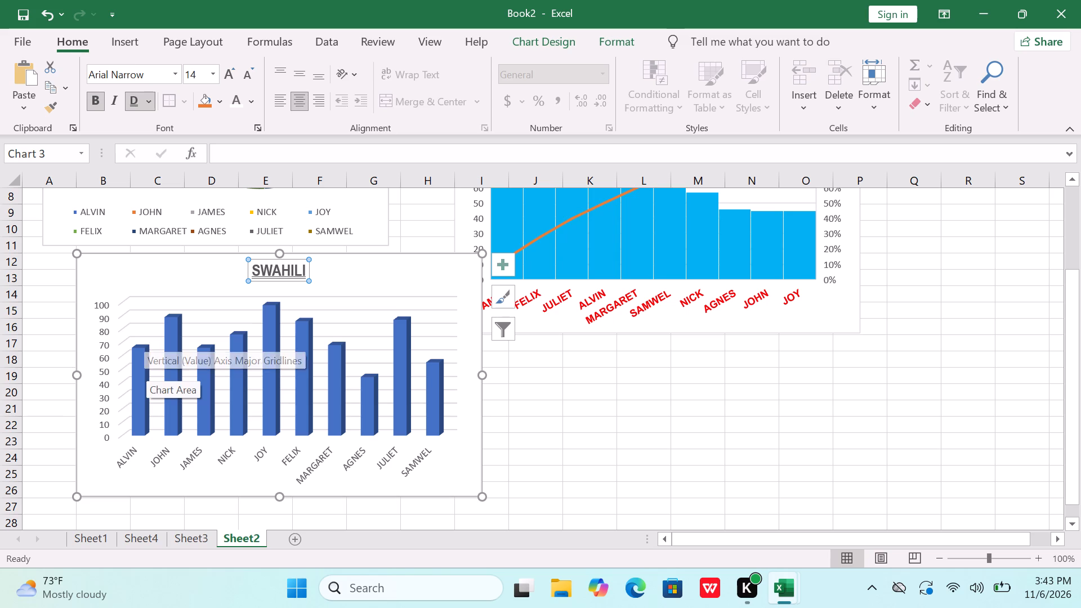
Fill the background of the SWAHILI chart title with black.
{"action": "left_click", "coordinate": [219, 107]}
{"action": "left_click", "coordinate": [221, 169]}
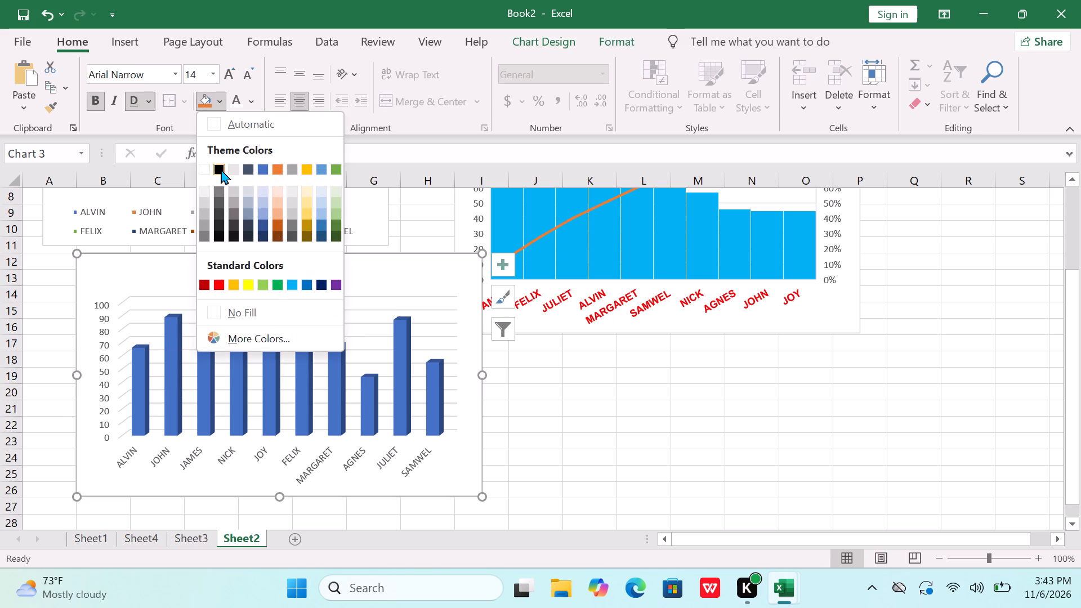
Set the font colour of the SWAHILI chart title to the blue theme colour.
{"action": "left_click", "coordinate": [244, 102]}
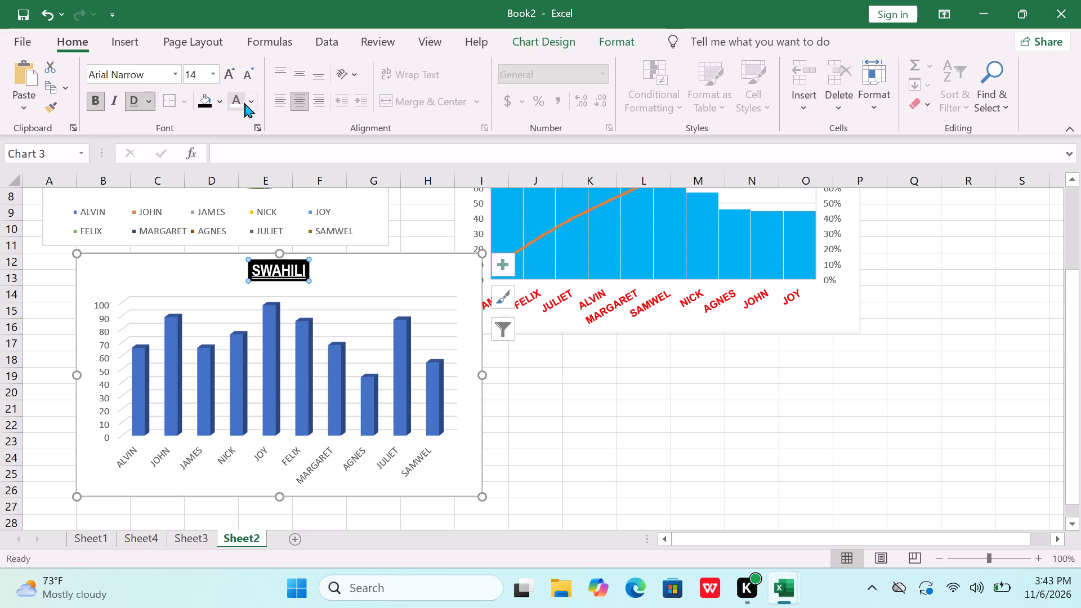
{"action": "left_click", "coordinate": [256, 93]}
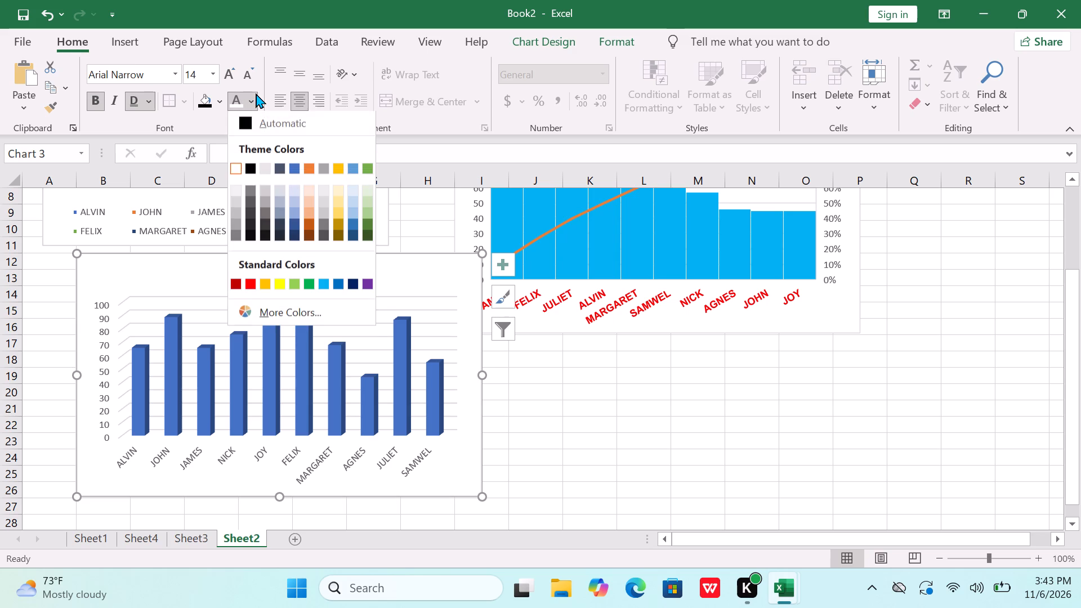
{"action": "left_click", "coordinate": [298, 167]}
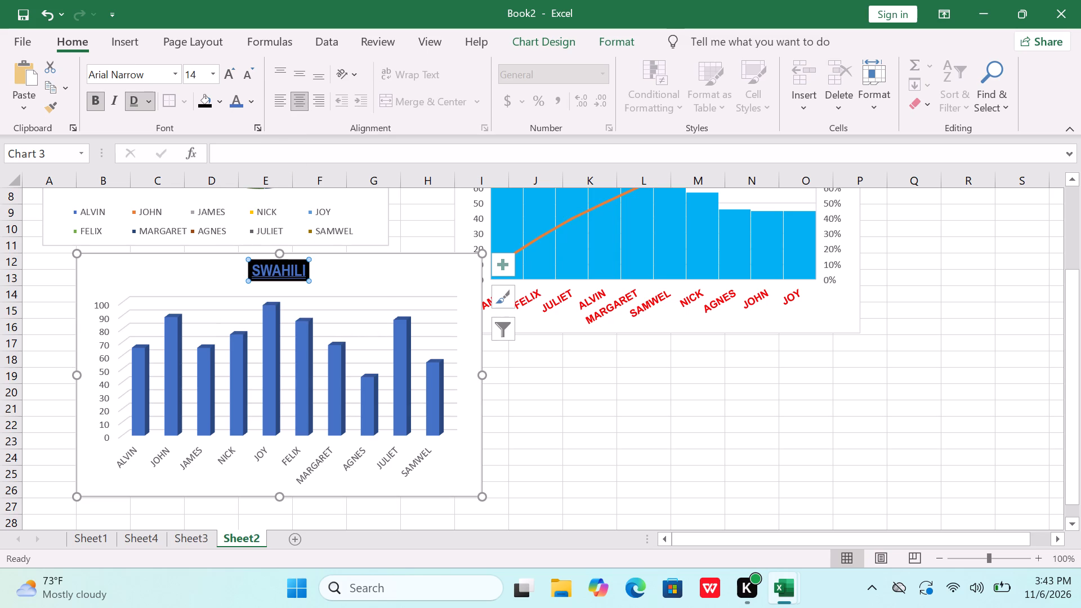
{"action": "left_click", "coordinate": [363, 295]}
{"action": "left_click", "coordinate": [360, 267]}
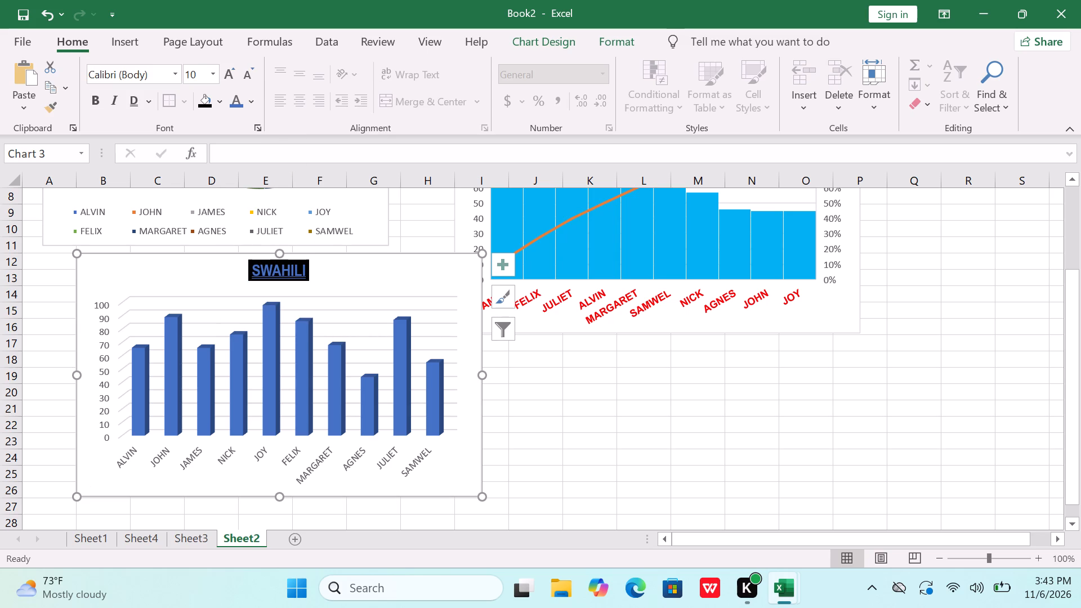
Set the background fill of the SWAHILI chart title to the standard orange.
{"action": "left_click", "coordinate": [295, 266]}
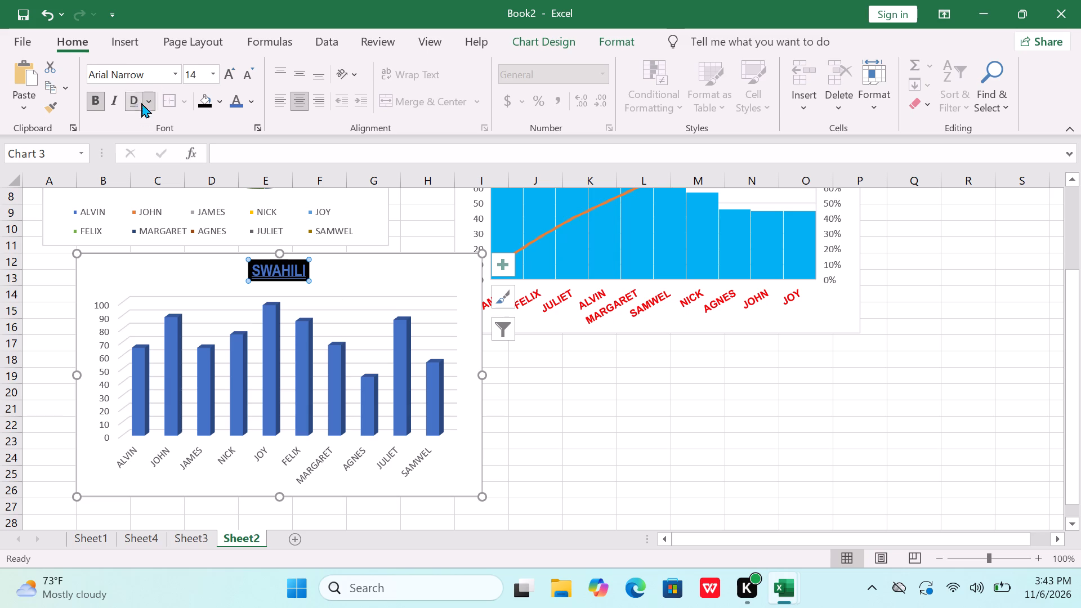
{"action": "left_click", "coordinate": [213, 104]}
{"action": "left_click", "coordinate": [218, 102]}
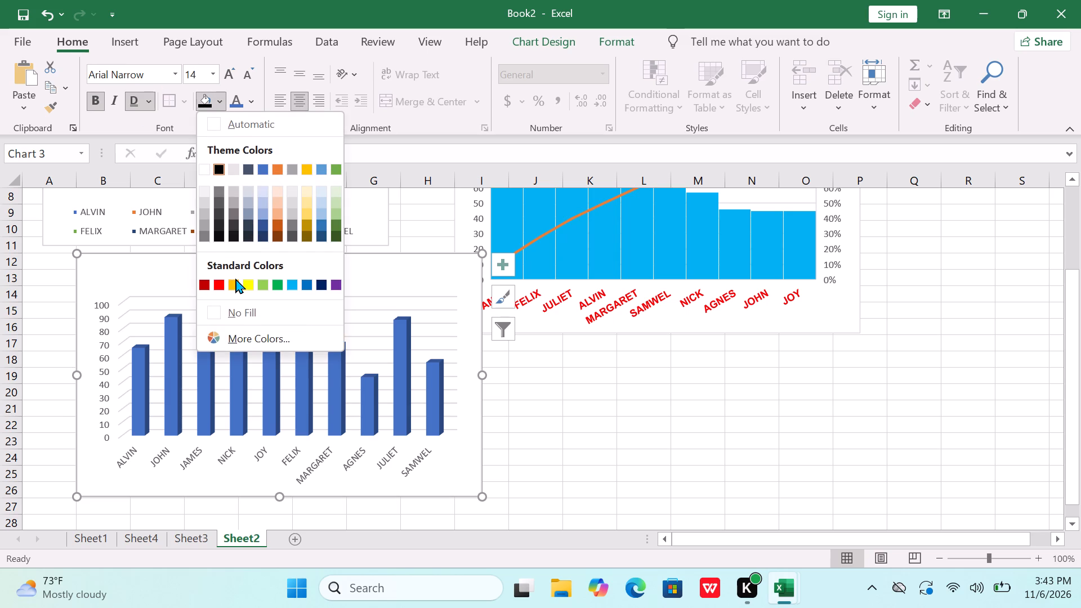
{"action": "left_click", "coordinate": [235, 278]}
{"action": "left_click", "coordinate": [234, 282]}
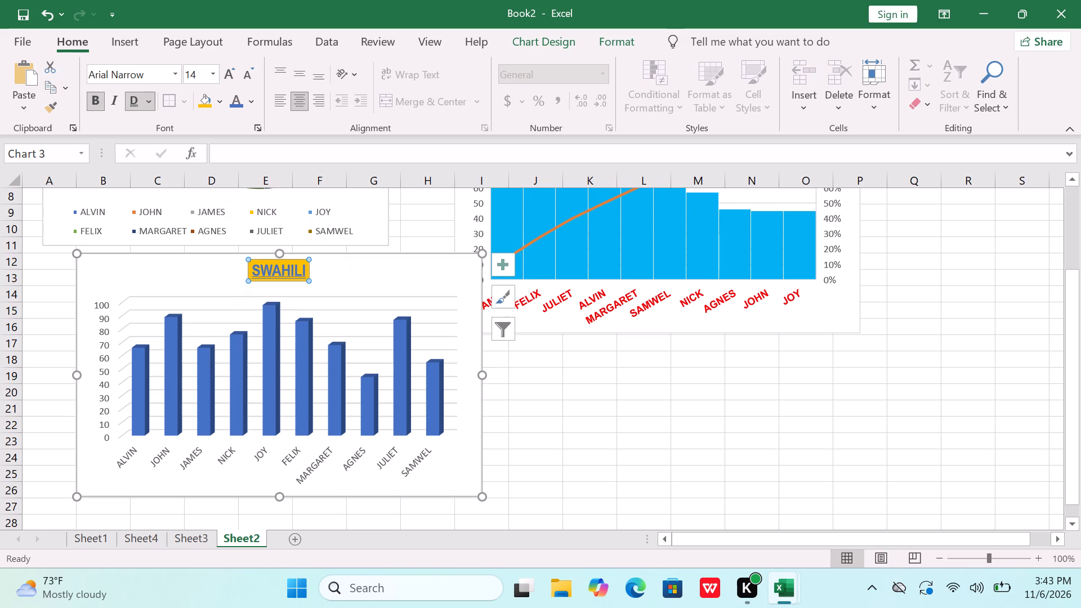
{"action": "left_click", "coordinate": [237, 282]}
{"action": "left_click", "coordinate": [237, 282]}
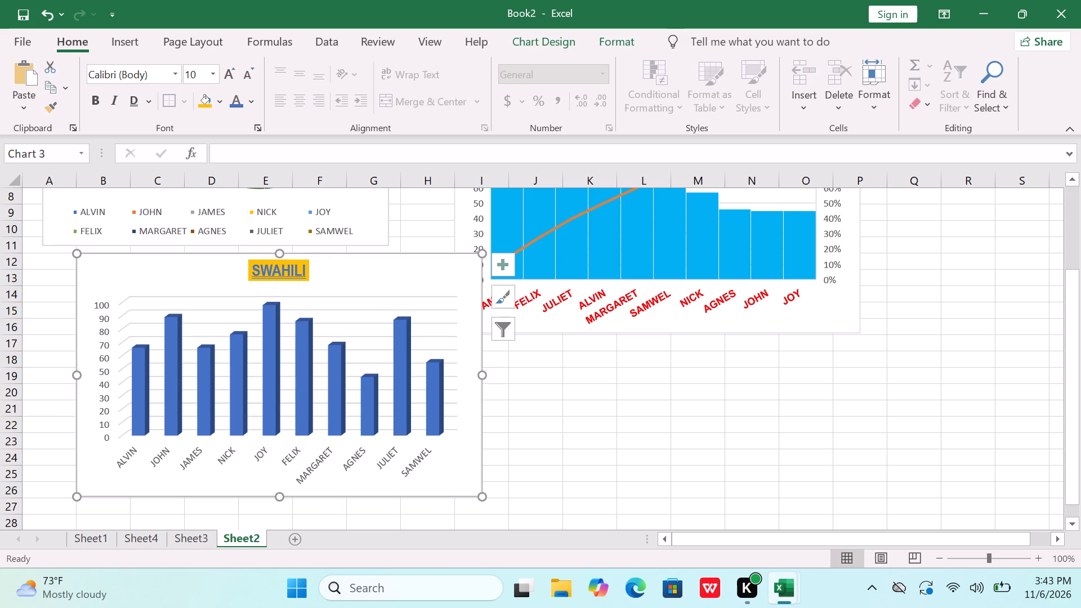
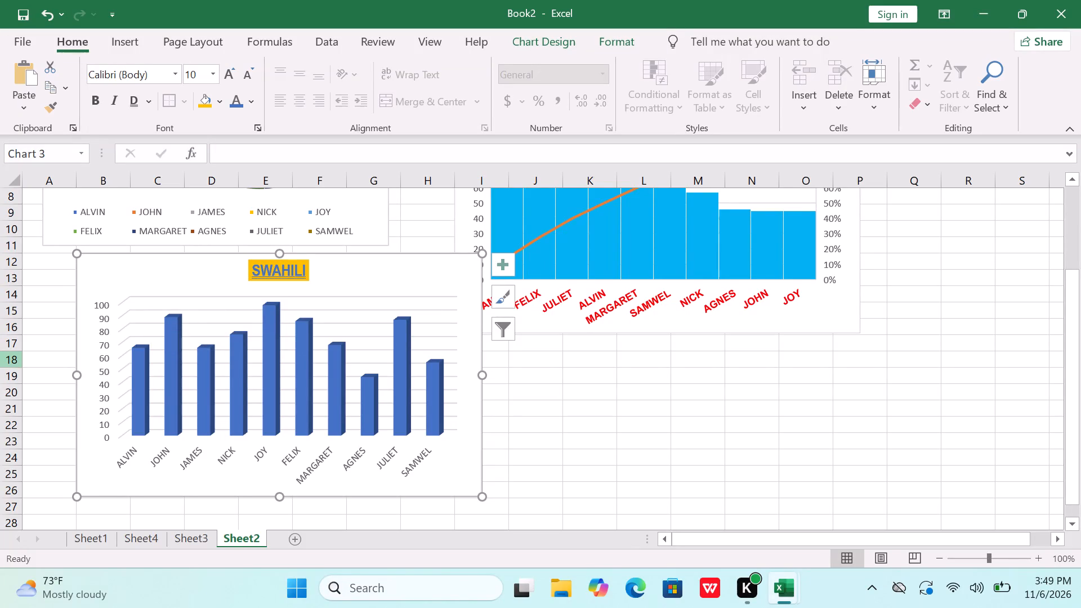
Return to Sheet1 and save the workbook in the Documents folder as FORM 2 MARKS ANALYSIS, in Excel Workbook format.
{"action": "left_click", "coordinate": [107, 542]}
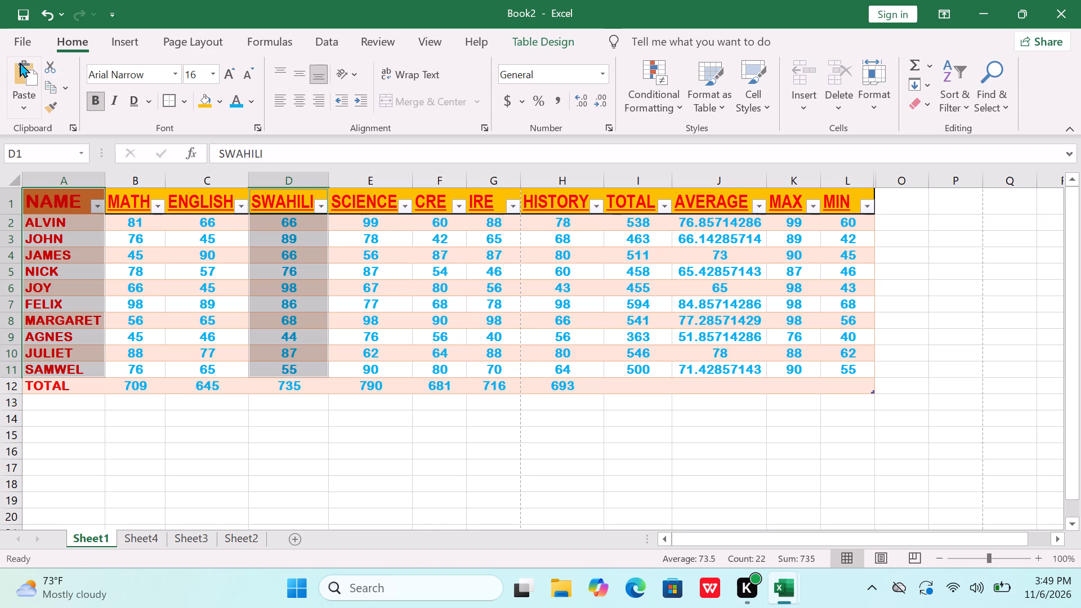
{"action": "left_click", "coordinate": [28, 33]}
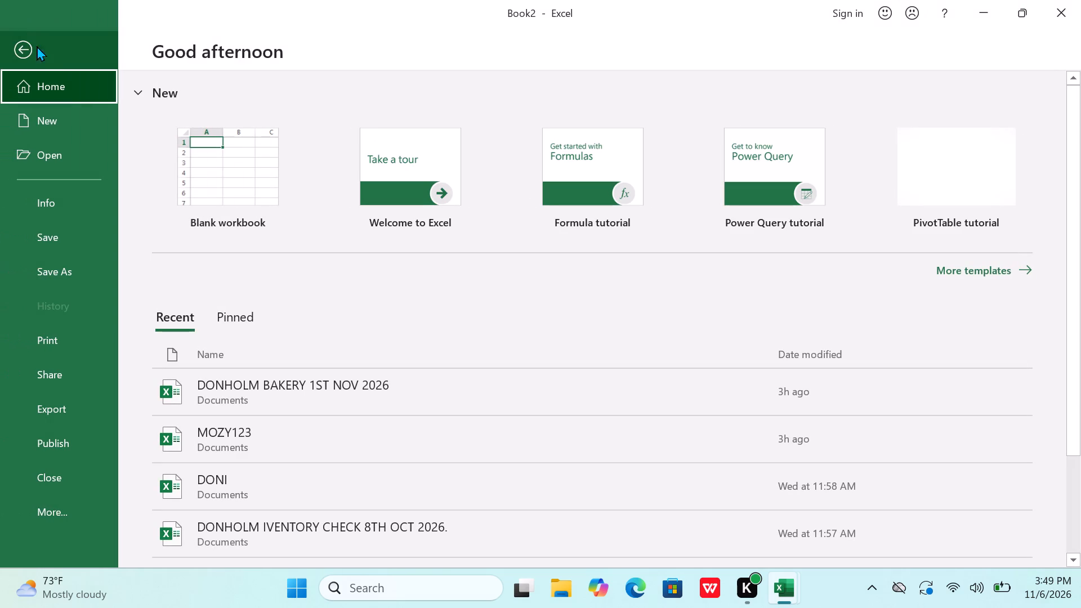
{"action": "left_click", "coordinate": [49, 263]}
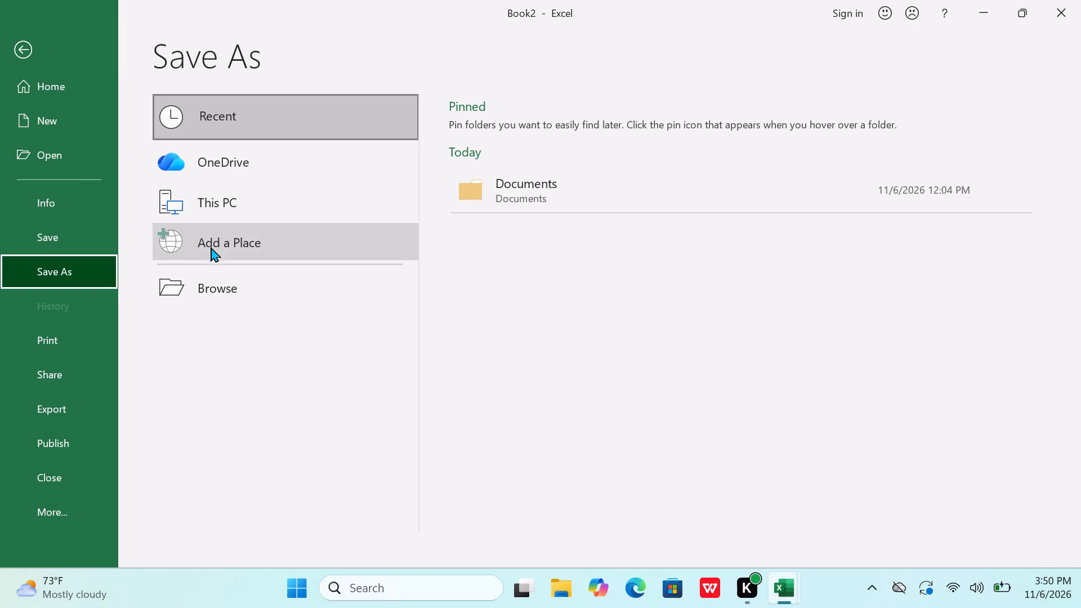
{"action": "left_click", "coordinate": [220, 209]}
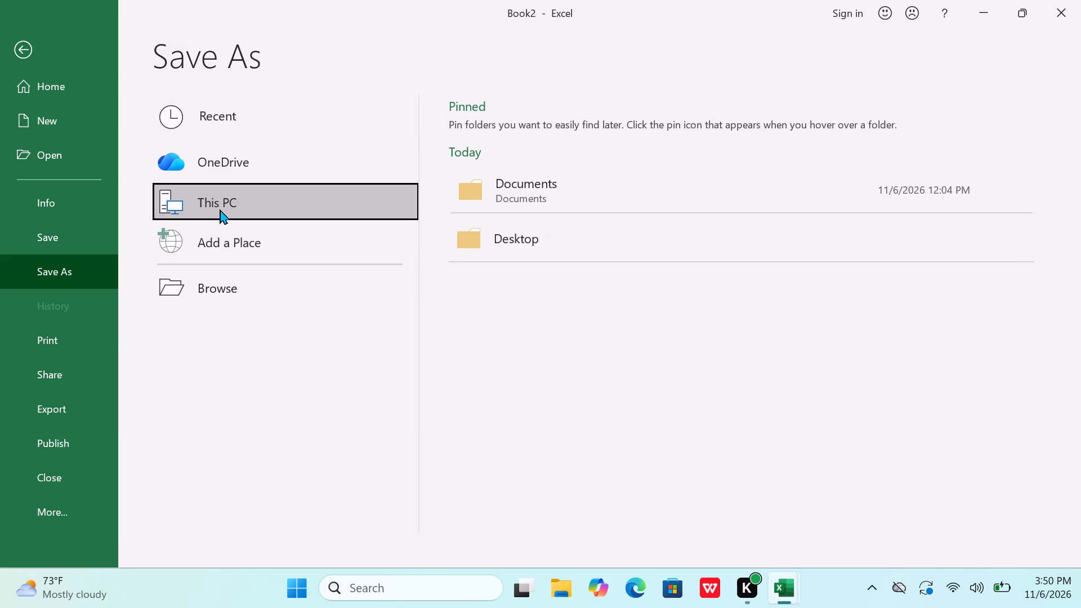
{"action": "left_click", "coordinate": [516, 198]}
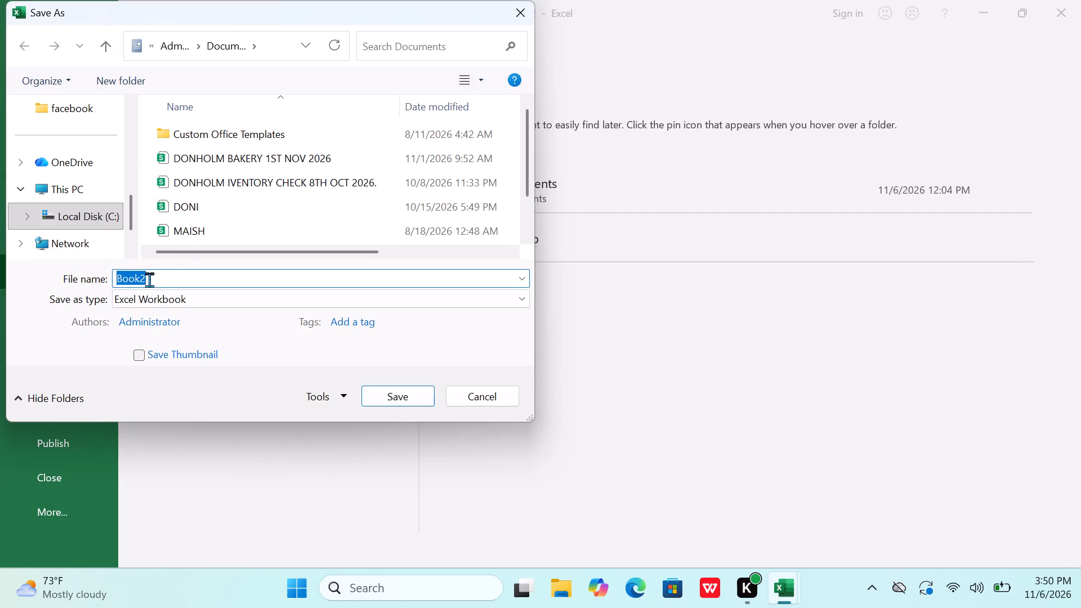
{"action": "key", "text": "BackSpace"}
{"action": "key", "text": "BackSpace"}
{"action": "key", "text": "BackSpace"}
{"action": "key", "text": "BackSpace"}
{"action": "key", "text": "BackSpace"}
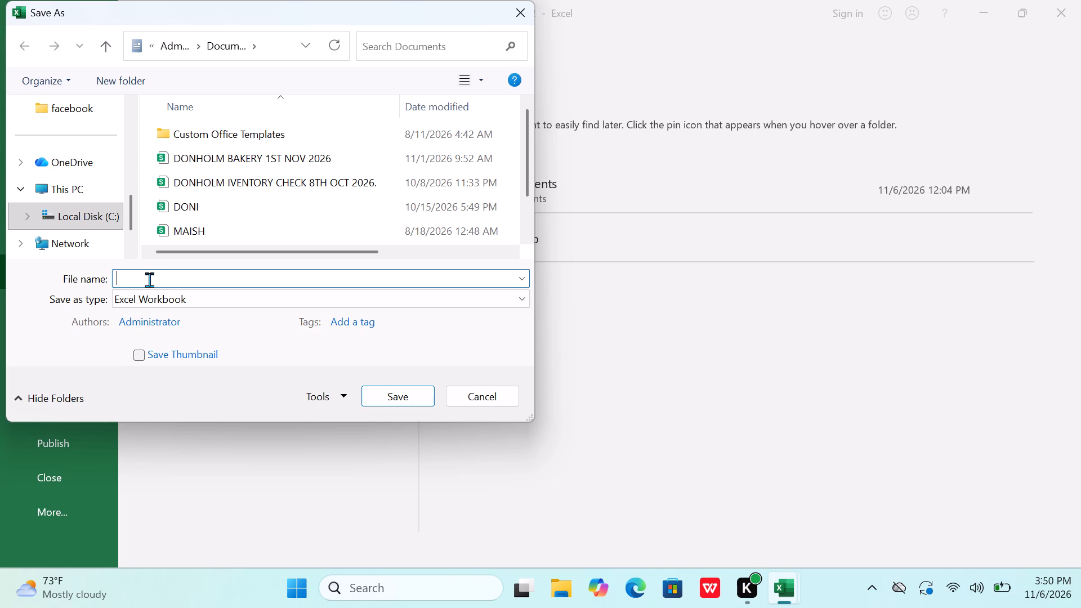
{"action": "type", "text": "FORM"}
{"action": "key", "text": "space"}
{"action": "type", "text": "2 MAR"}
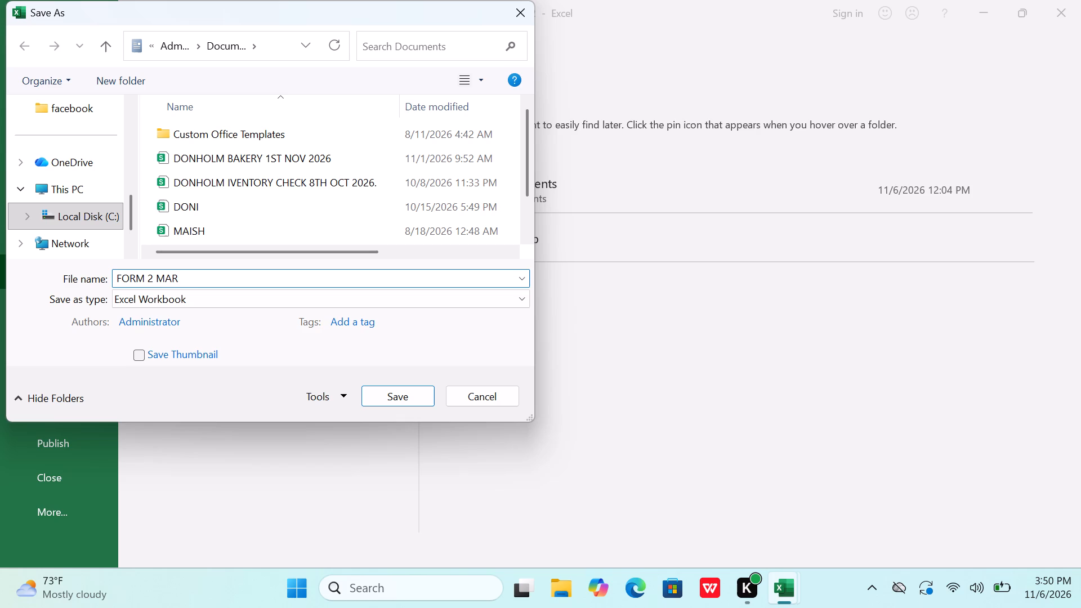
{"action": "type", "text": "KS ANALY"}
{"action": "type", "text": "SIS"}
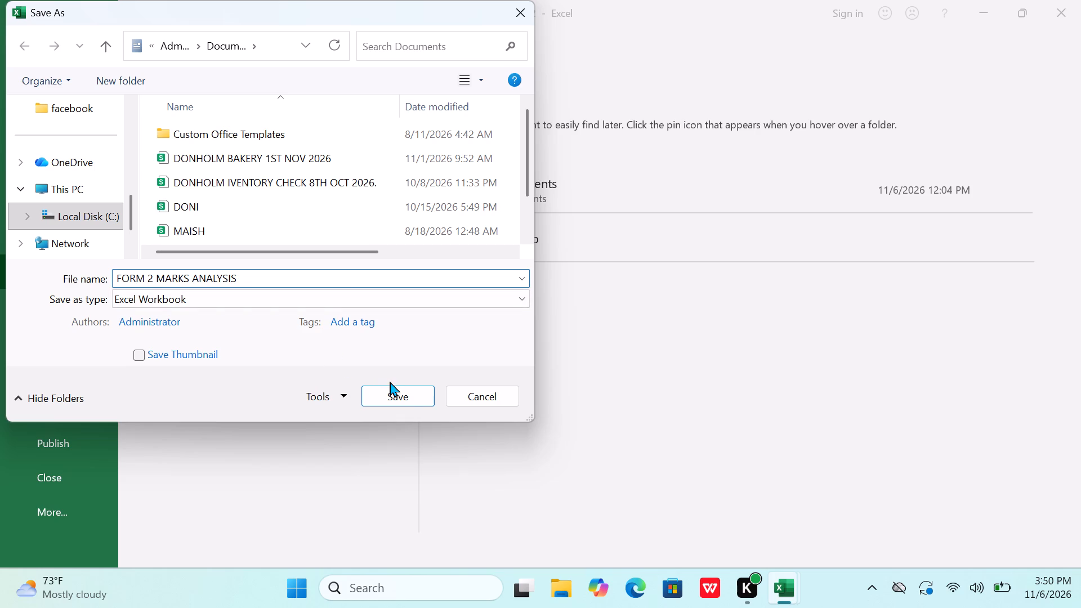
{"action": "left_click", "coordinate": [403, 396]}
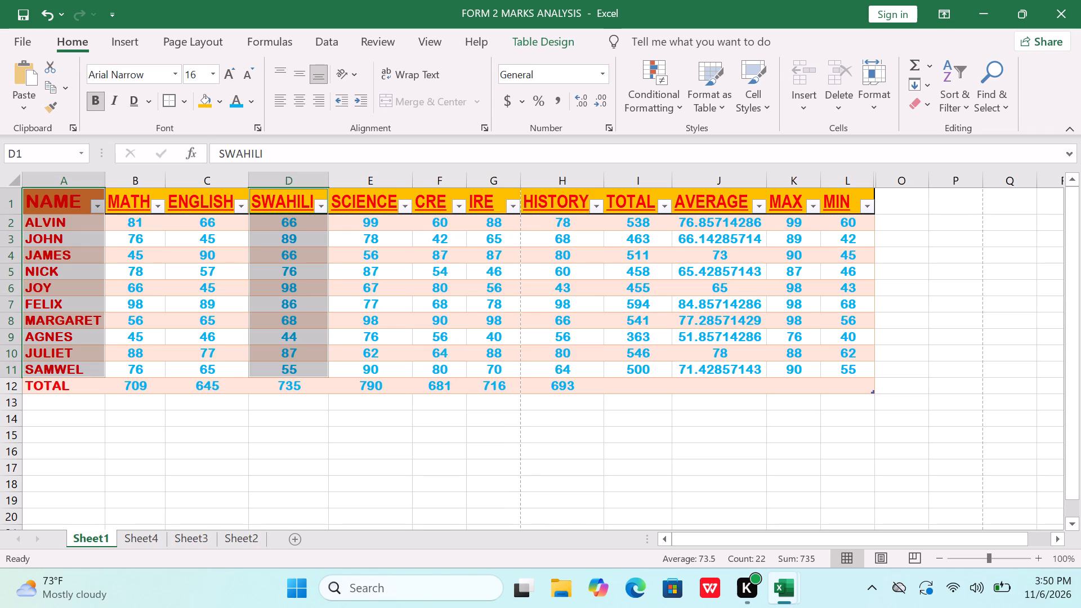
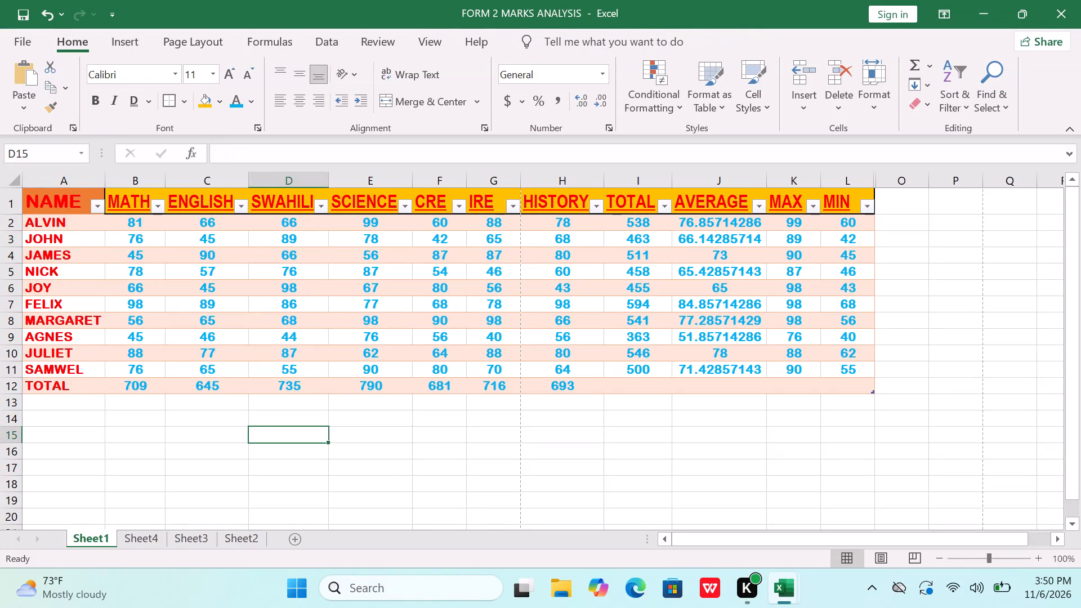
Switch to Sheet4 and move it ahead of Sheet1 in the sheet order.
{"action": "left_click", "coordinate": [206, 532]}
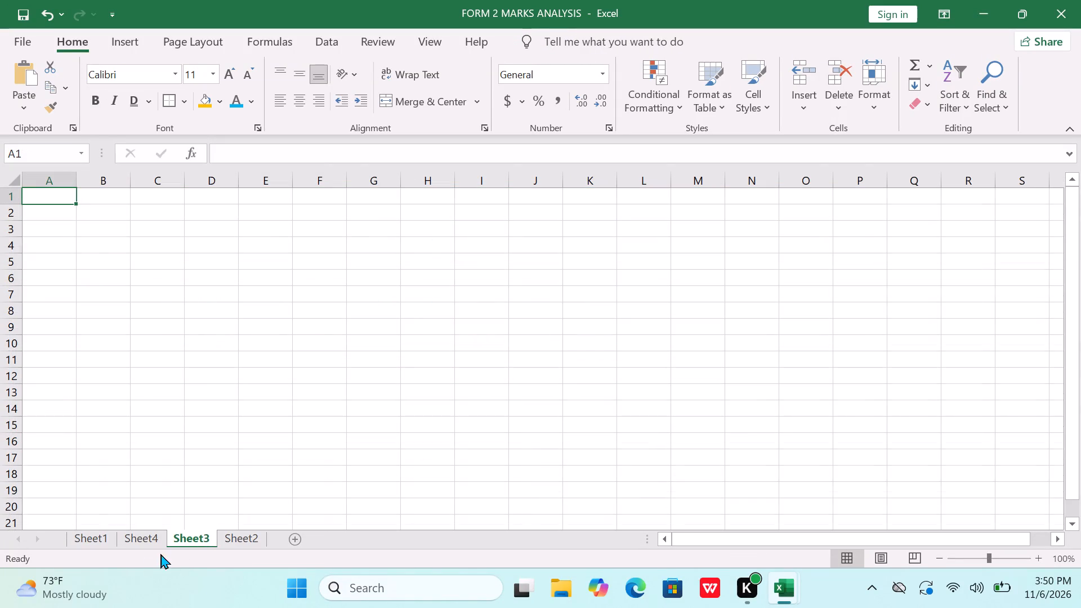
{"action": "left_click", "coordinate": [144, 542]}
{"action": "left_click_drag", "start_coordinate": [144, 542], "coordinate": [115, 430]}
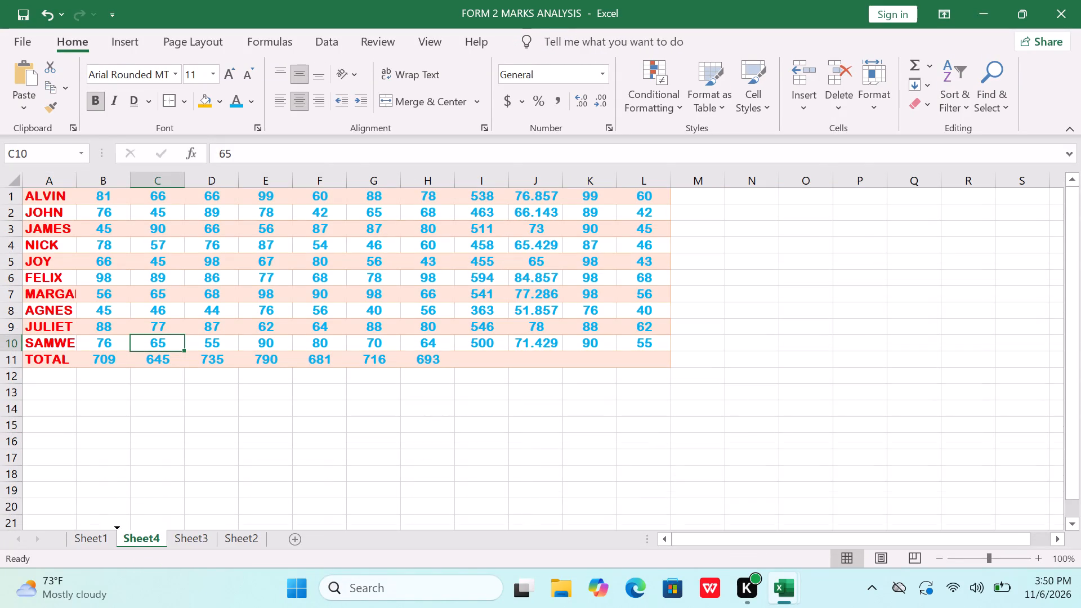
{"action": "left_click_drag", "start_coordinate": [115, 430], "coordinate": [111, 387]}
Select the marks table A1:L11 on Sheet4 and insert a DATE function in A1 with year 2026, month 11 and day 5.
{"action": "left_click", "coordinate": [53, 190]}
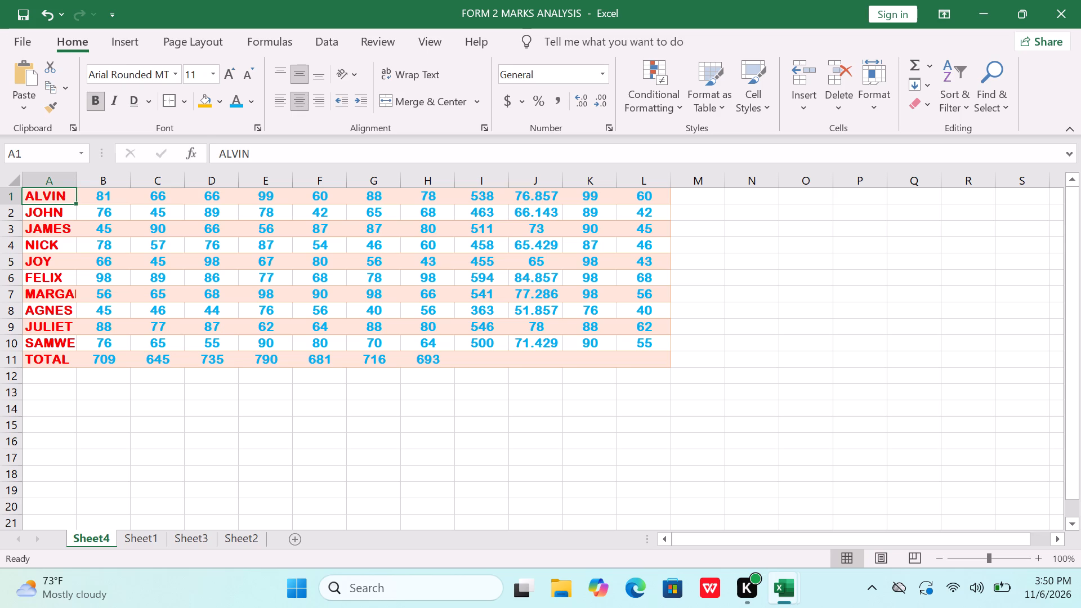
{"action": "left_click_drag", "start_coordinate": [59, 195], "coordinate": [340, 301]}
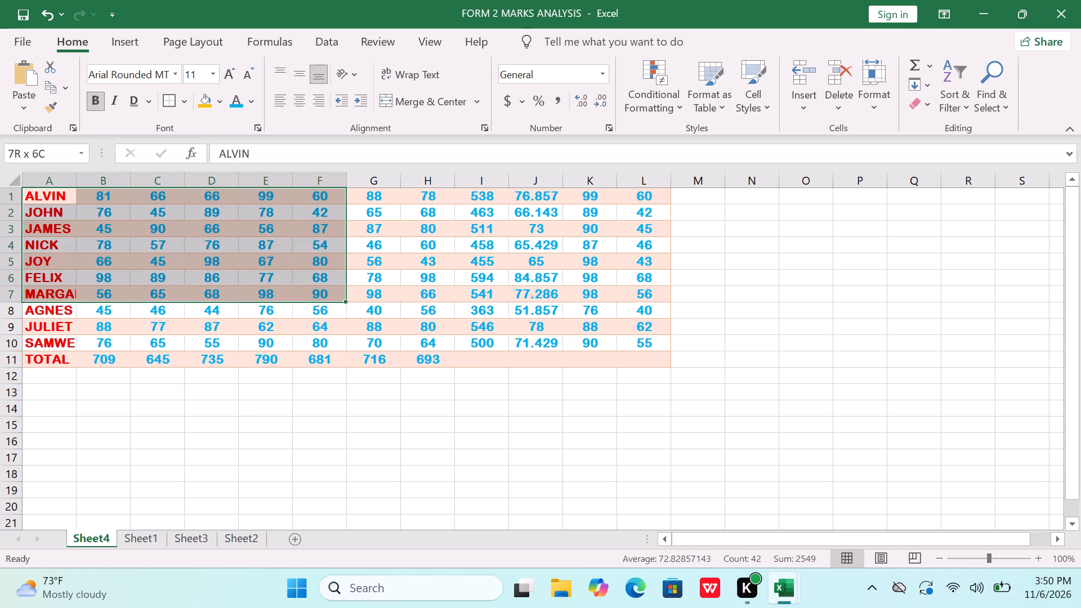
{"action": "left_click_drag", "start_coordinate": [340, 301], "coordinate": [628, 355]}
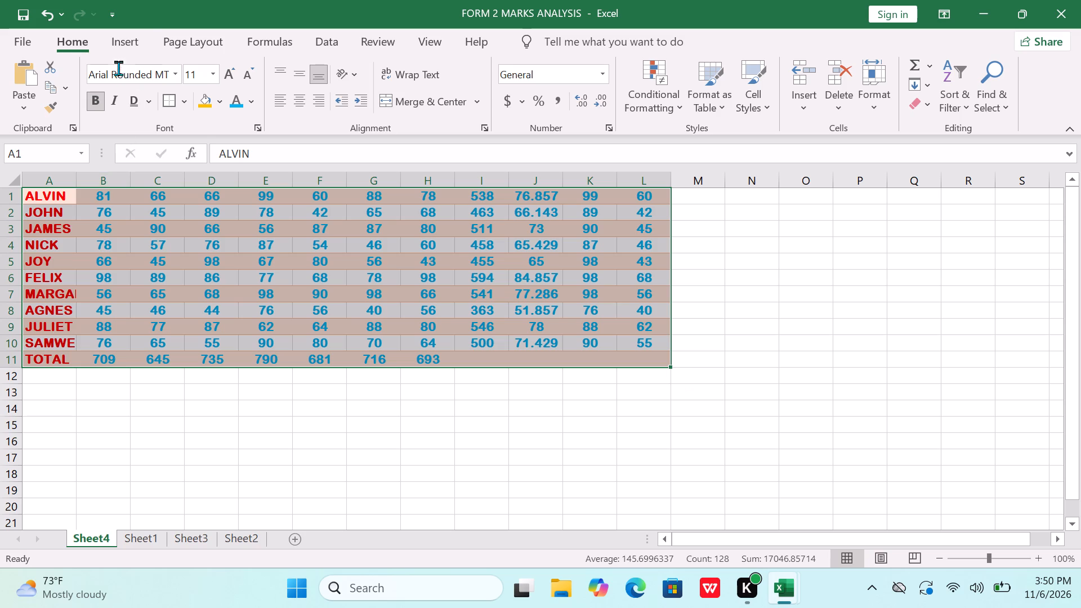
{"action": "left_click", "coordinate": [118, 44]}
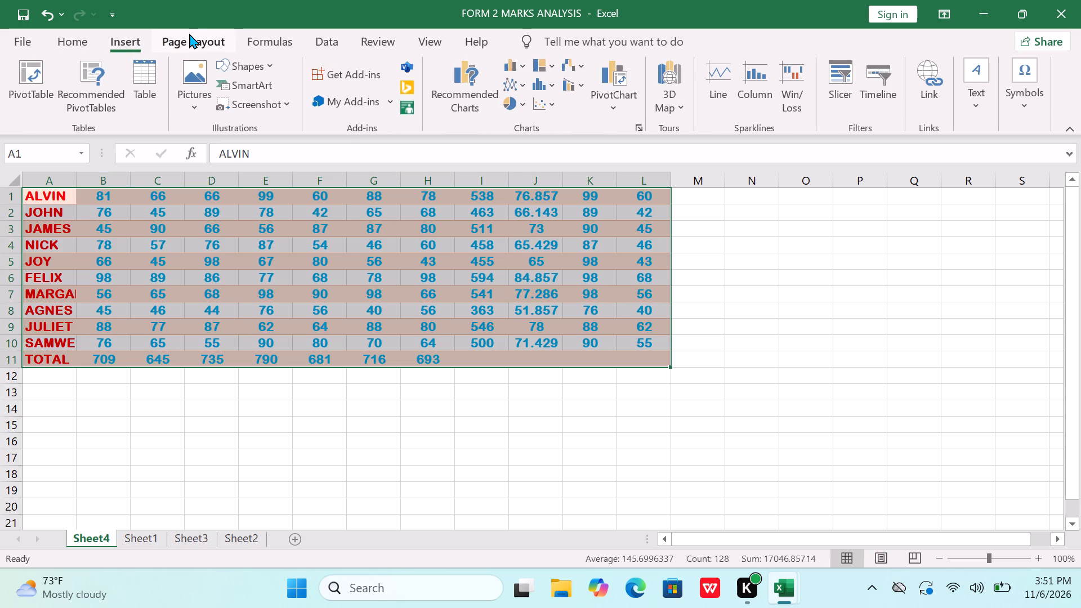
{"action": "left_click", "coordinate": [259, 29]}
{"action": "left_click", "coordinate": [275, 40]}
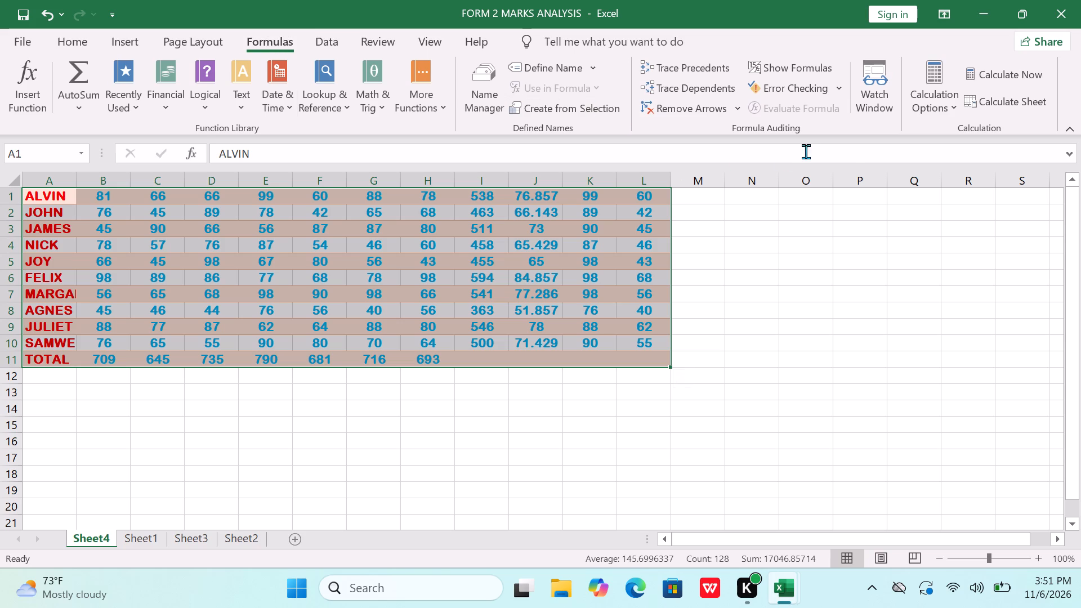
{"action": "left_click", "coordinate": [942, 97]}
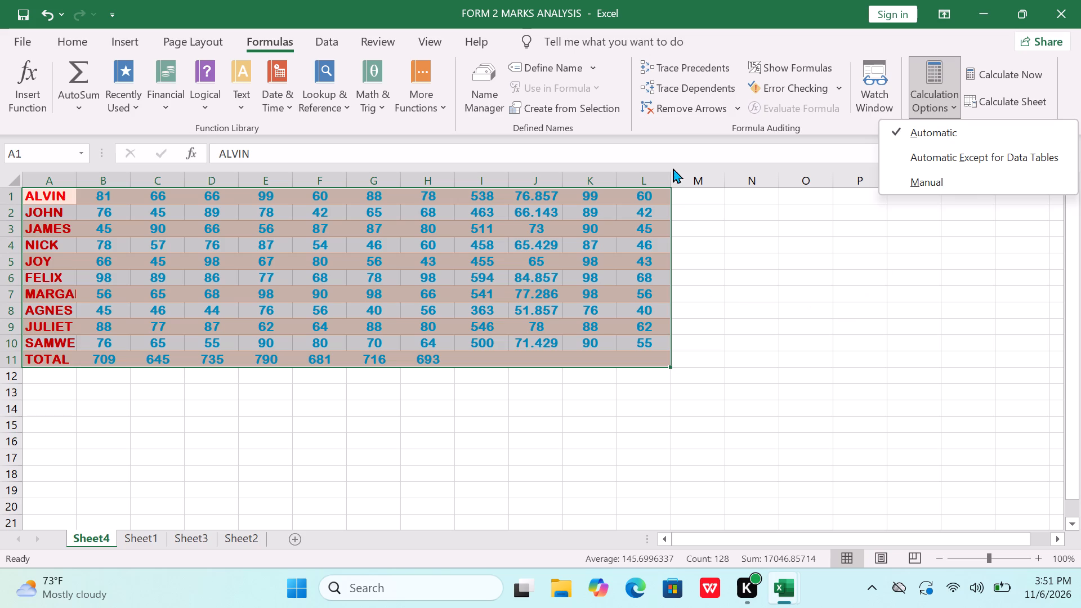
{"action": "left_click", "coordinate": [435, 99]}
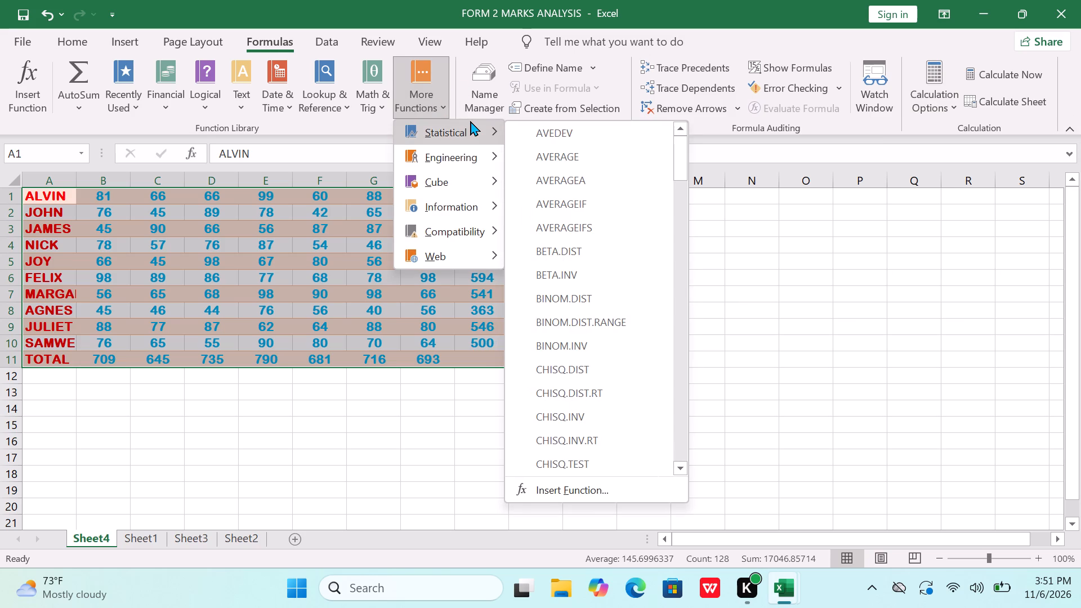
{"action": "left_click", "coordinate": [372, 124]}
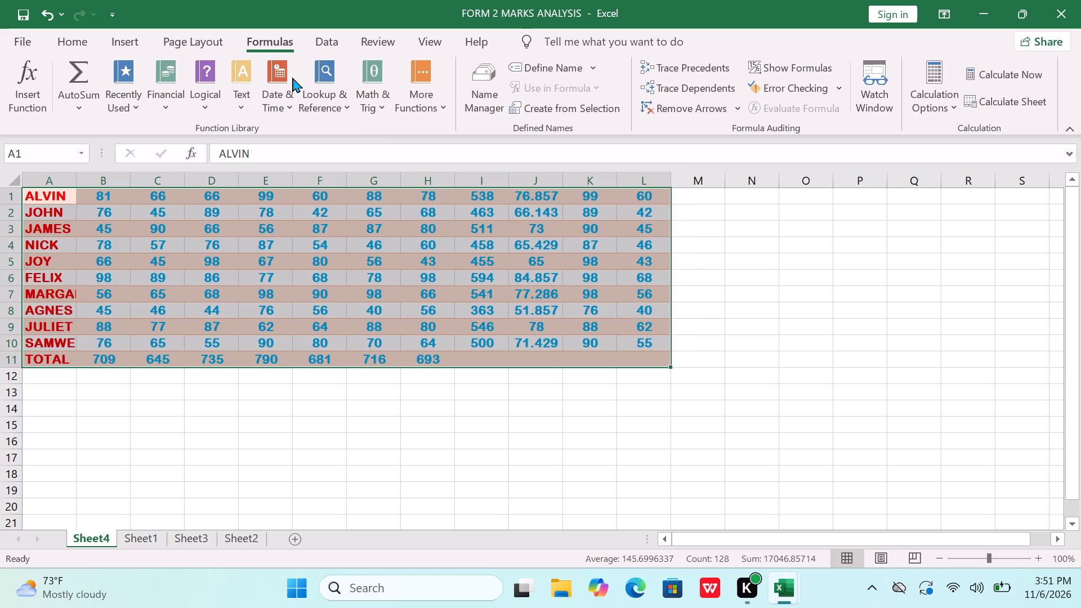
{"action": "left_click", "coordinate": [293, 104]}
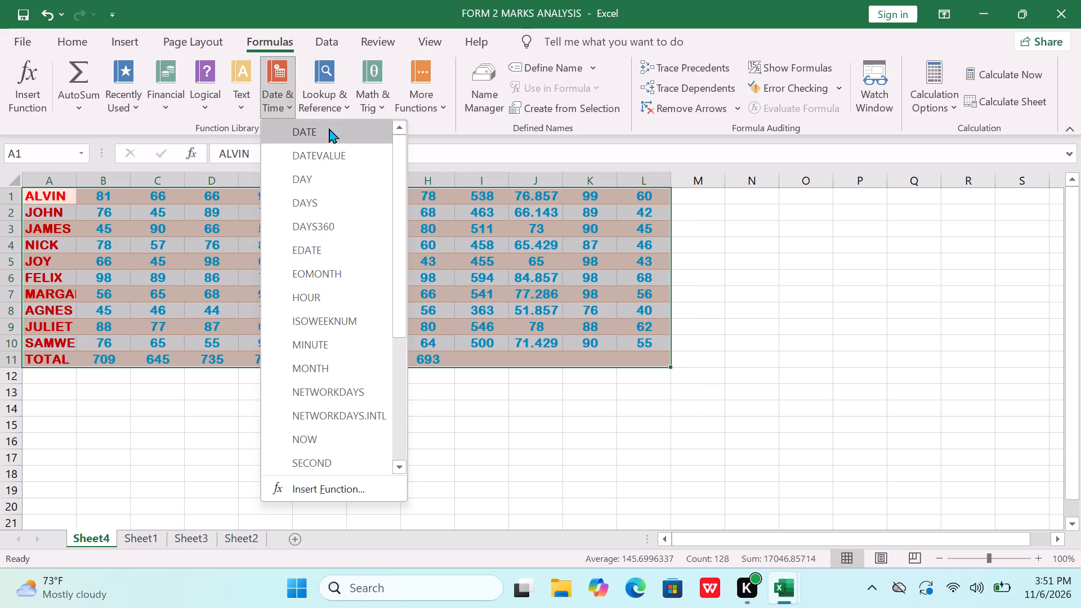
{"action": "left_click", "coordinate": [329, 128]}
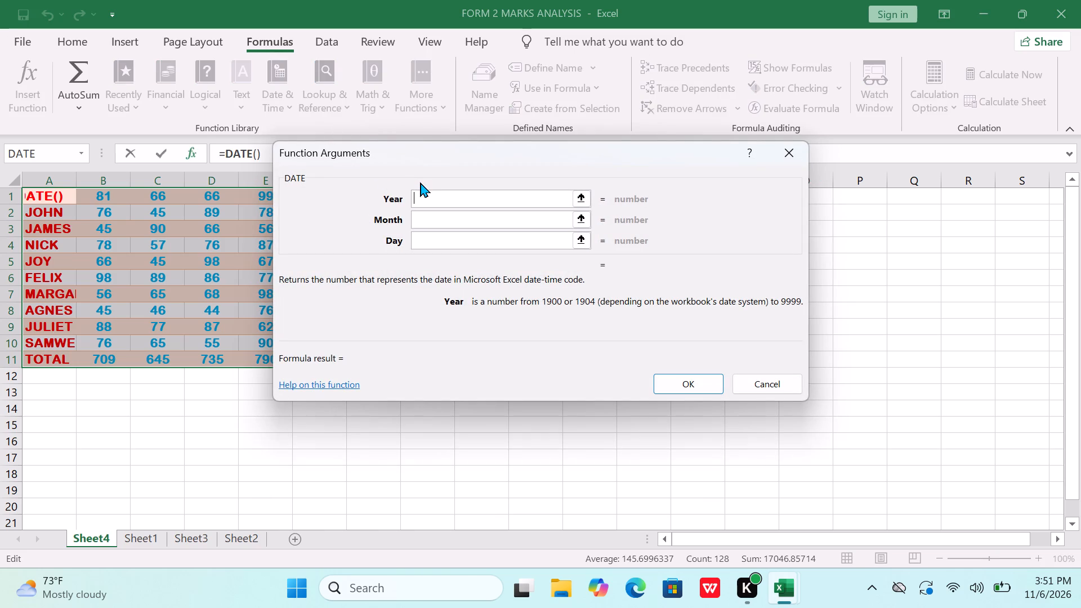
{"action": "key", "text": "2"}
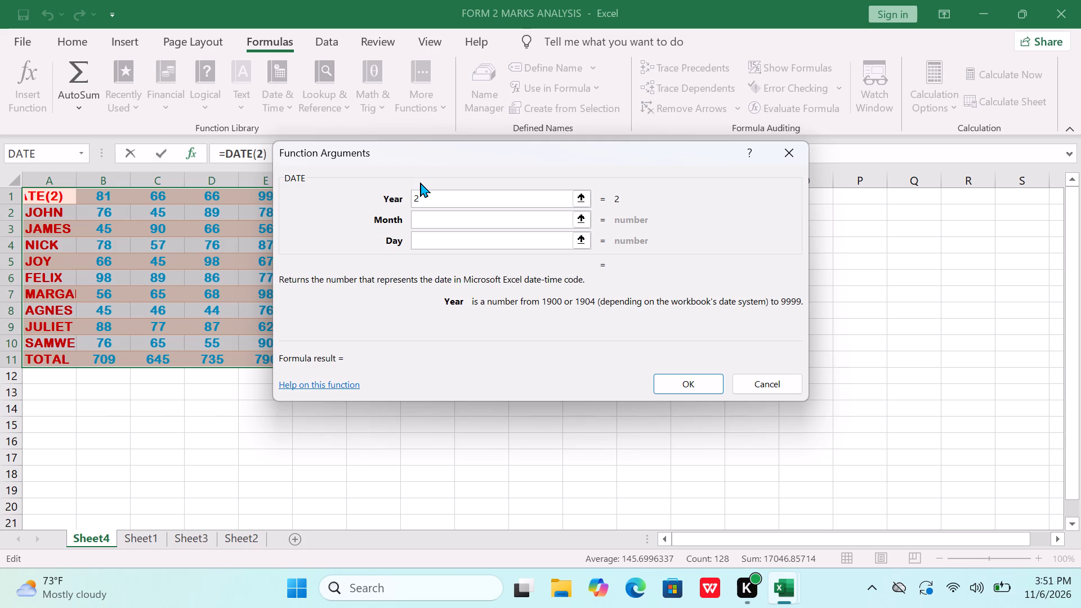
{"action": "type", "text": "026"}
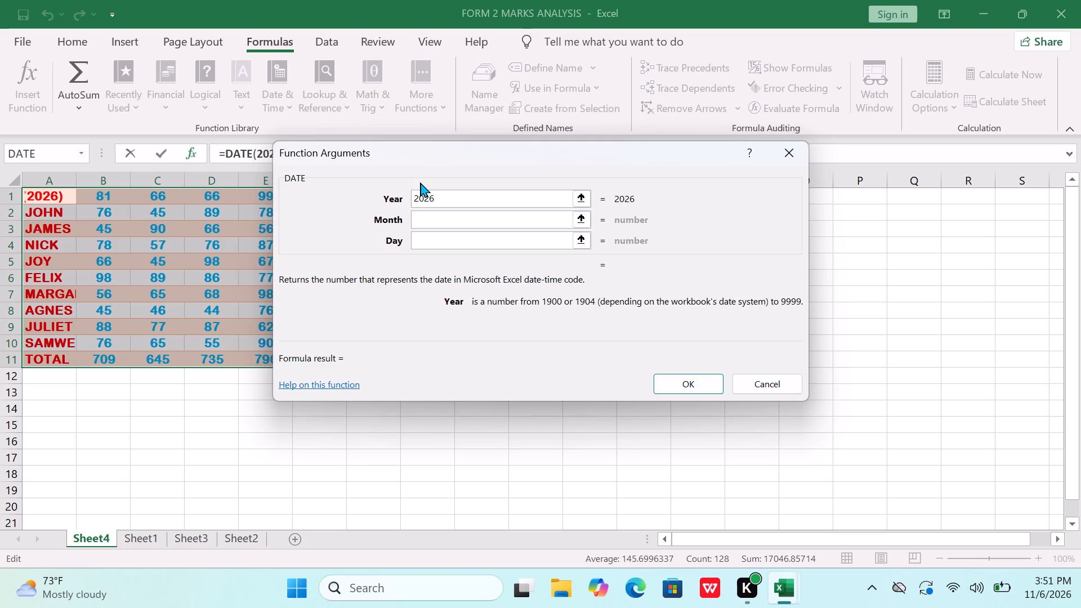
{"action": "left_click", "coordinate": [461, 218]}
{"action": "type", "text": "11"}
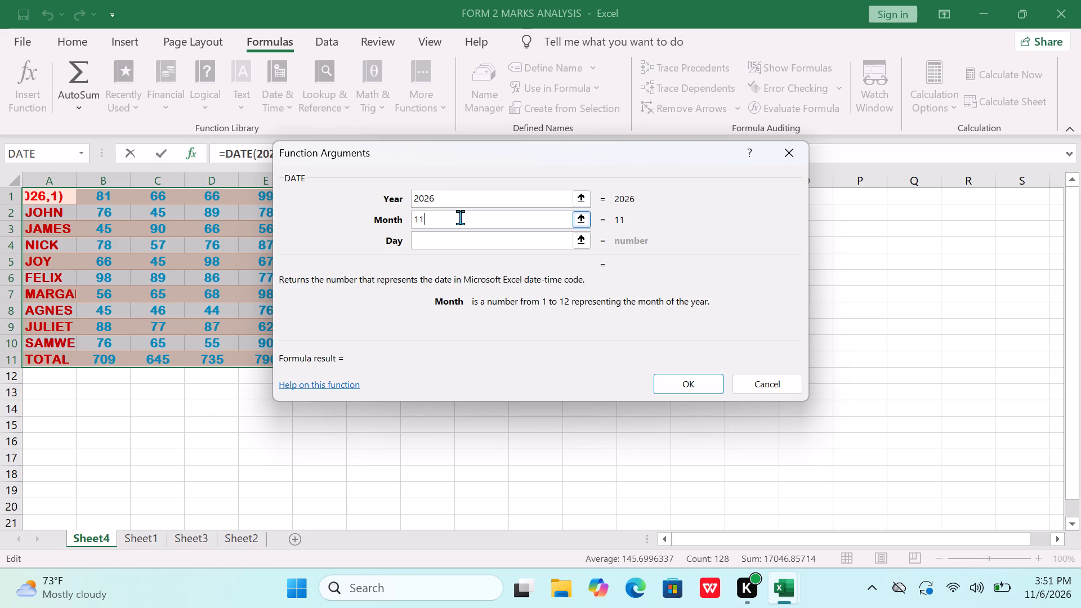
{"action": "left_click", "coordinate": [448, 236]}
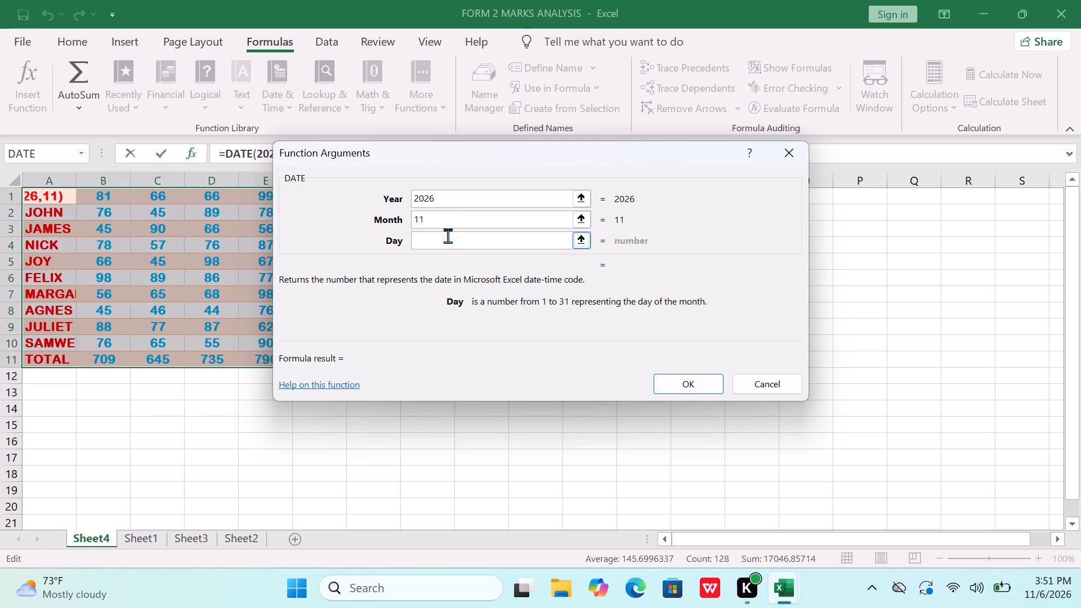
{"action": "key", "text": "5"}
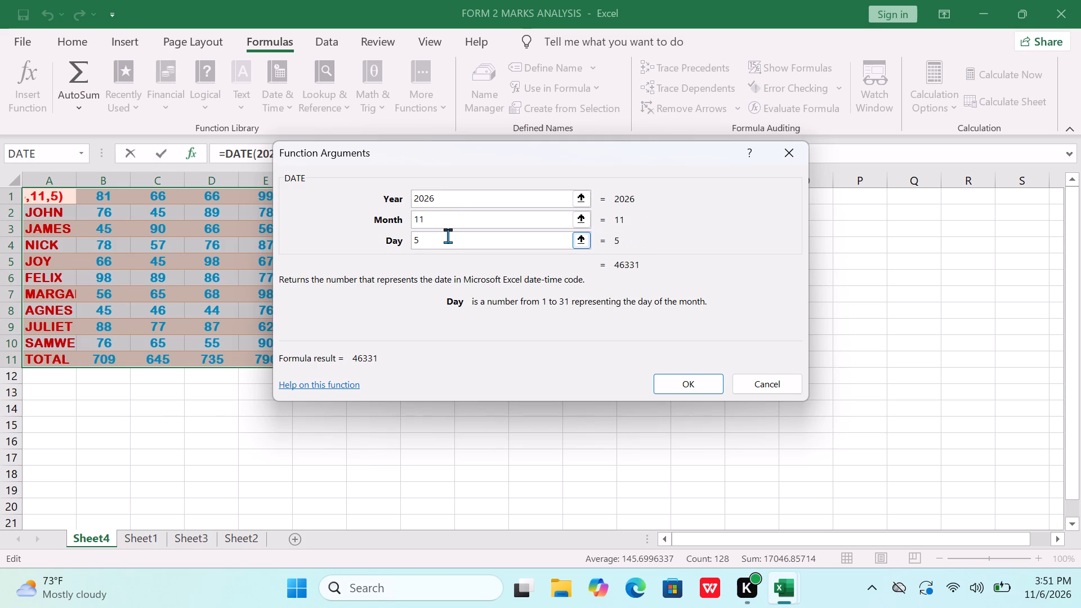
{"action": "left_click", "coordinate": [703, 378]}
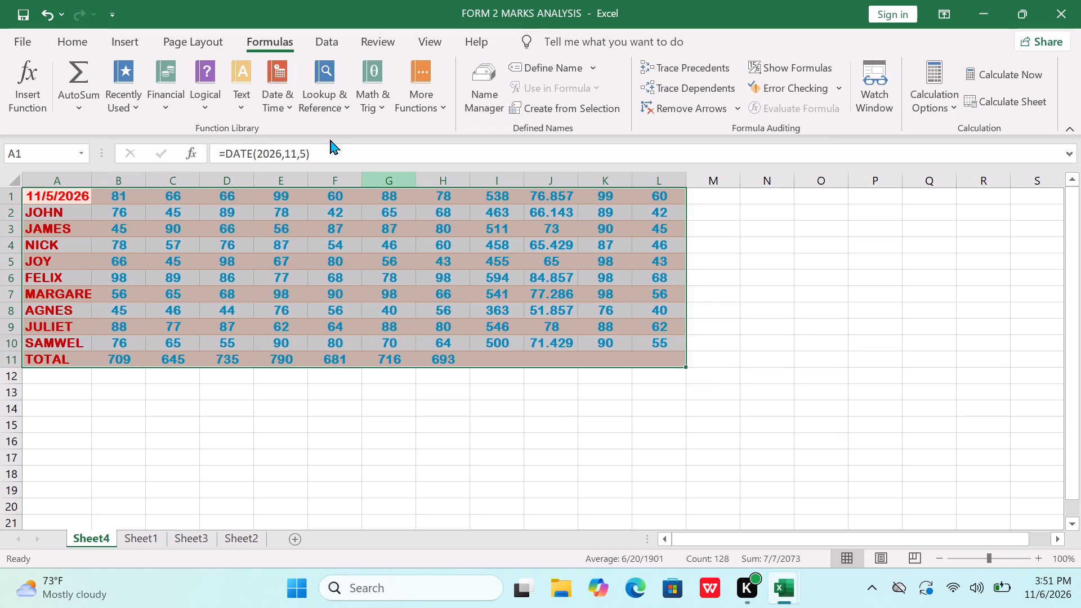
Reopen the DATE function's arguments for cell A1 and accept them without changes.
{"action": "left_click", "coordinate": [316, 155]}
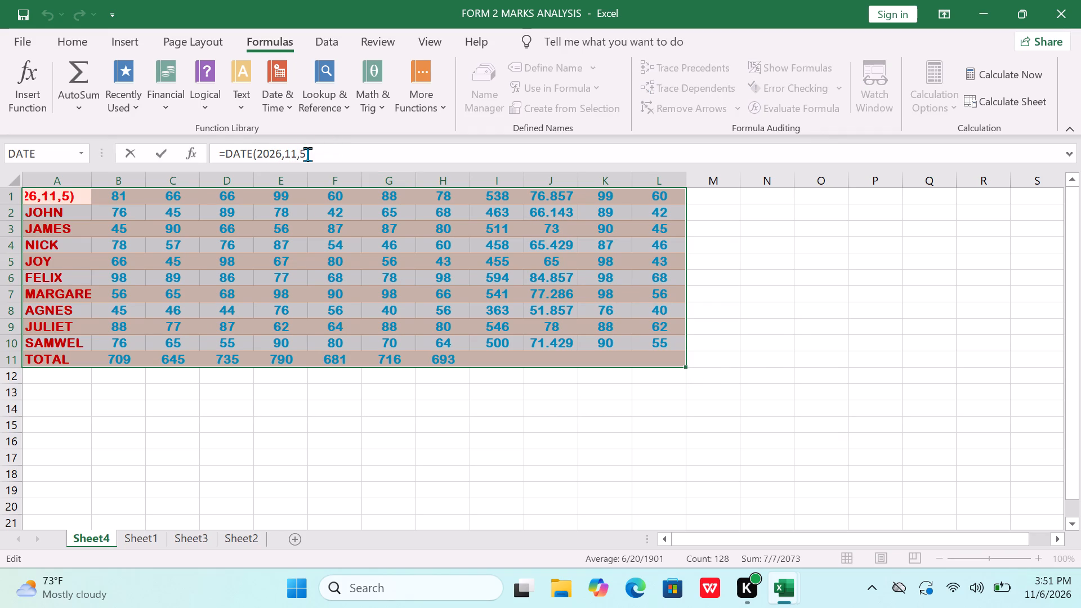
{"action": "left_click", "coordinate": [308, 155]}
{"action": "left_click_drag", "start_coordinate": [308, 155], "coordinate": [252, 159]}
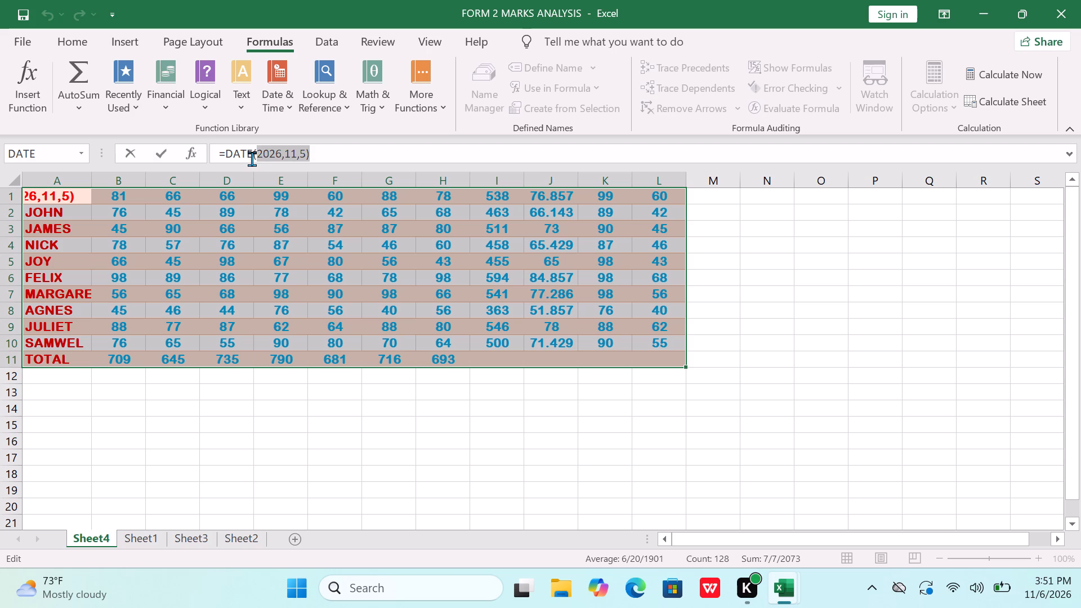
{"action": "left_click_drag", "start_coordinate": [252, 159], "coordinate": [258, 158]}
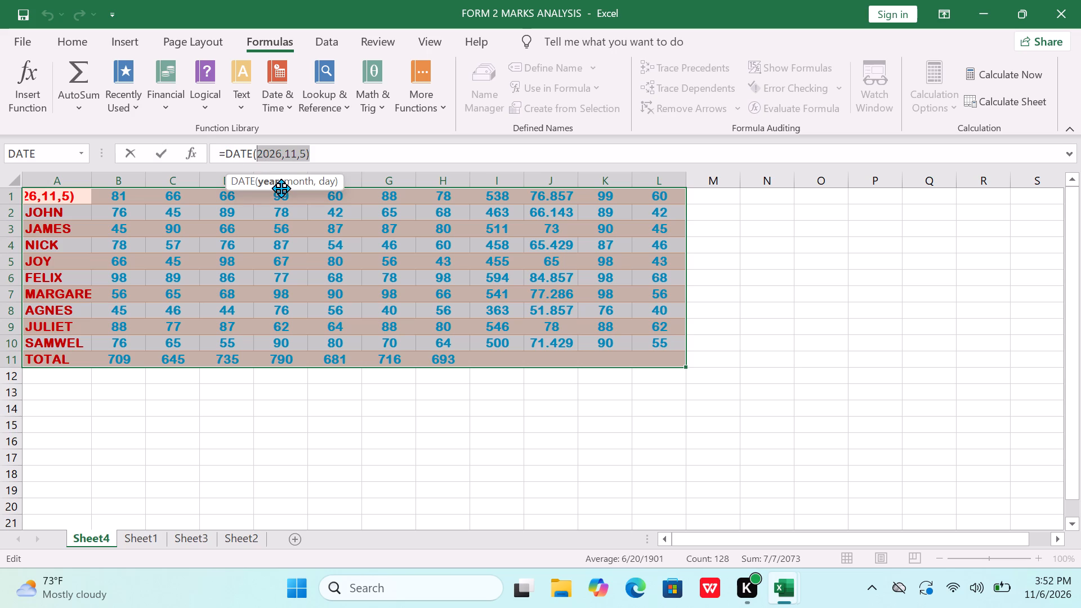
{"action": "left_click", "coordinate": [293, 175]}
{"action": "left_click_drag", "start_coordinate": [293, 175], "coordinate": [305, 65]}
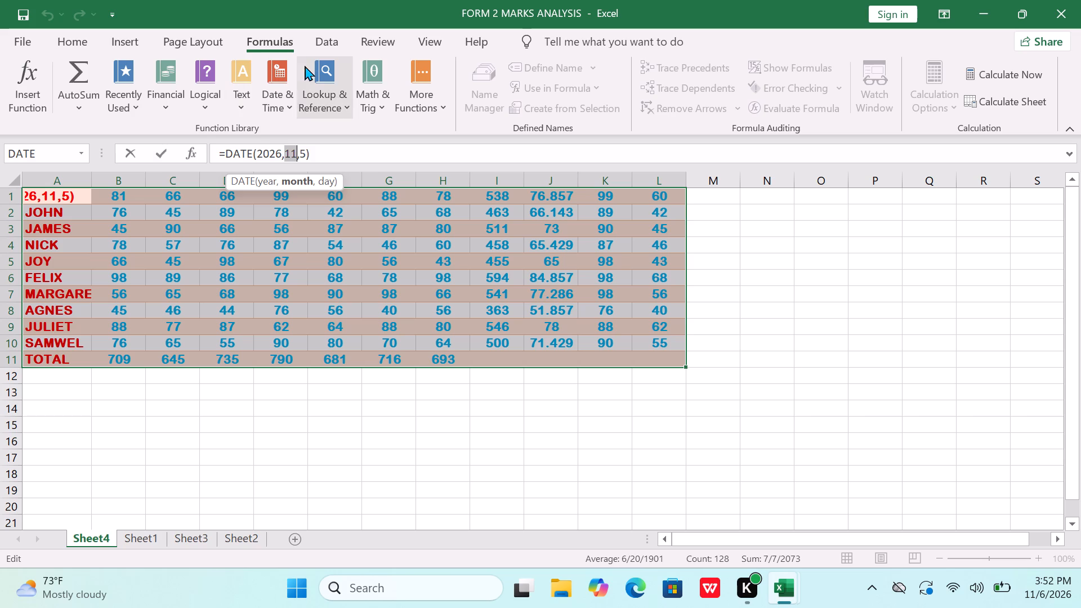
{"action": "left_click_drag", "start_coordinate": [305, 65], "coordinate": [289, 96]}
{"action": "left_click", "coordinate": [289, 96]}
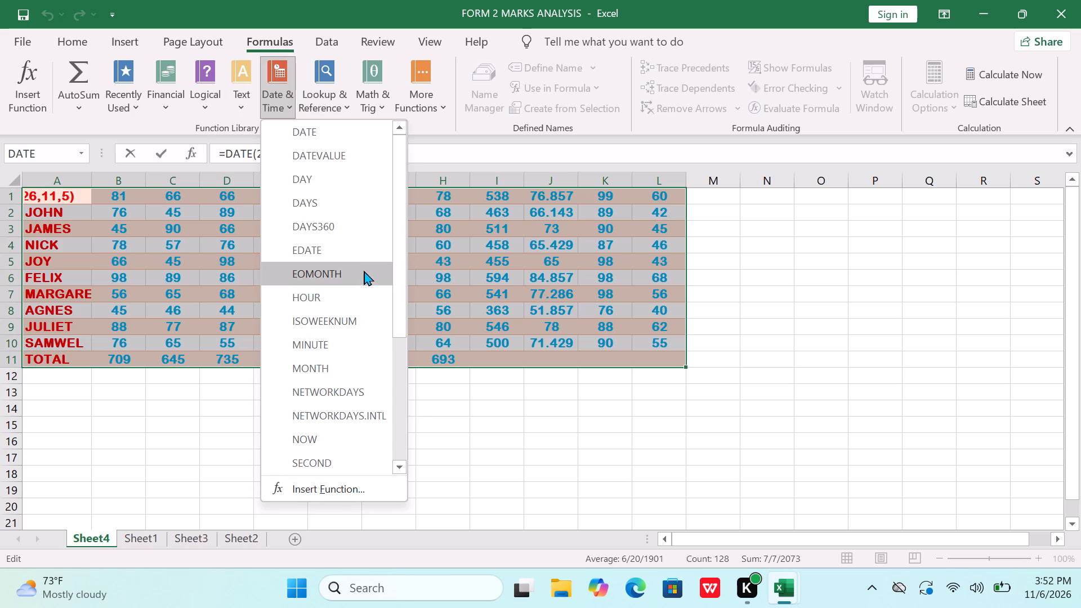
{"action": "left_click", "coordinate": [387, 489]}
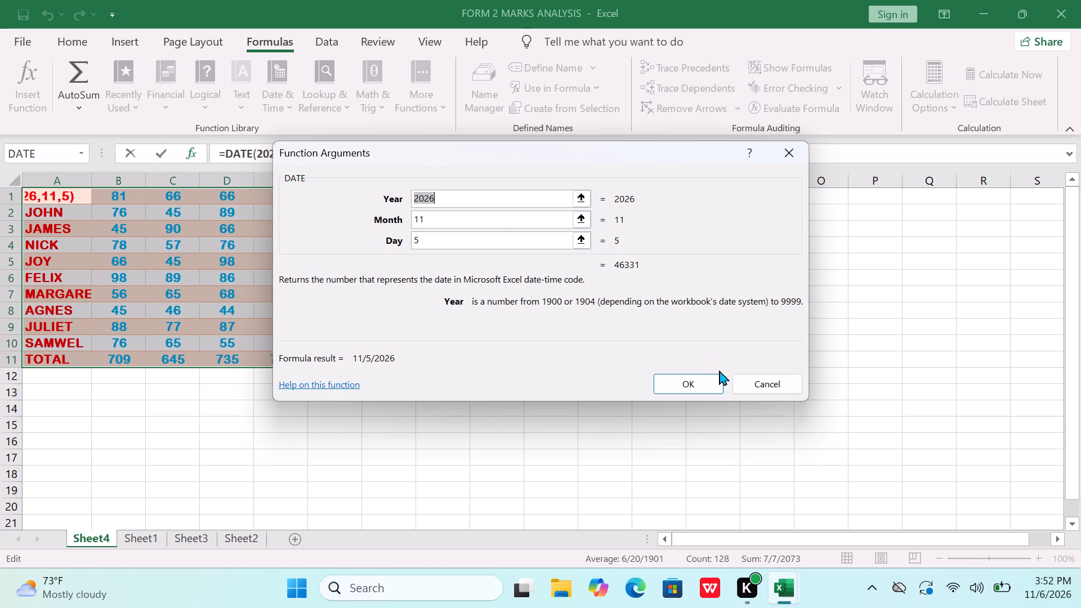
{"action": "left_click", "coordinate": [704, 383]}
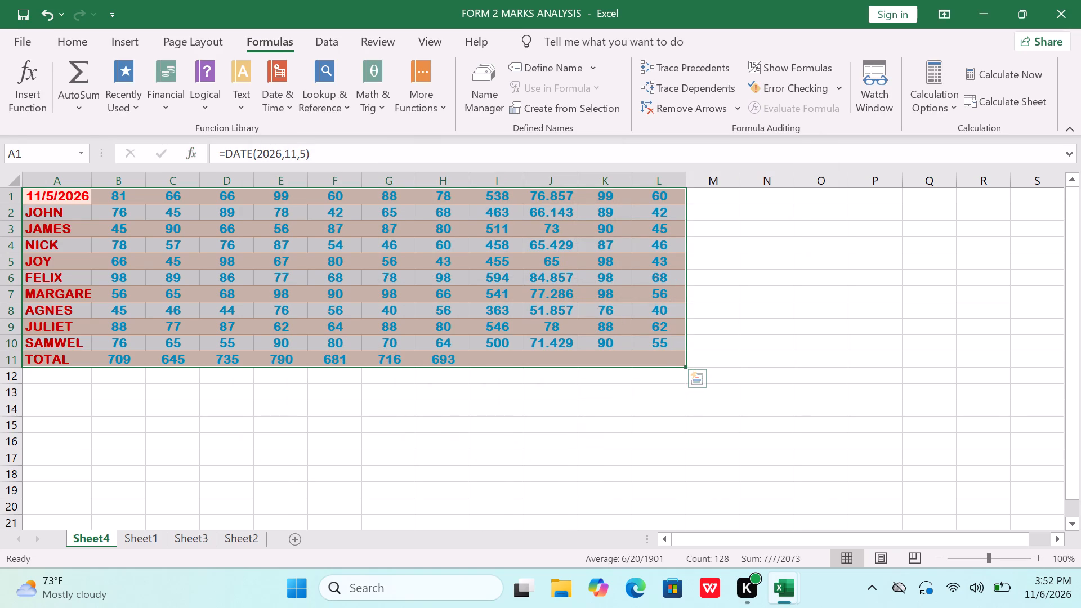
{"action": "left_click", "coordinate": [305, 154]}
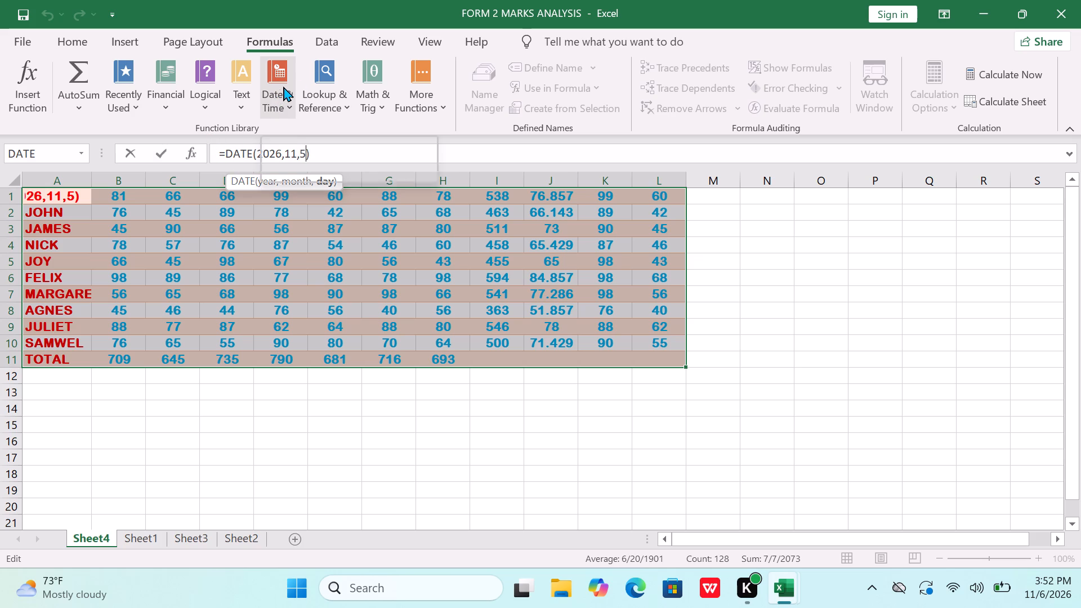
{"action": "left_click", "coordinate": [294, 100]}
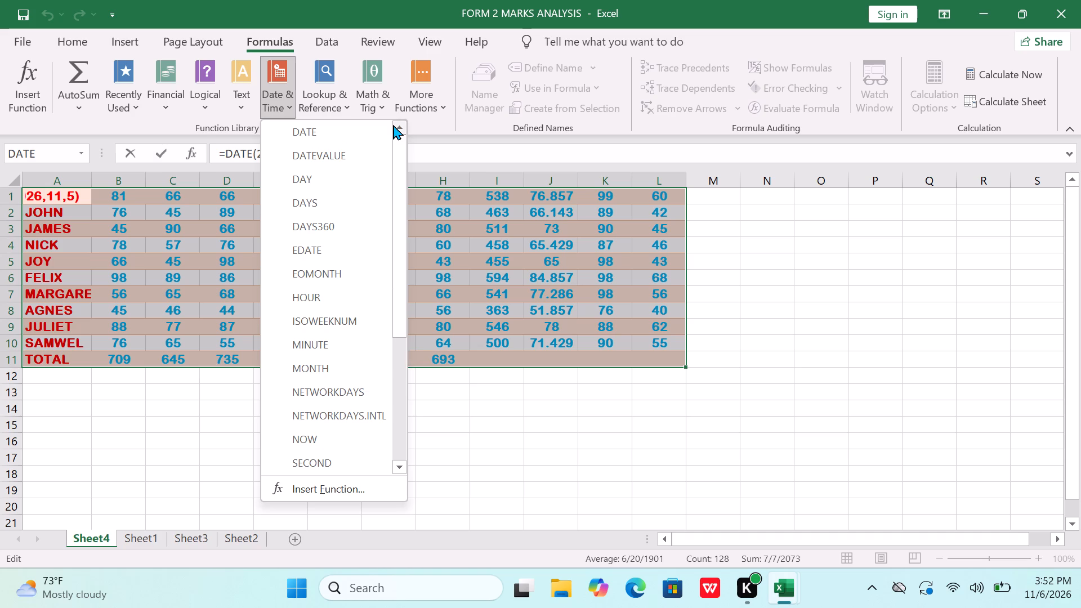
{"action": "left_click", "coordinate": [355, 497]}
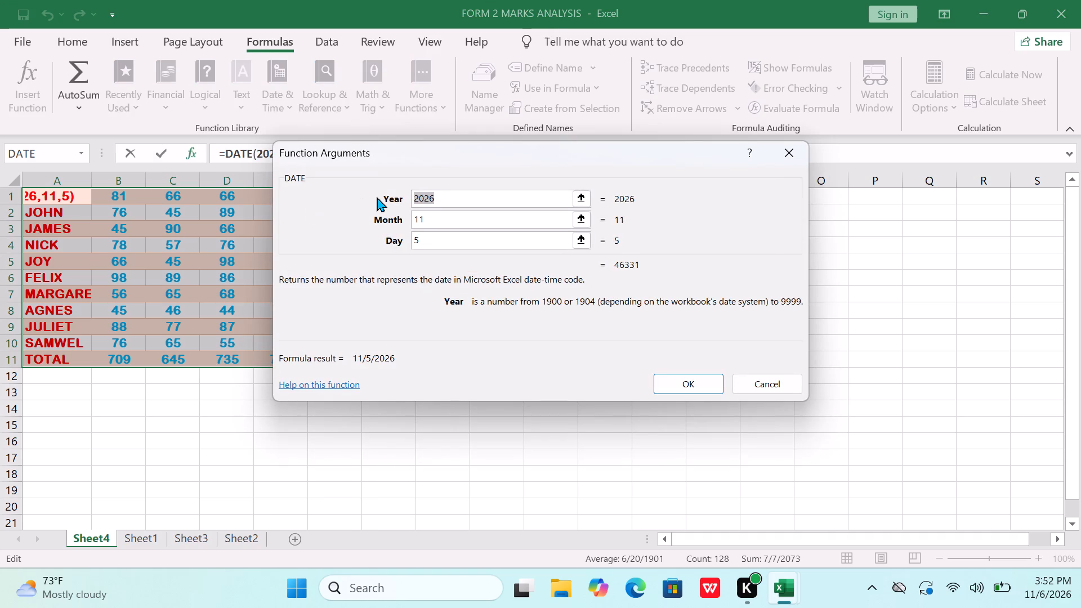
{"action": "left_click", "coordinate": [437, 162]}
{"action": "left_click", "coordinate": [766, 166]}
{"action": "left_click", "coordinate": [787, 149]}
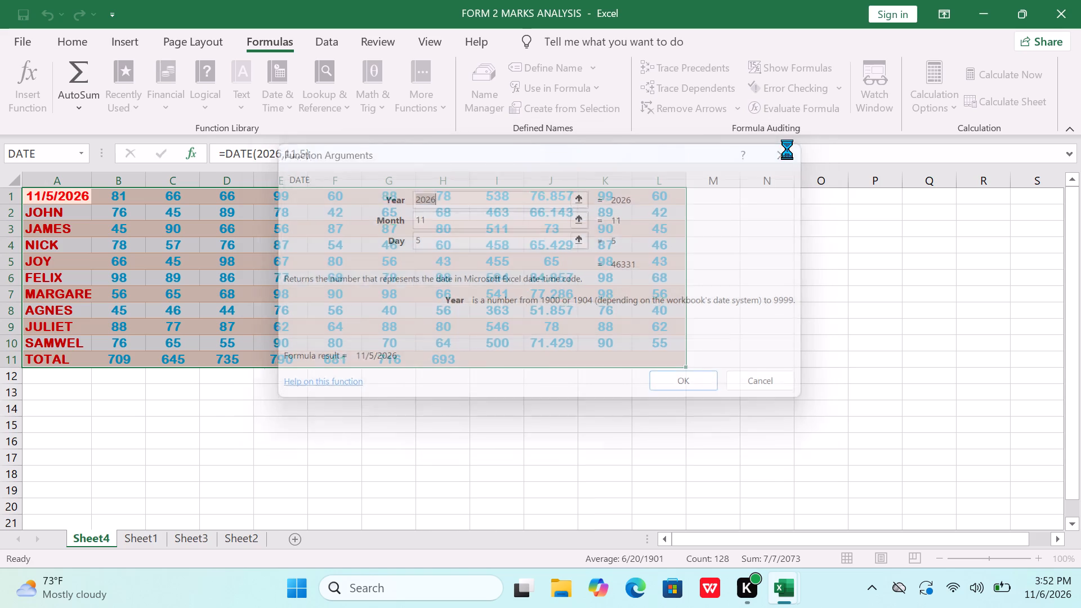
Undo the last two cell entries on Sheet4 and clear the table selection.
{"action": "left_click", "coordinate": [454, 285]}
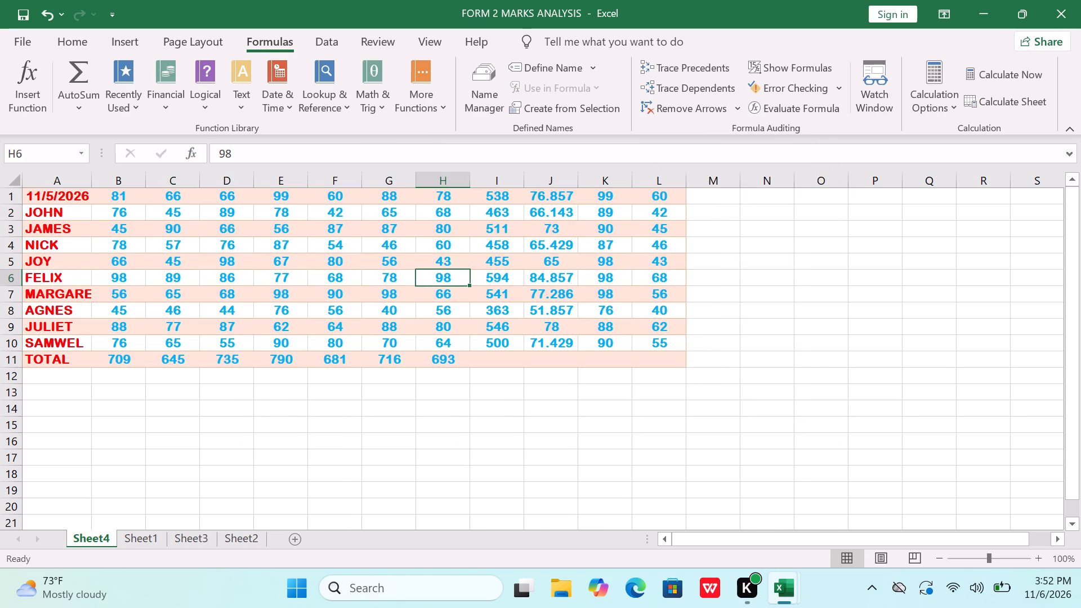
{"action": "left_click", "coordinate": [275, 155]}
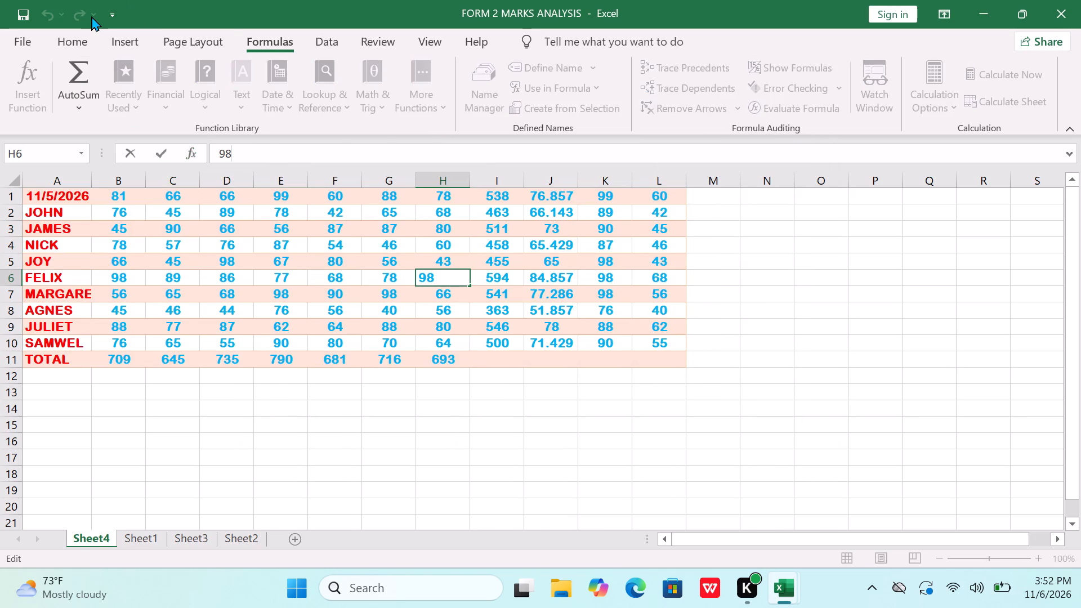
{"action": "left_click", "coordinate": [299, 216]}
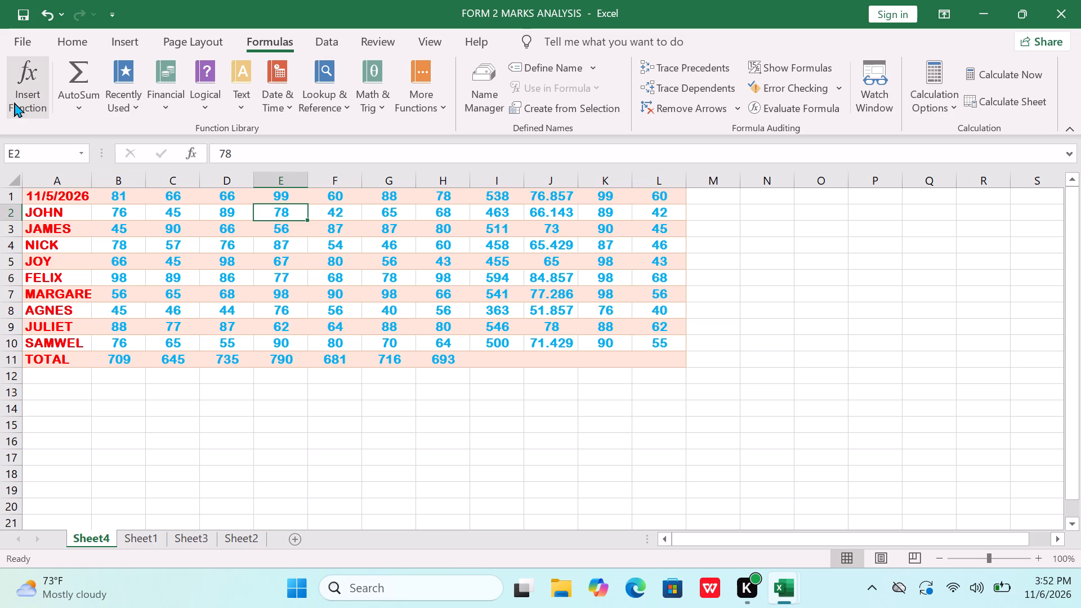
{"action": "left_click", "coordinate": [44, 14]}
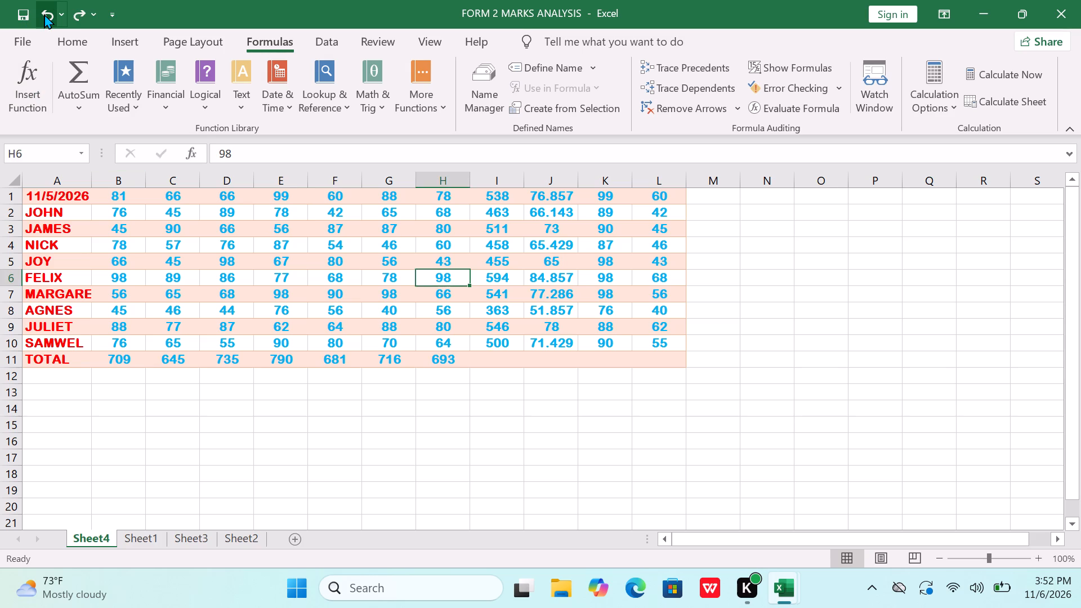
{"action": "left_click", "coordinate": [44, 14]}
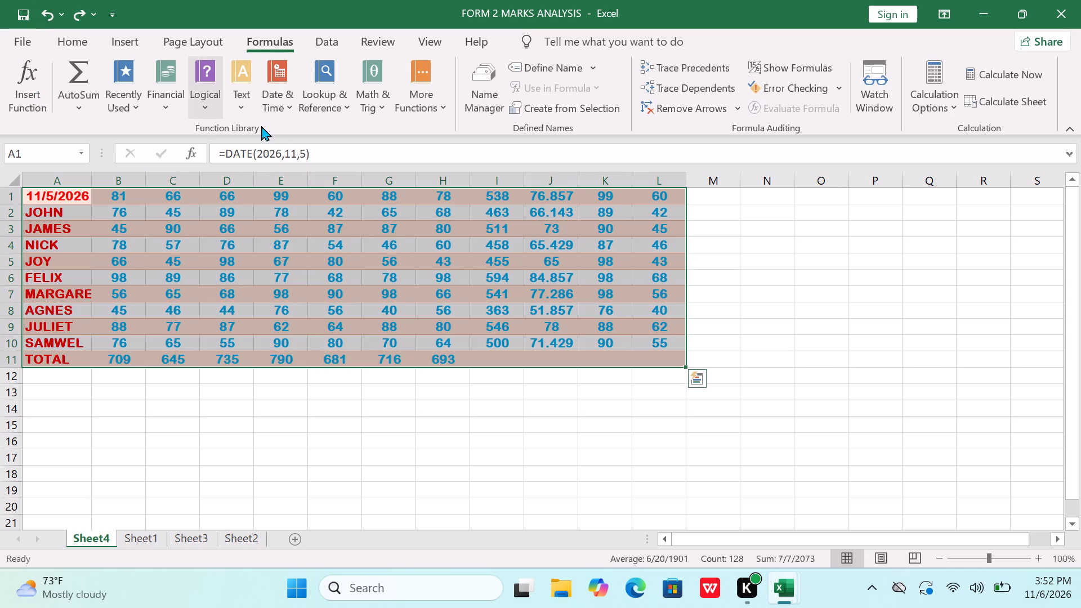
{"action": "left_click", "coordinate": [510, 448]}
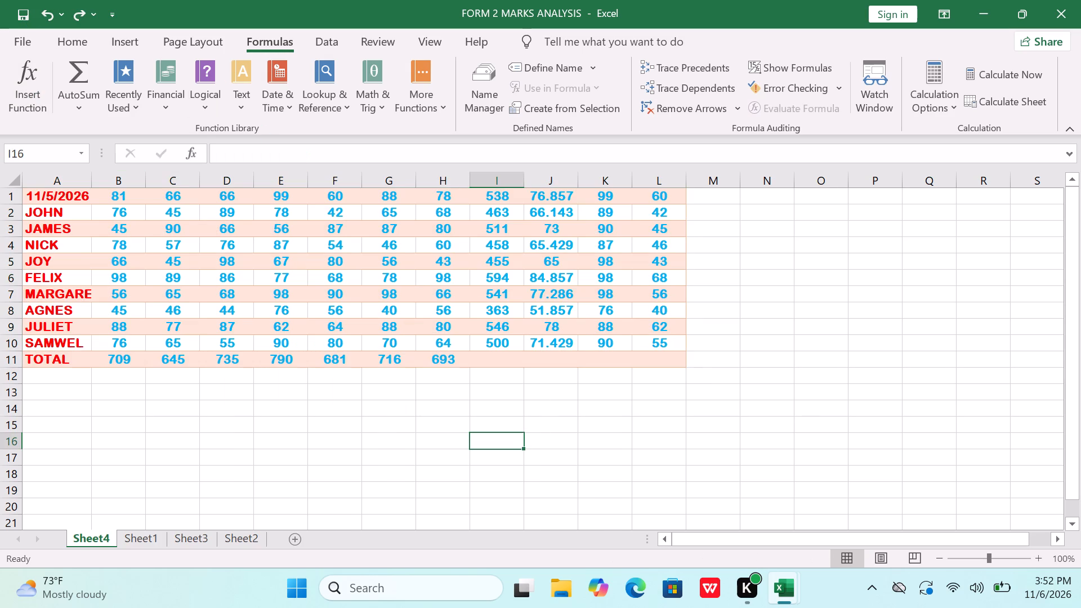